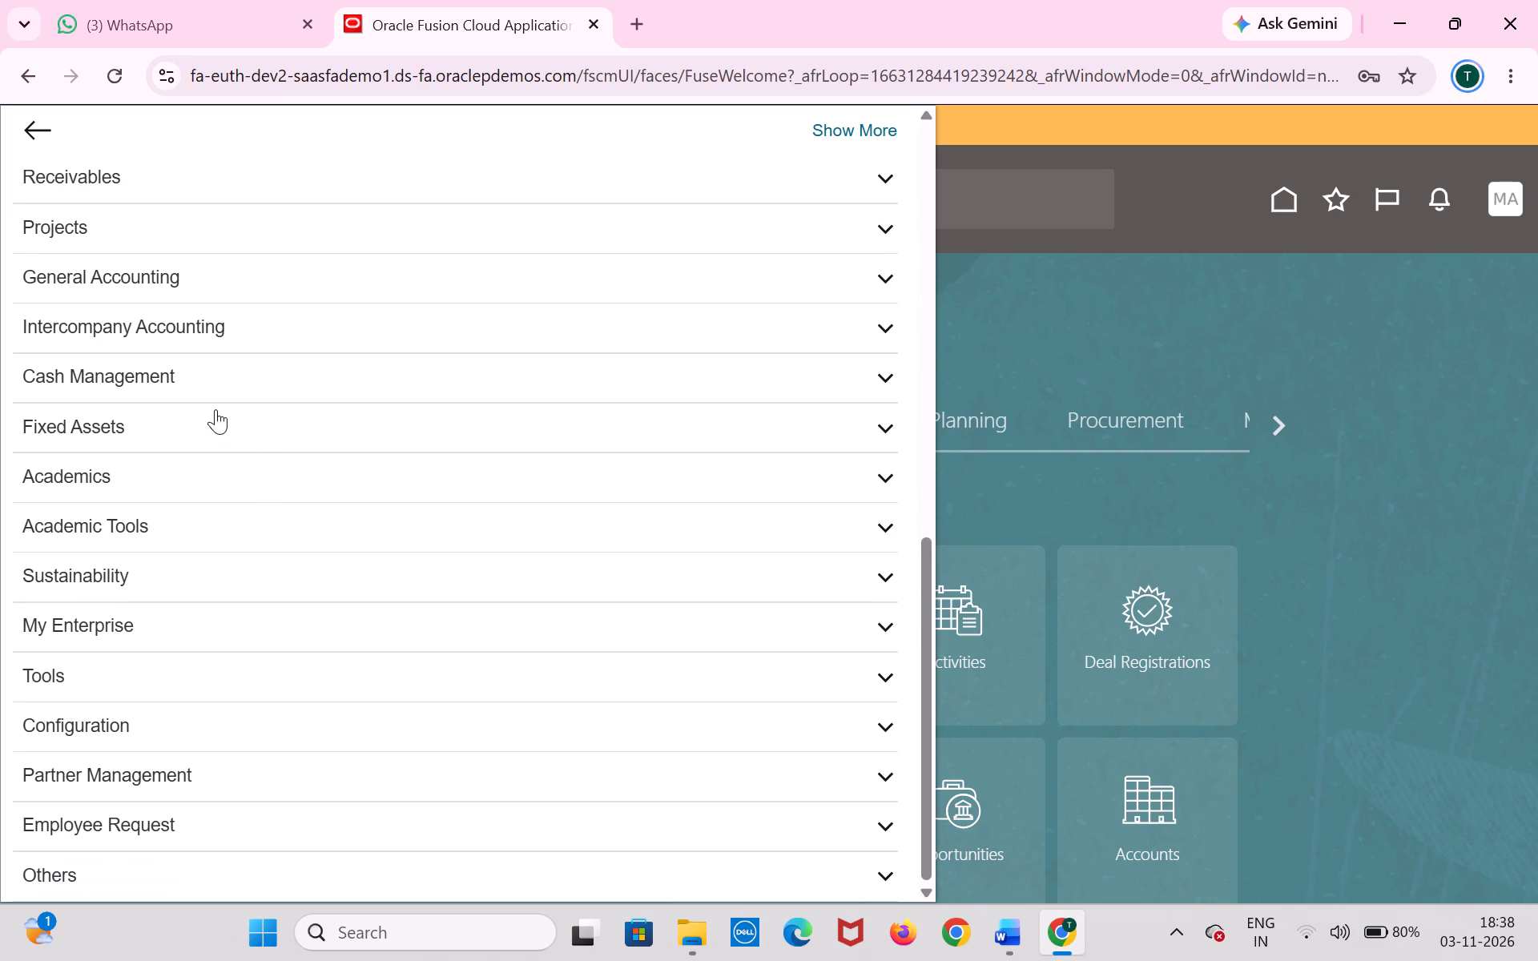
Open the Period Close page under General Accounting and close the Change Data Access Set dialog without choosing a set.
{"action": "left_click", "coordinate": [265, 272]}
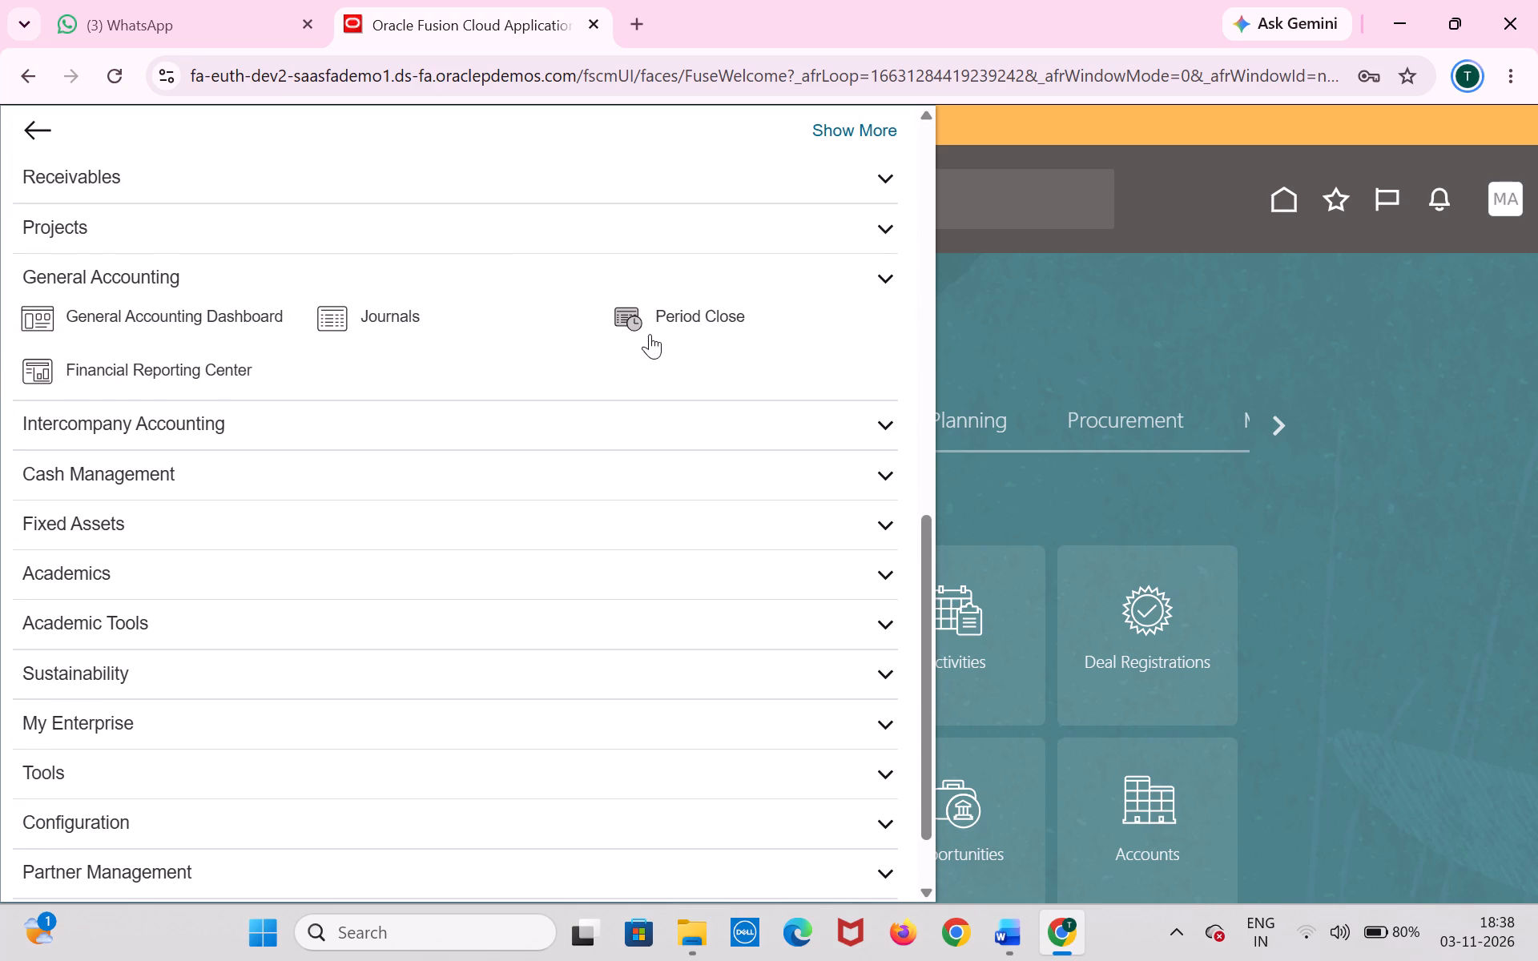
{"action": "left_click", "coordinate": [652, 318]}
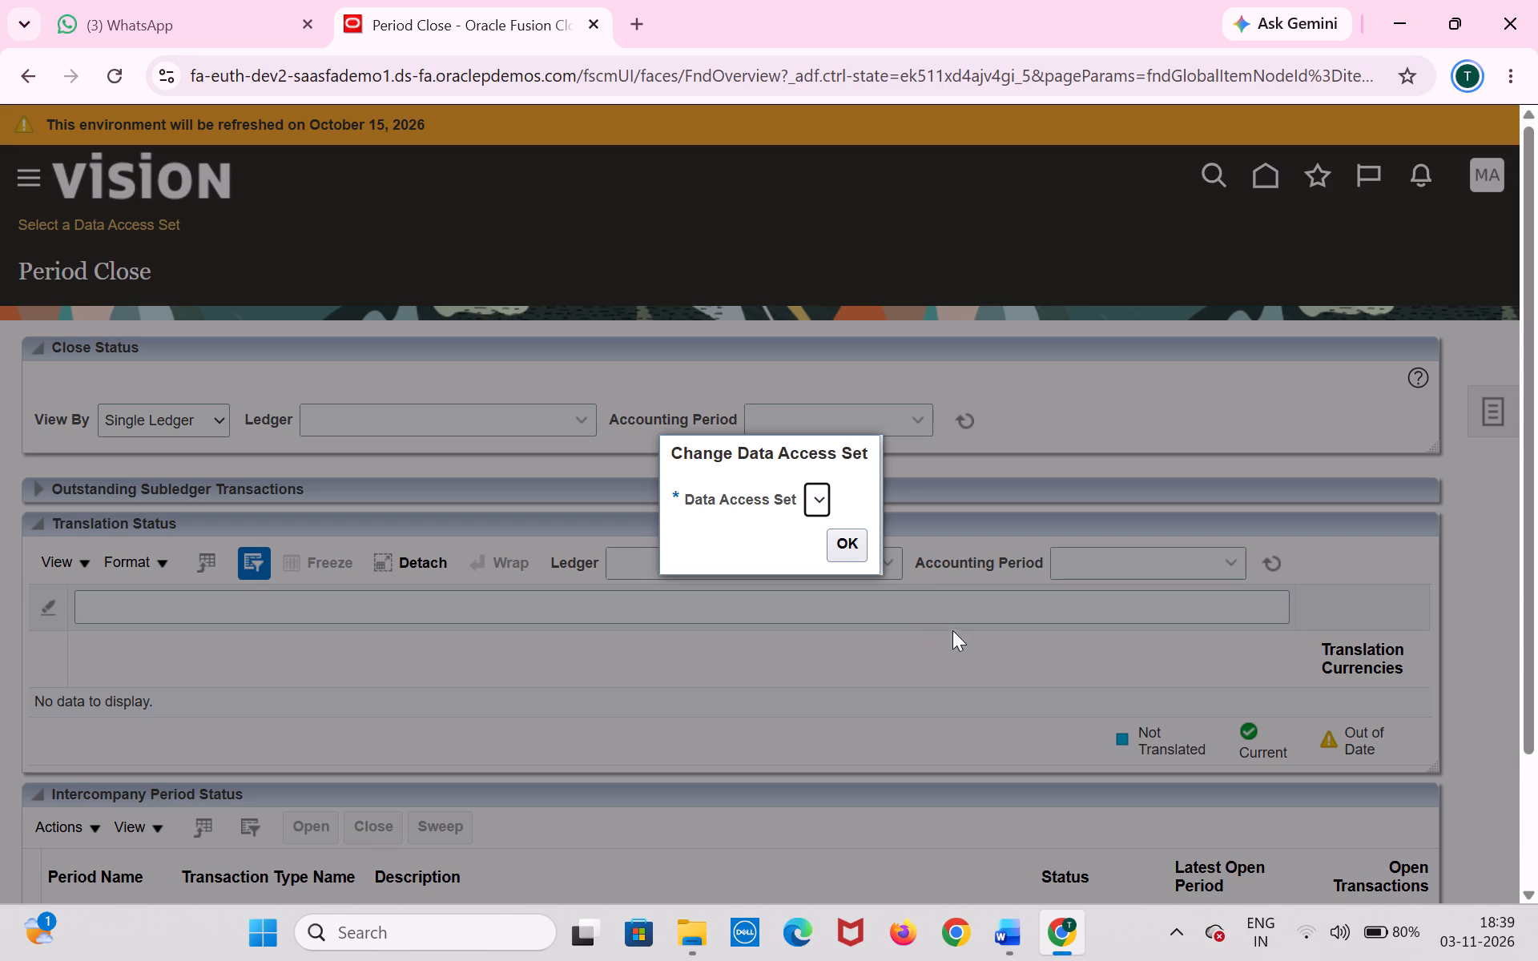
{"action": "left_click", "coordinate": [858, 540]}
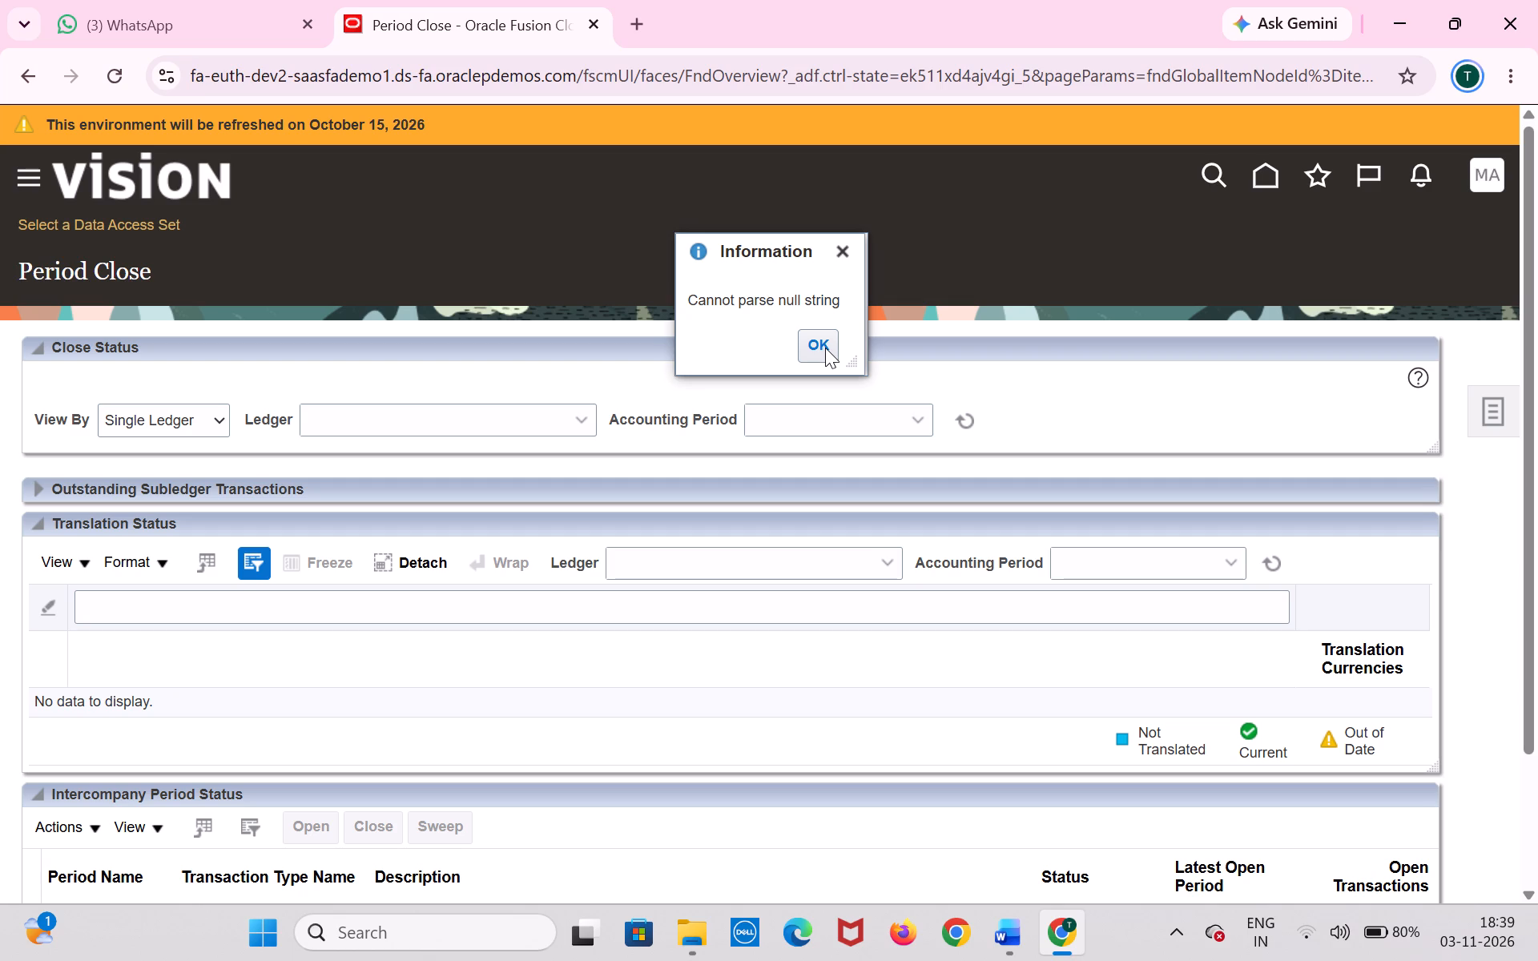
{"action": "left_click", "coordinate": [825, 348]}
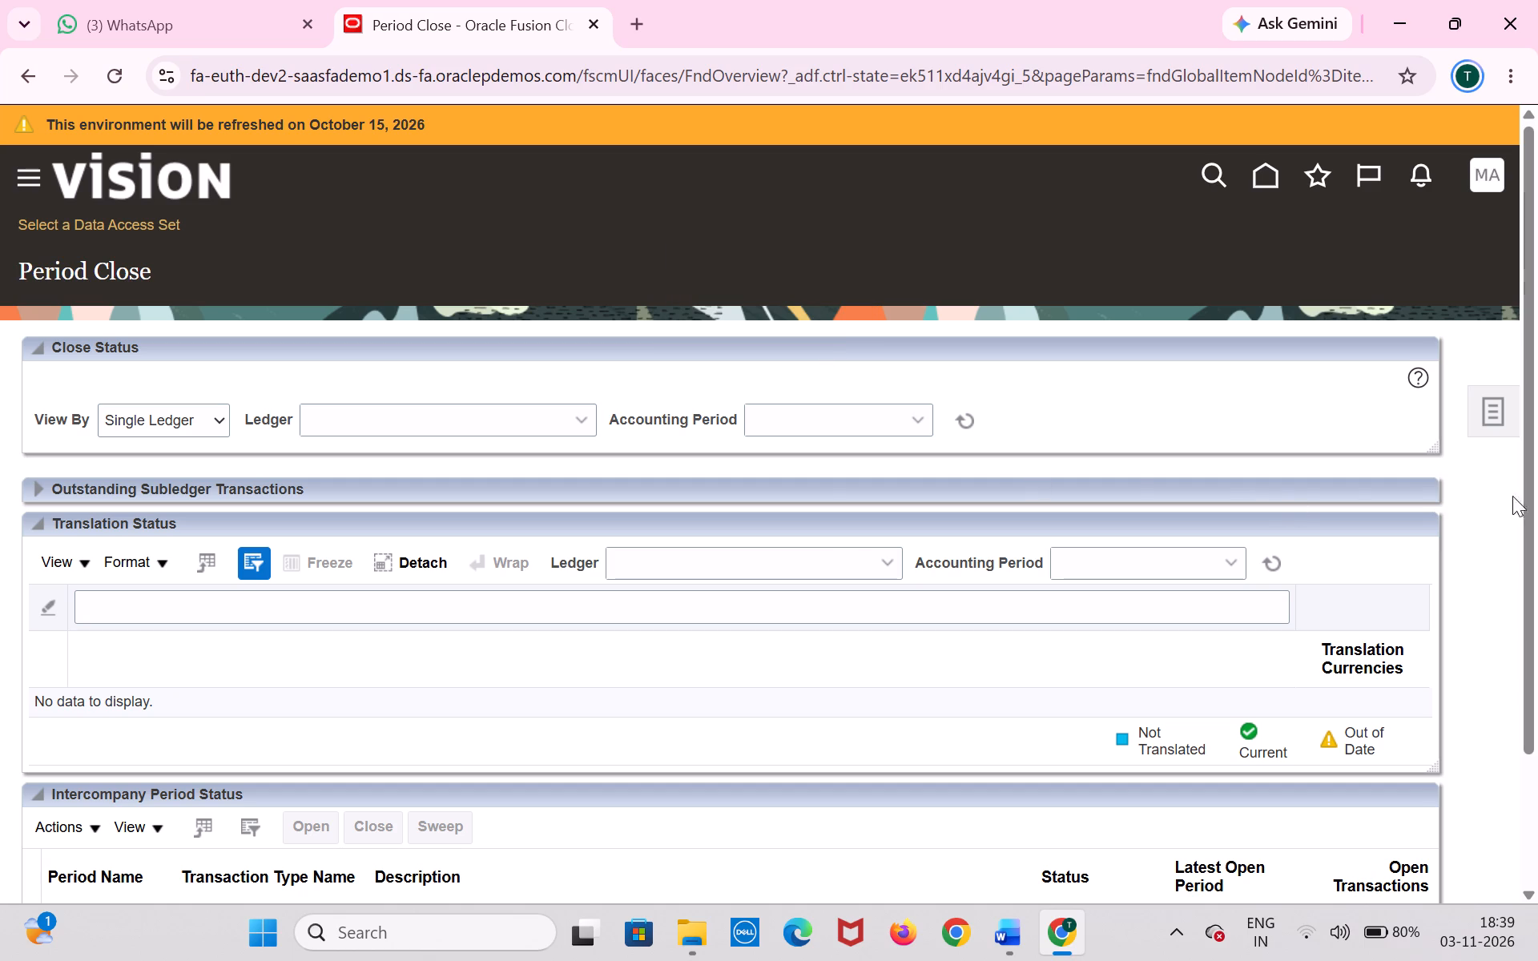
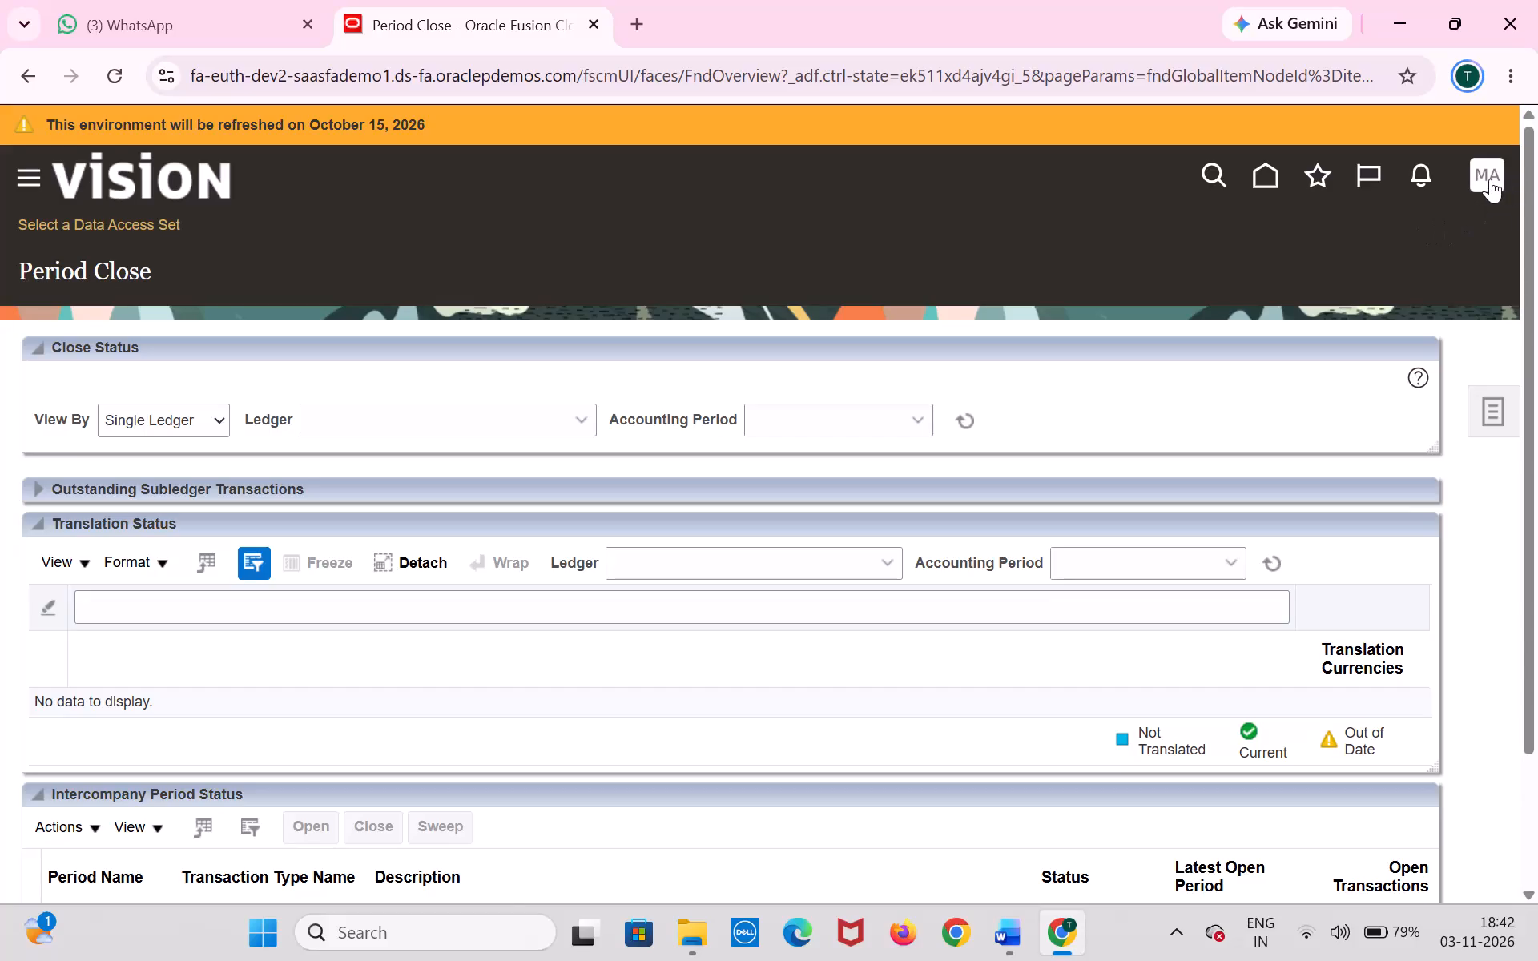
Open the Settings and Actions options for the signed-in user from the Period Close page.
{"action": "left_click", "coordinate": [1490, 179]}
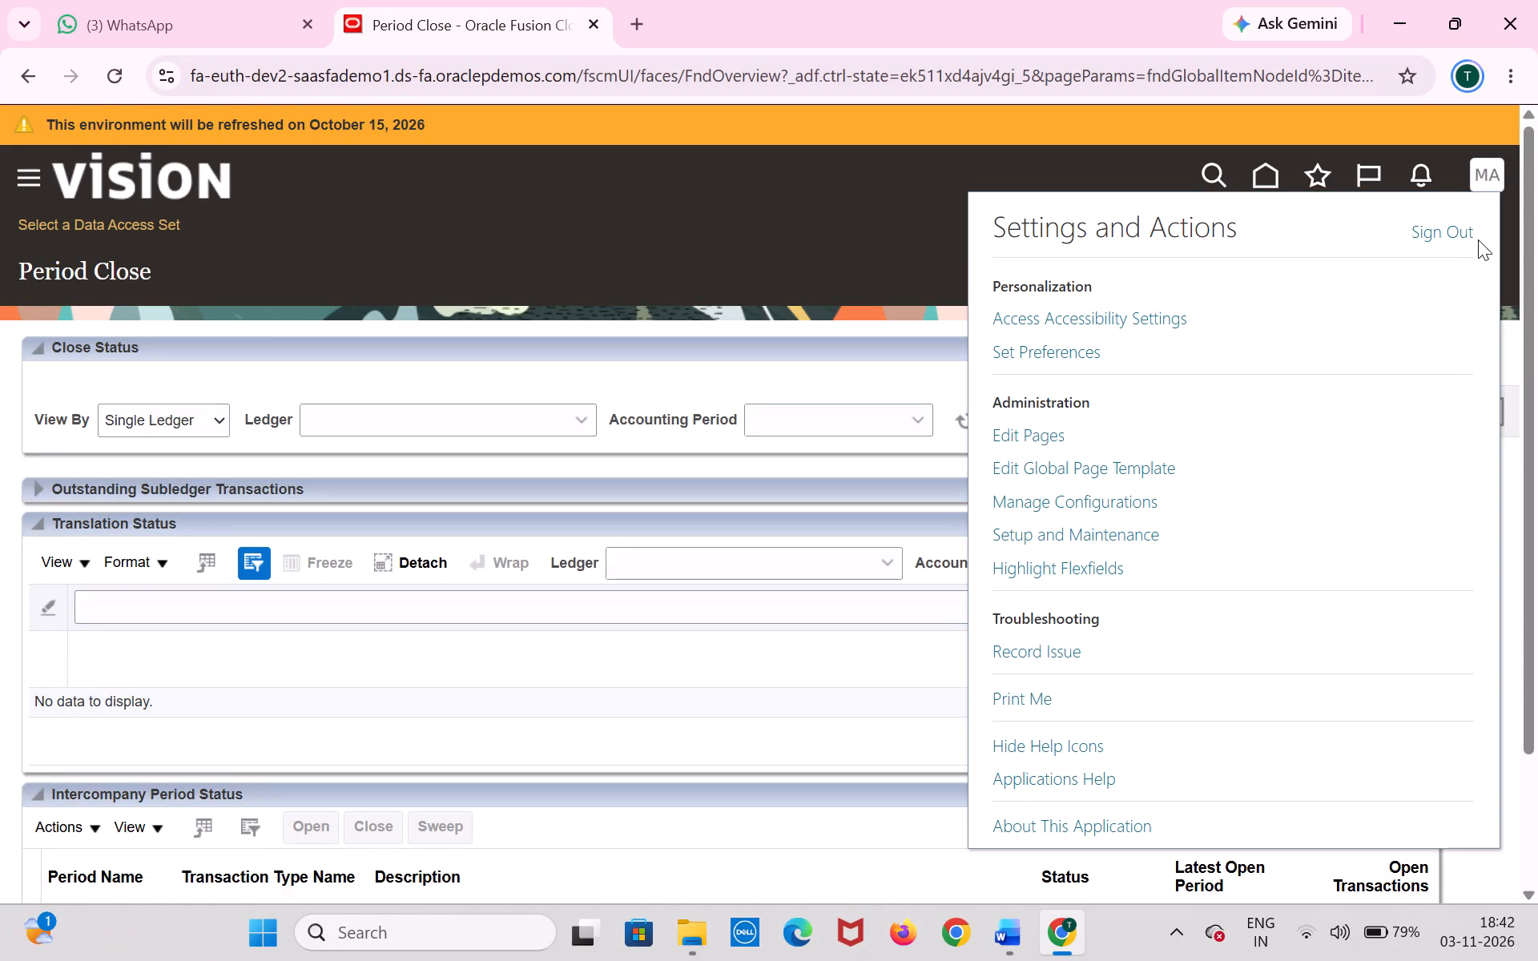
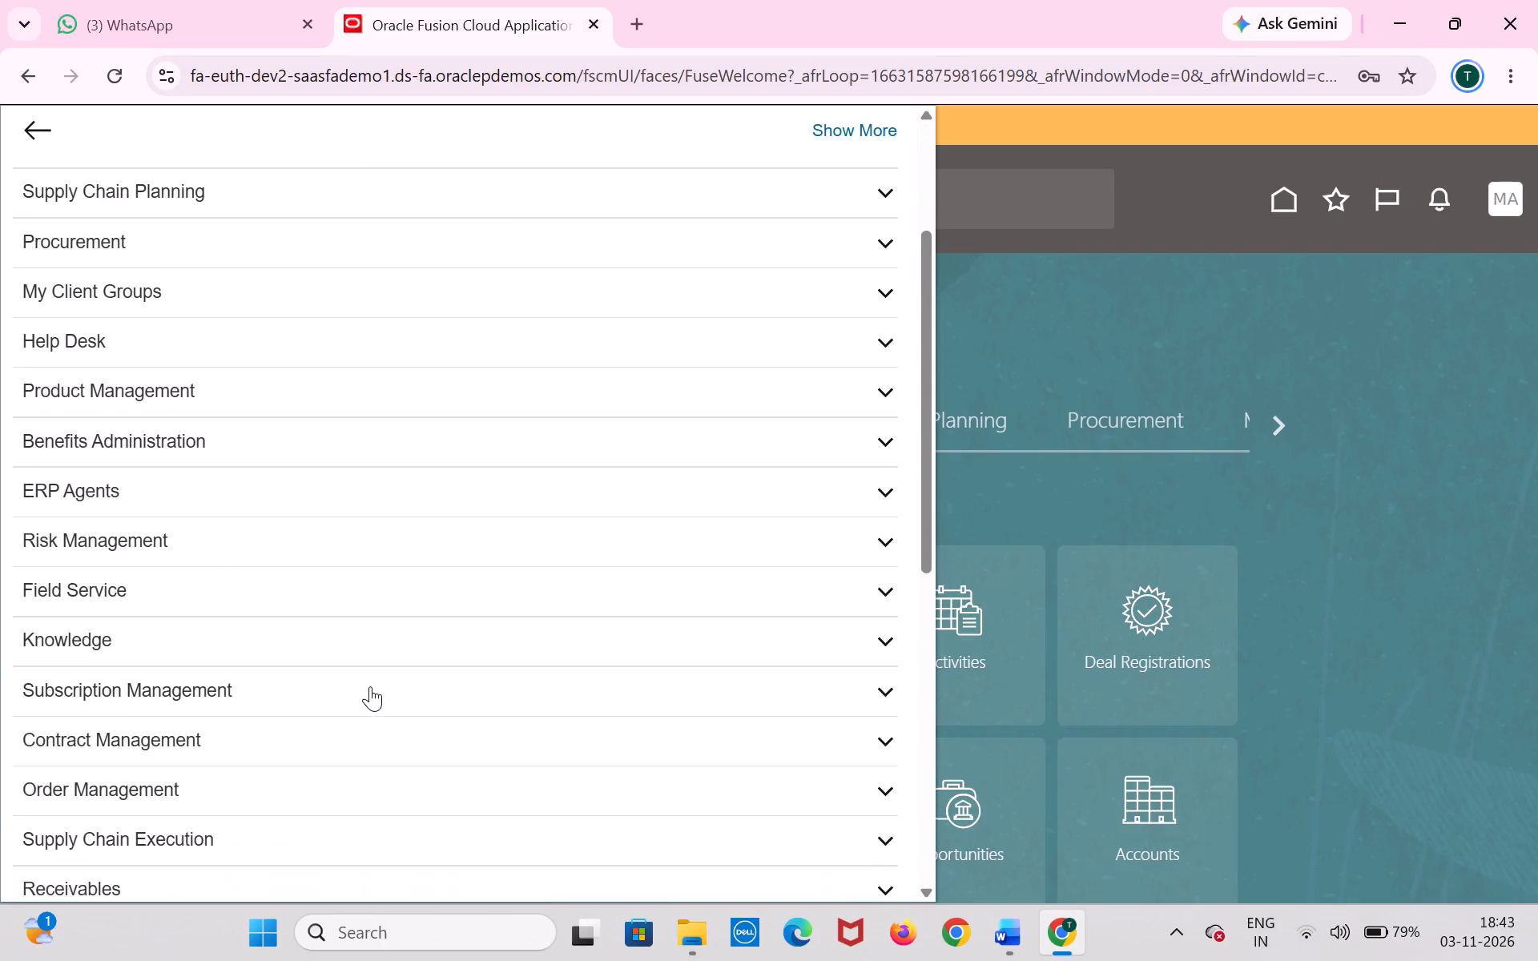
Open the Period Close page under General Accounting.
{"action": "scroll", "coordinate": [371, 686], "scroll_direction": "down", "scroll_amount": 3}
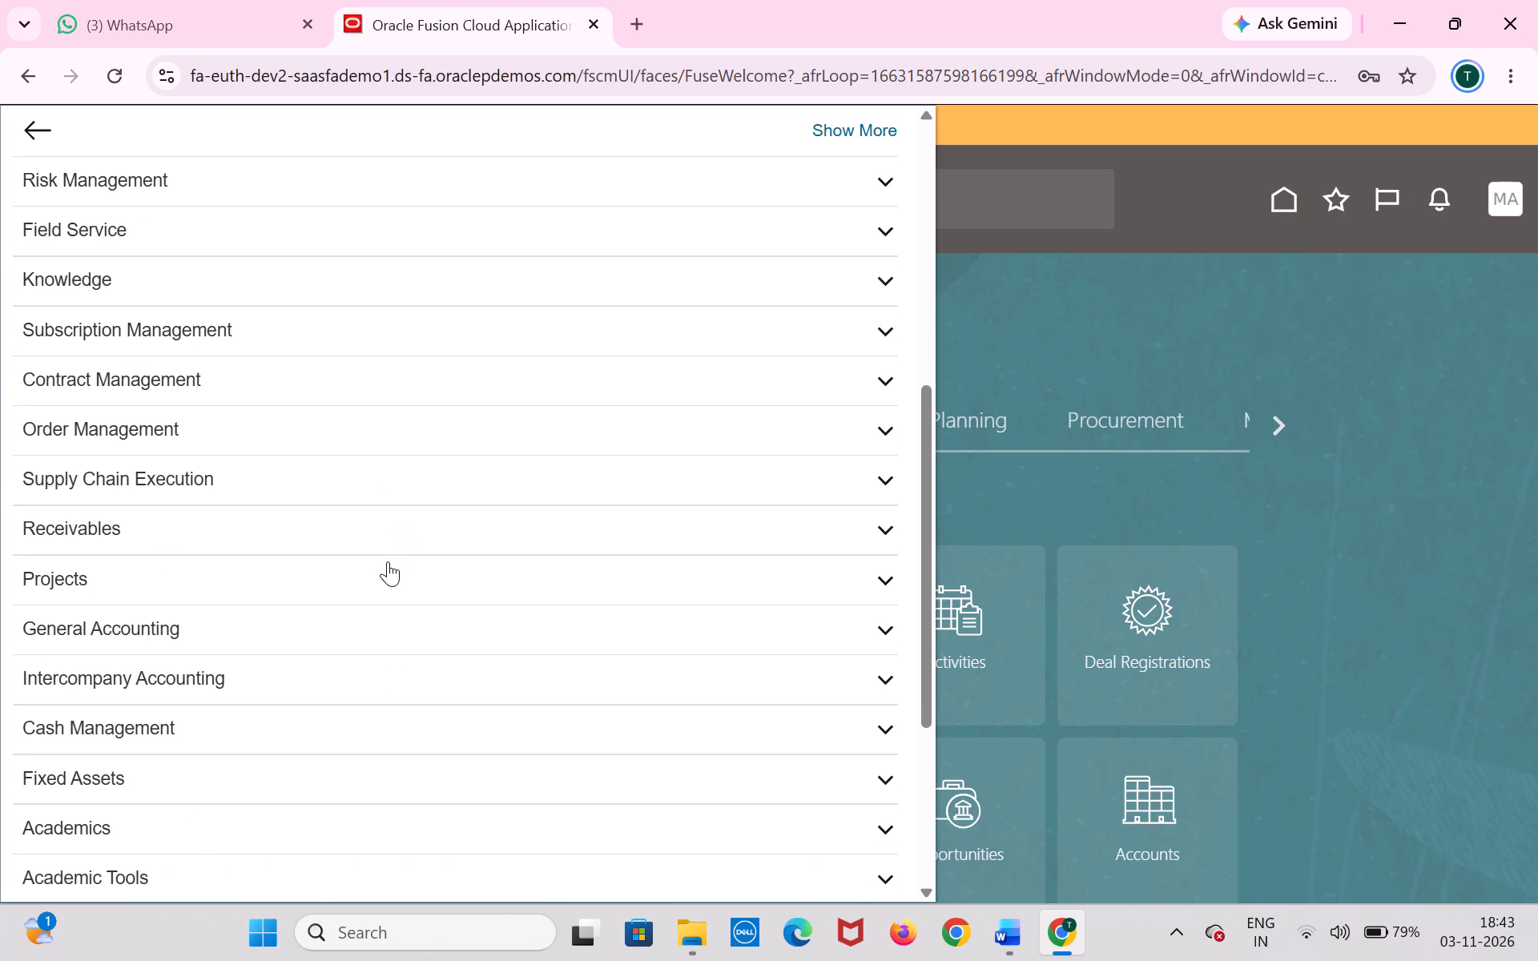
{"action": "left_click", "coordinate": [424, 631]}
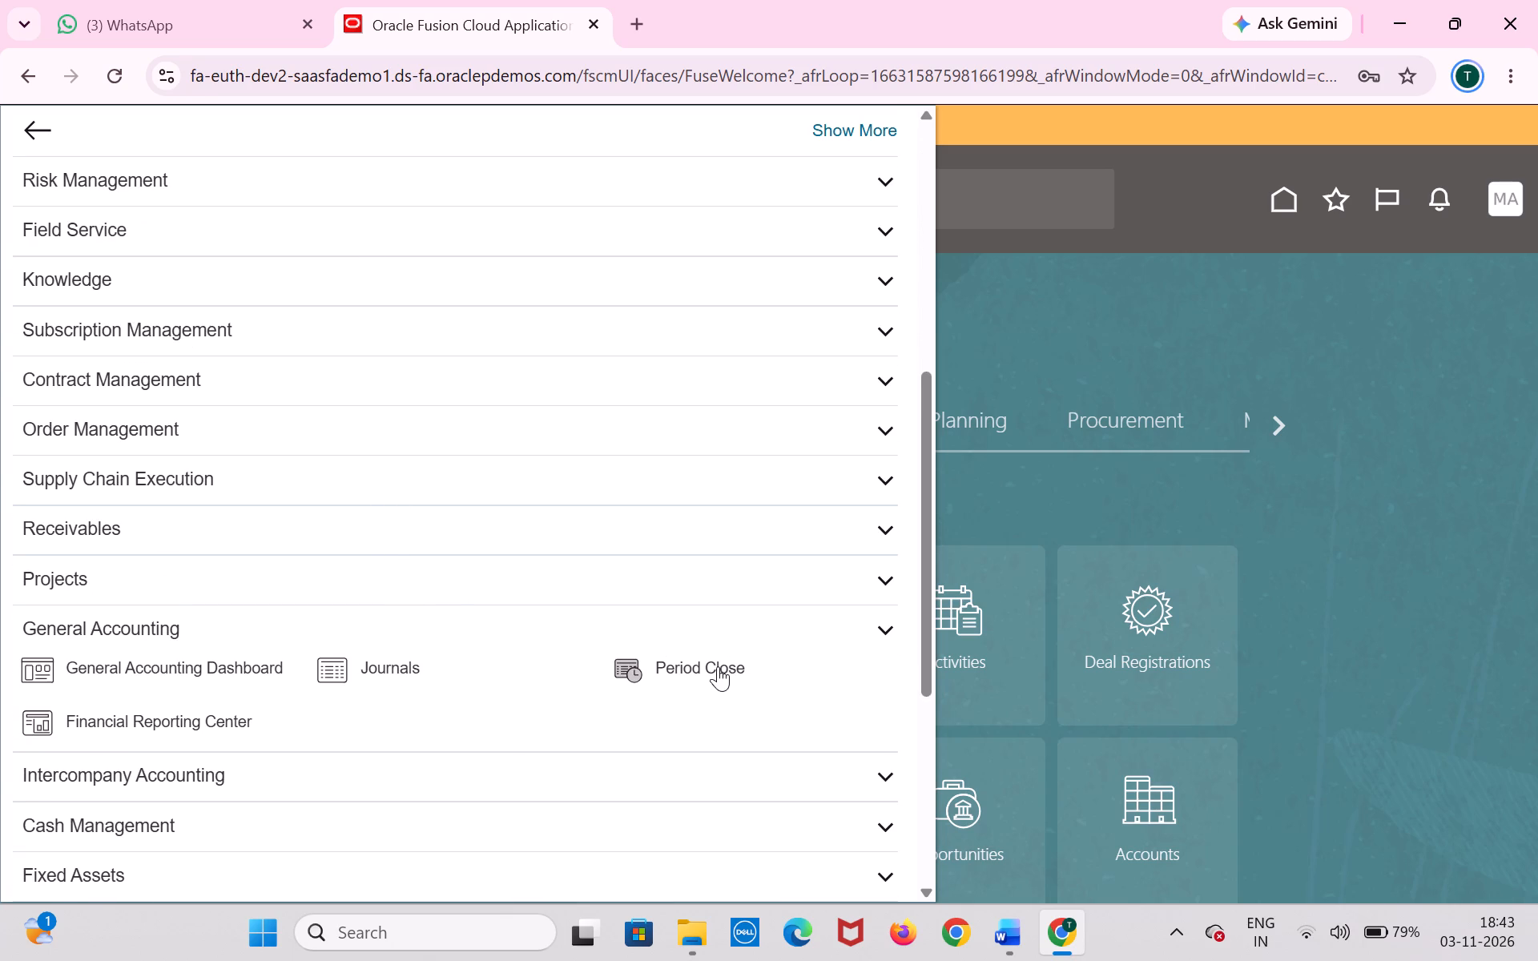
{"action": "left_click", "coordinate": [718, 669]}
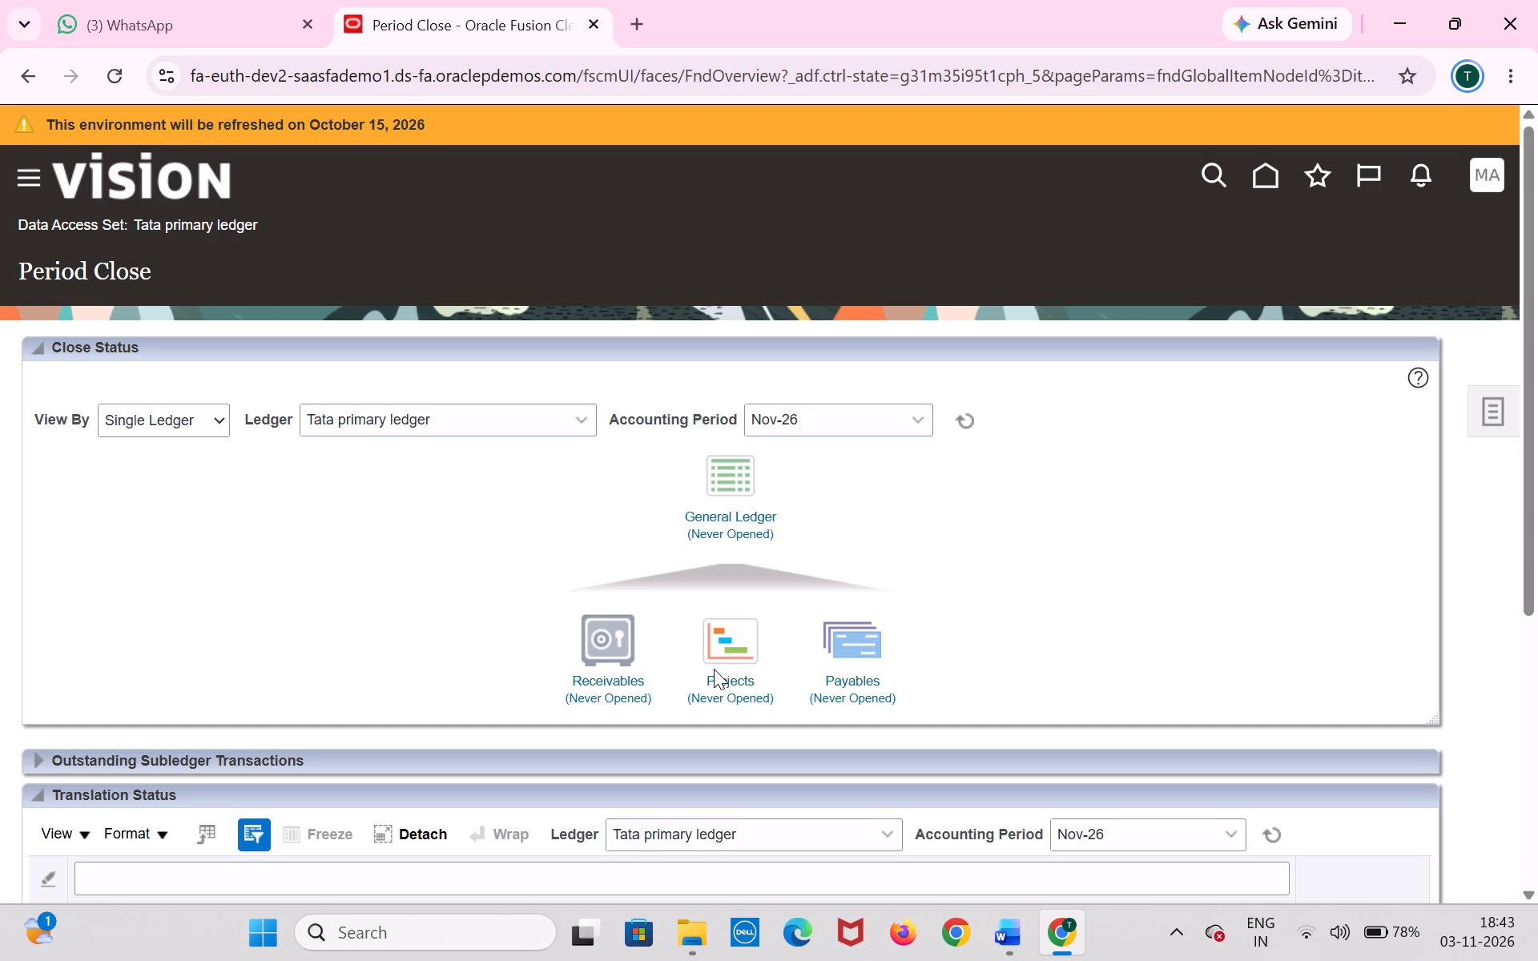
Open Nov-24 as the first General Ledger accounting period for Tata primary ledger, accepting the confirmation.
{"action": "left_click", "coordinate": [730, 468]}
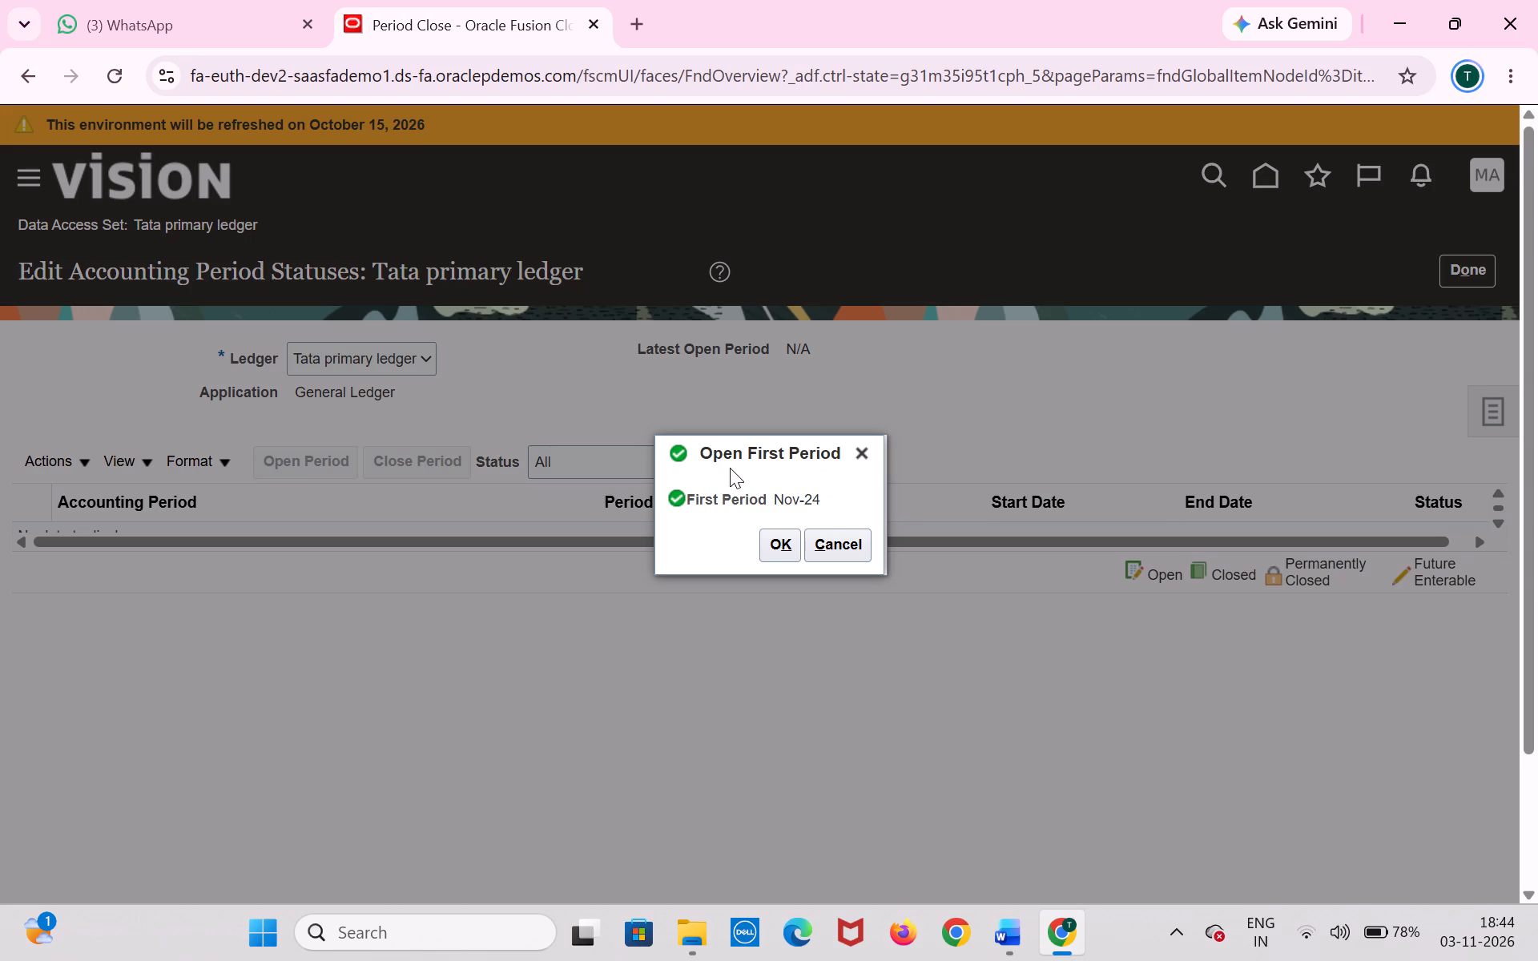
{"action": "left_click", "coordinate": [782, 537]}
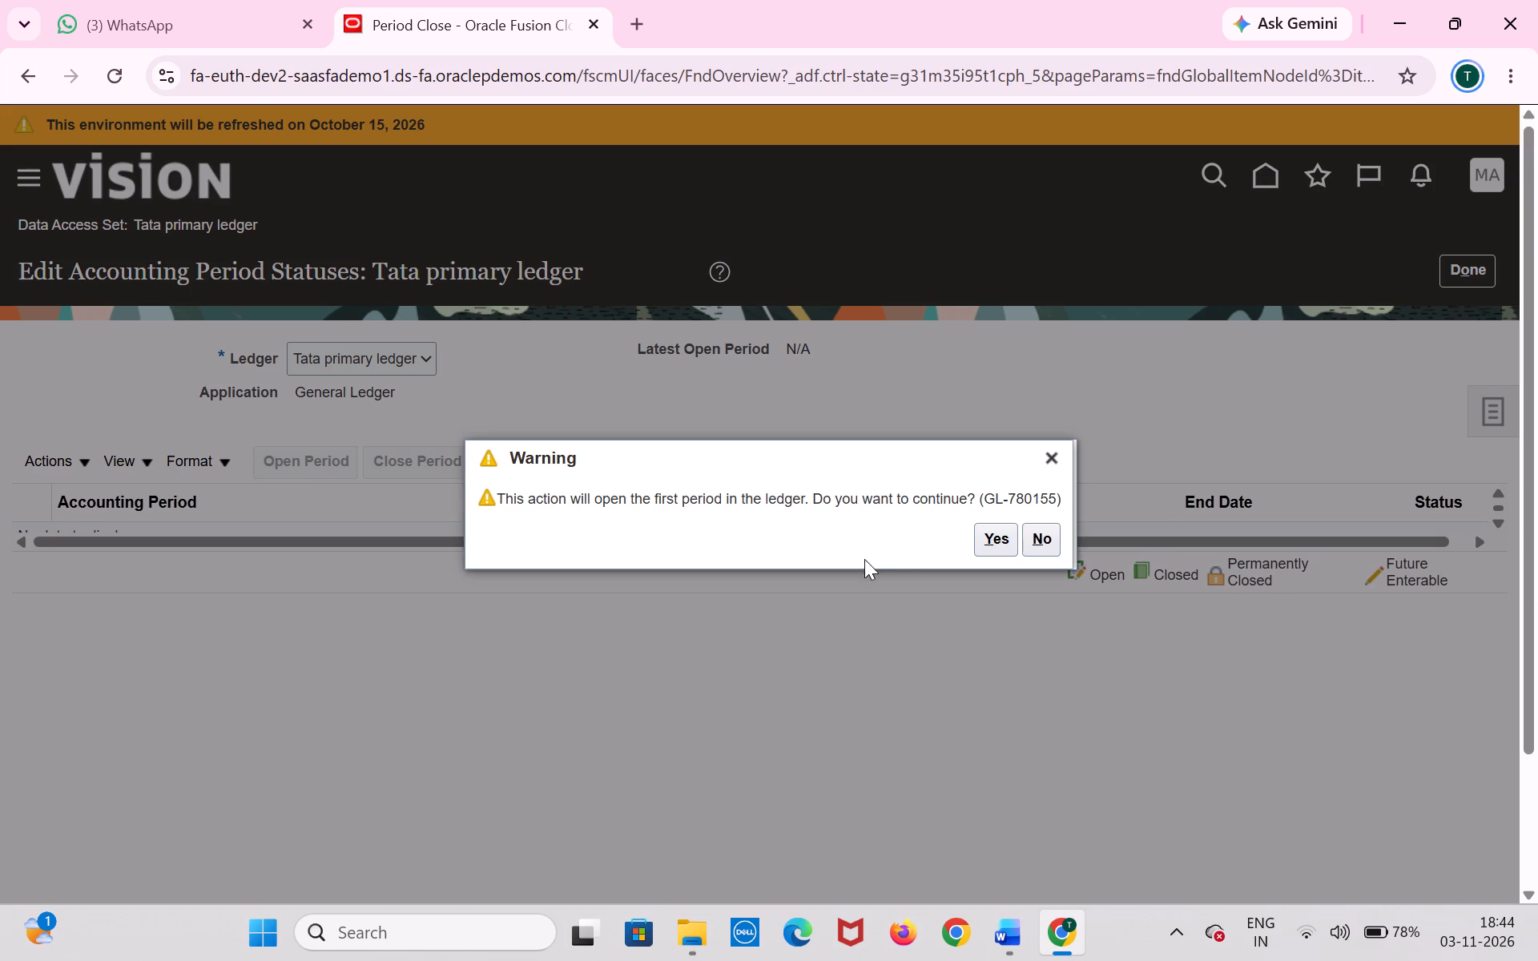
{"action": "left_click", "coordinate": [1012, 525]}
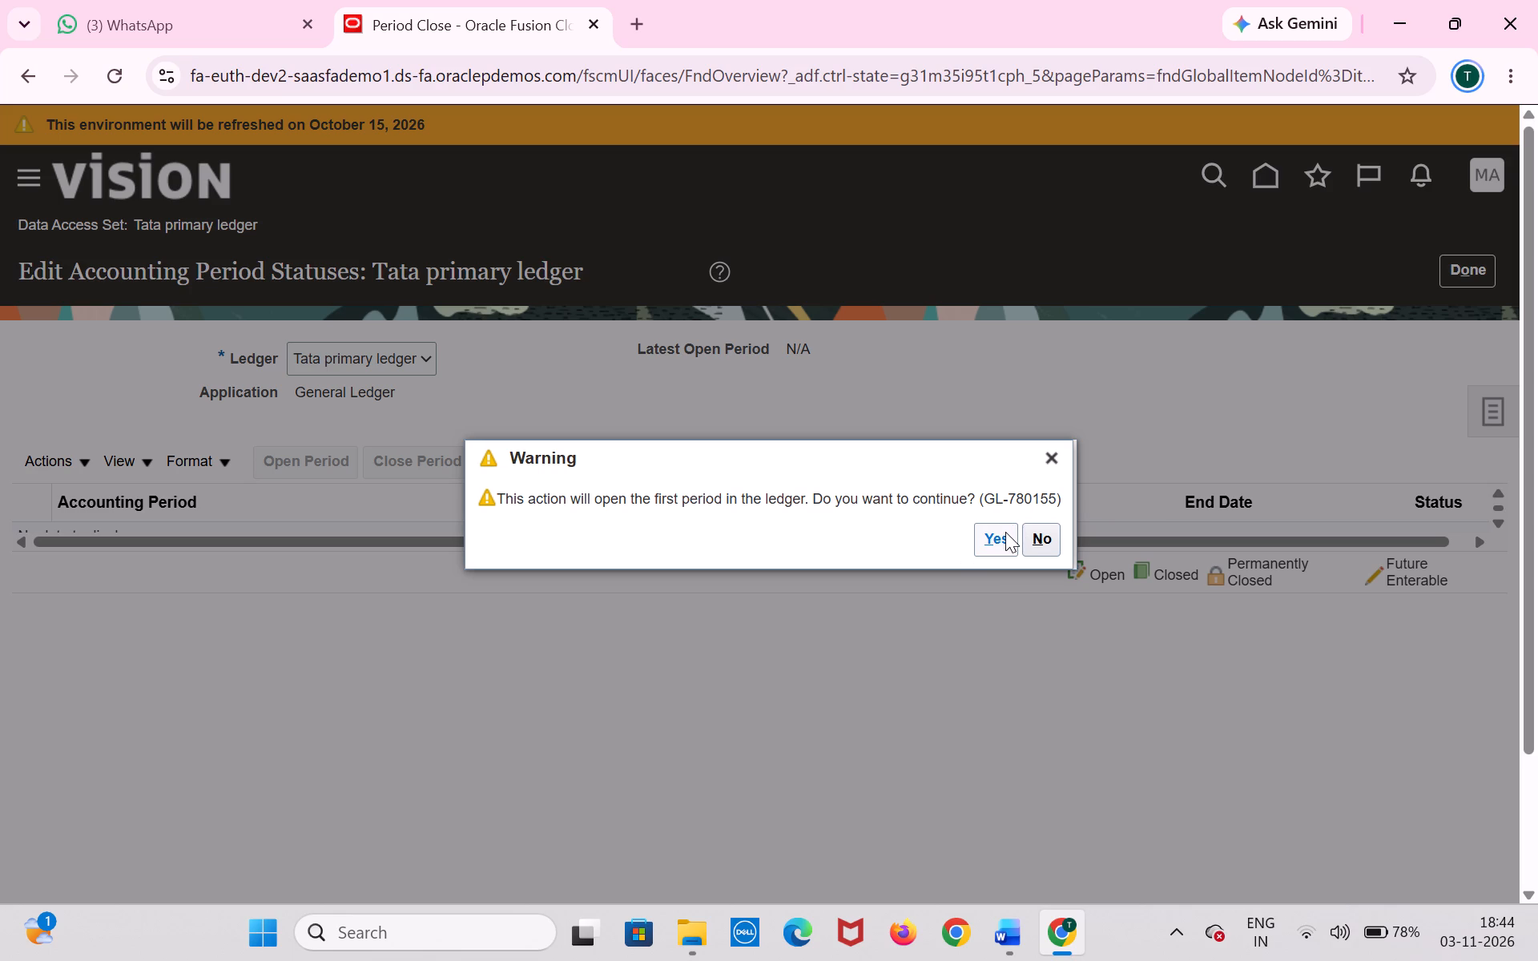
{"action": "left_click", "coordinate": [1005, 532]}
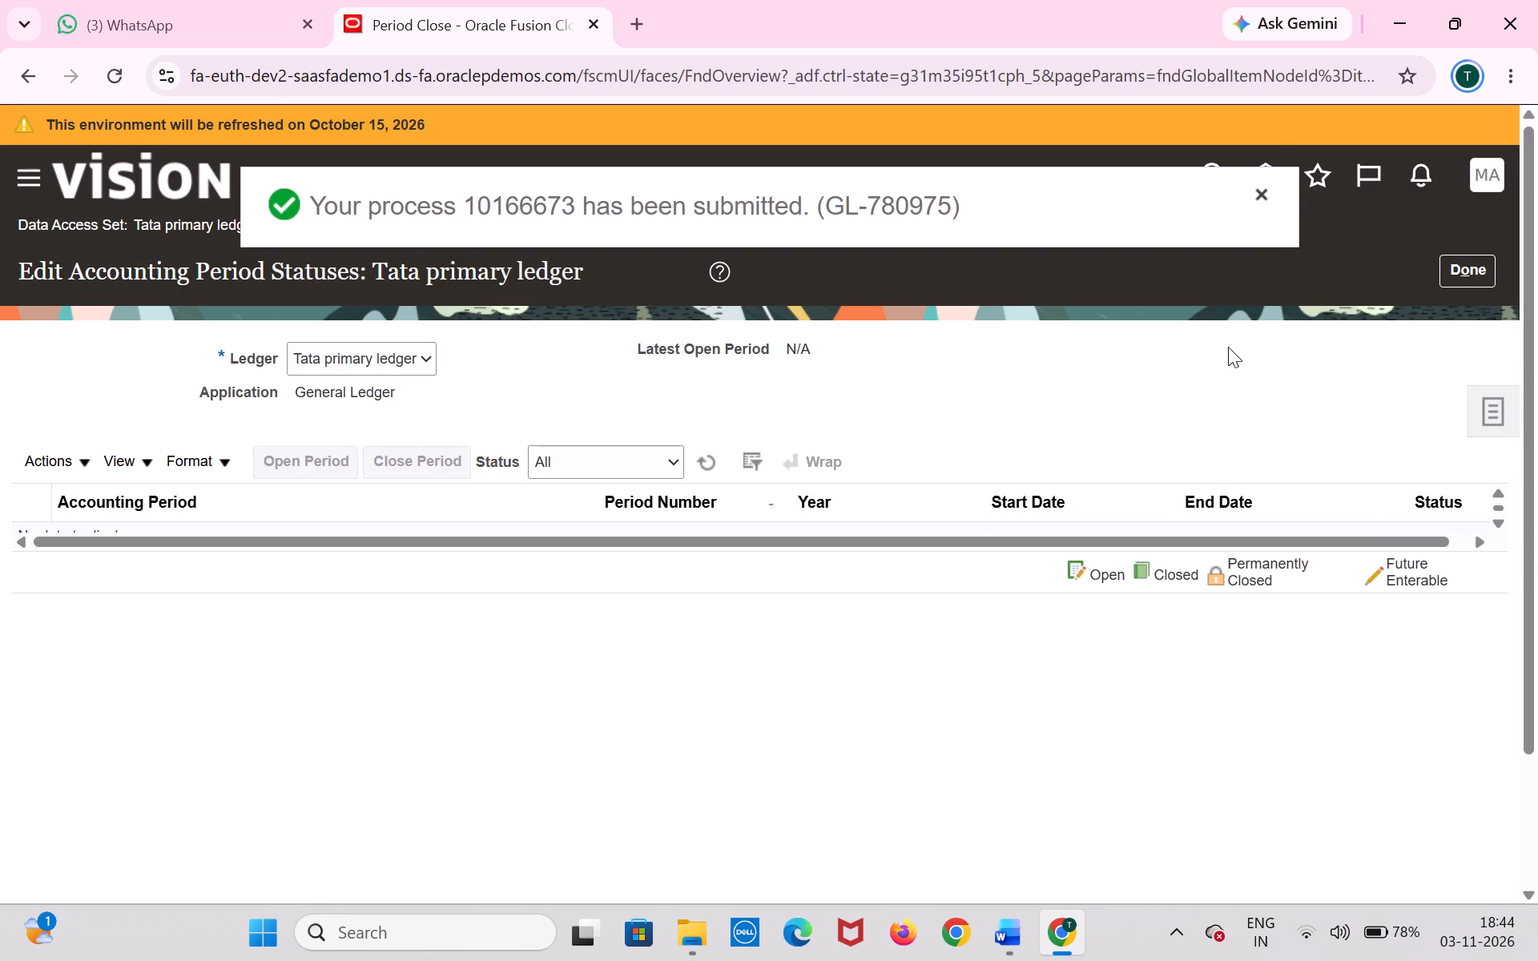
{"action": "left_click", "coordinate": [1266, 191]}
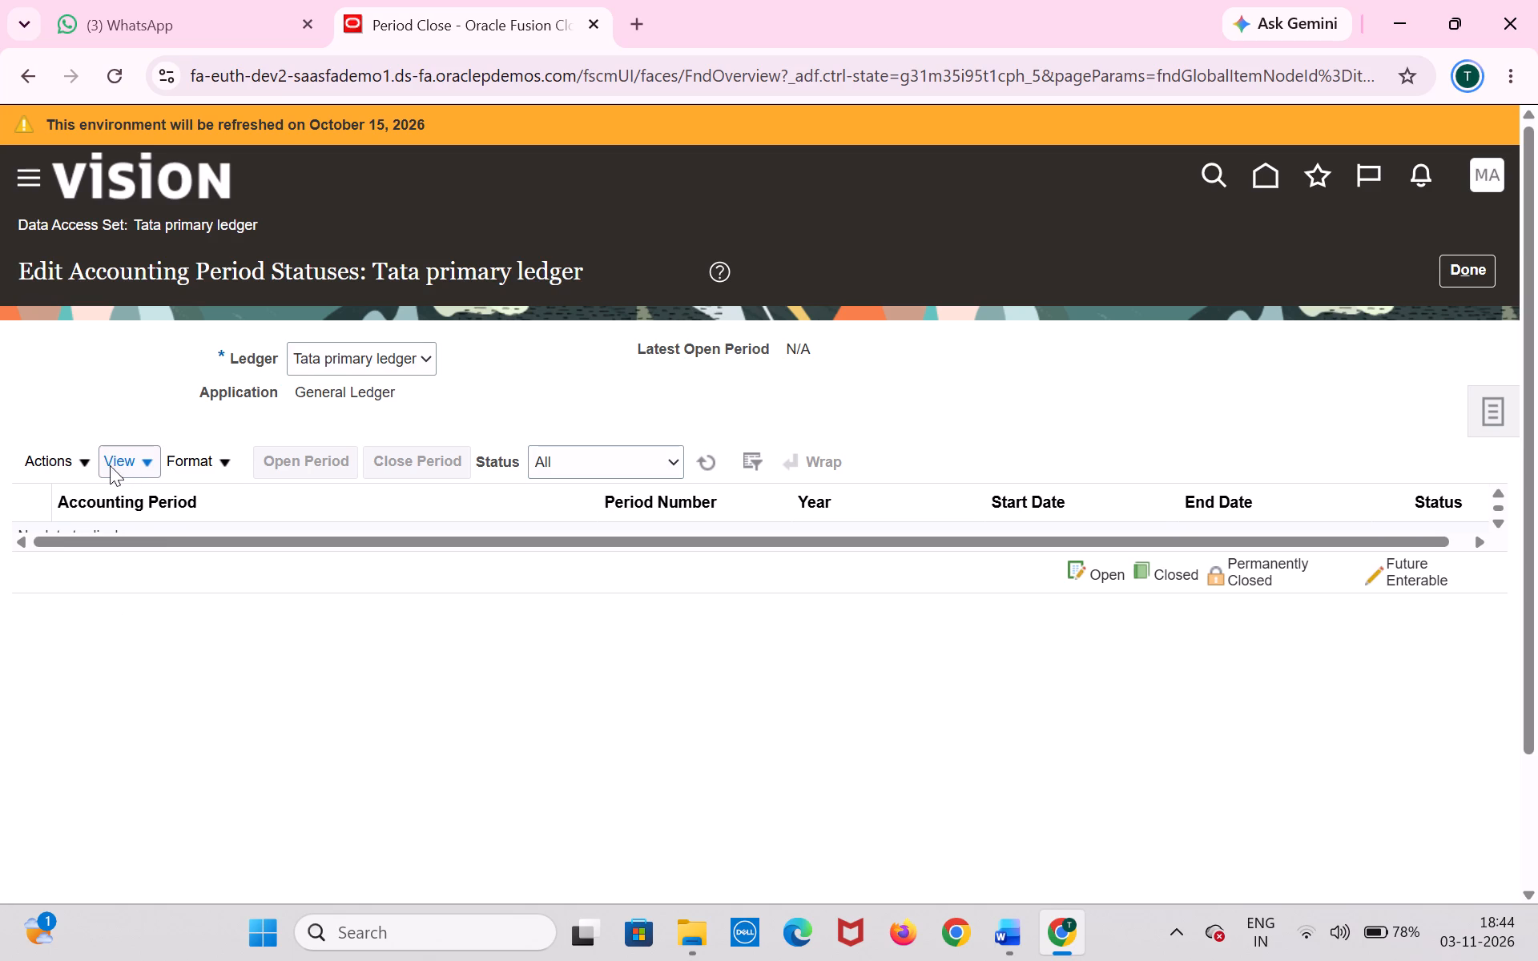
Open the General Ledger periods up to target period Nov-26 for Tata primary ledger and finish editing period statuses.
{"action": "left_click", "coordinate": [83, 460]}
{"action": "left_click", "coordinate": [138, 568]}
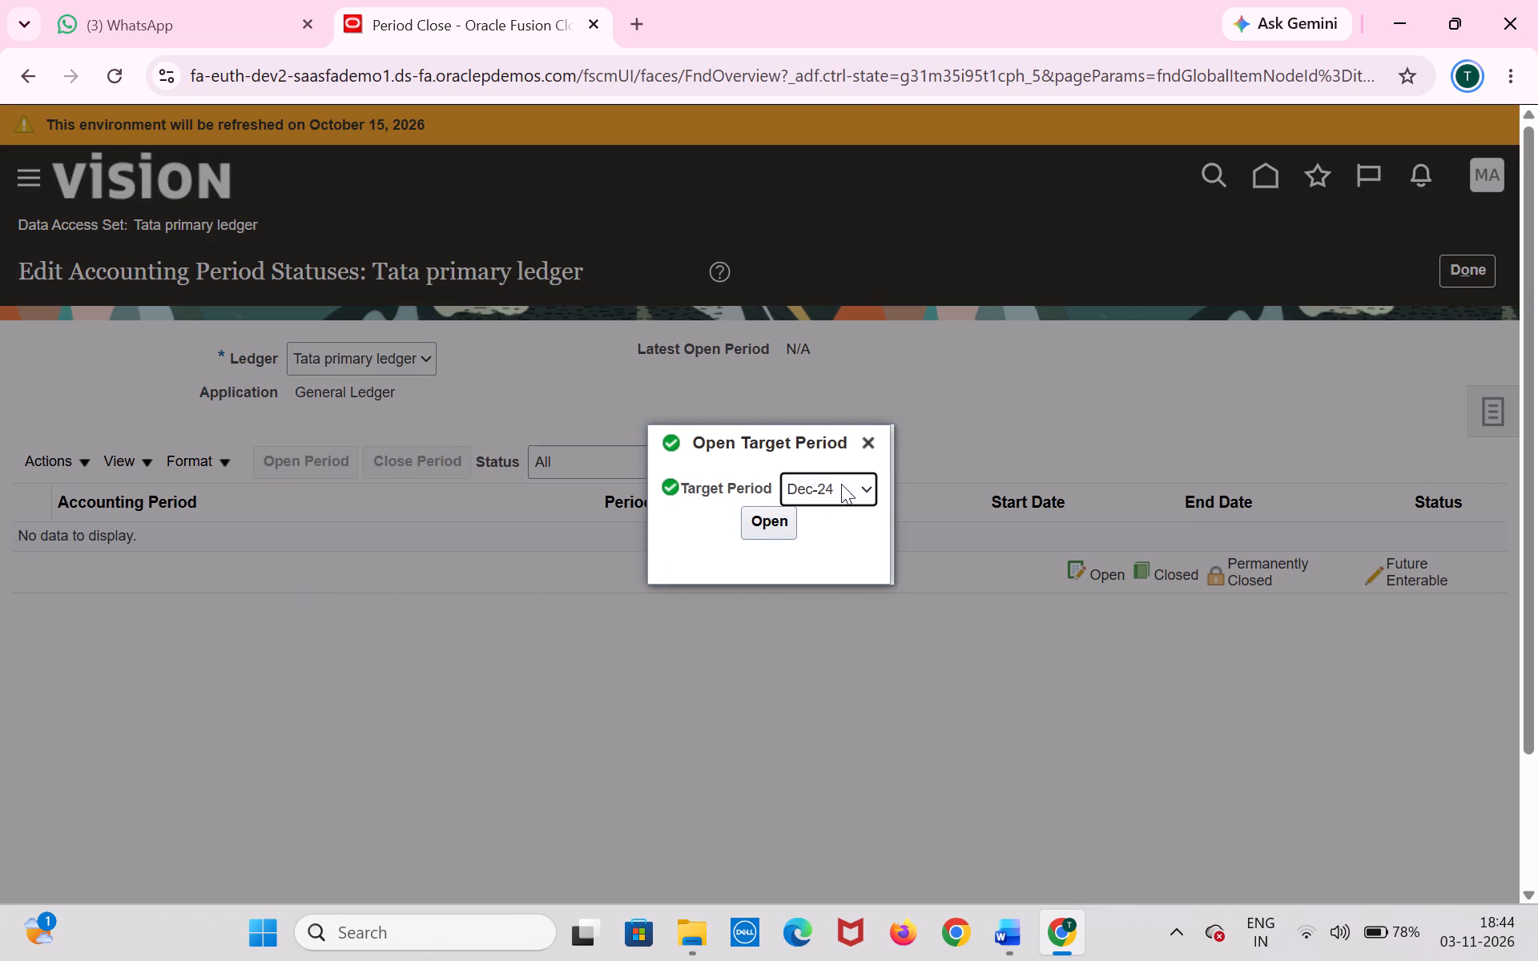
{"action": "left_click", "coordinate": [843, 484]}
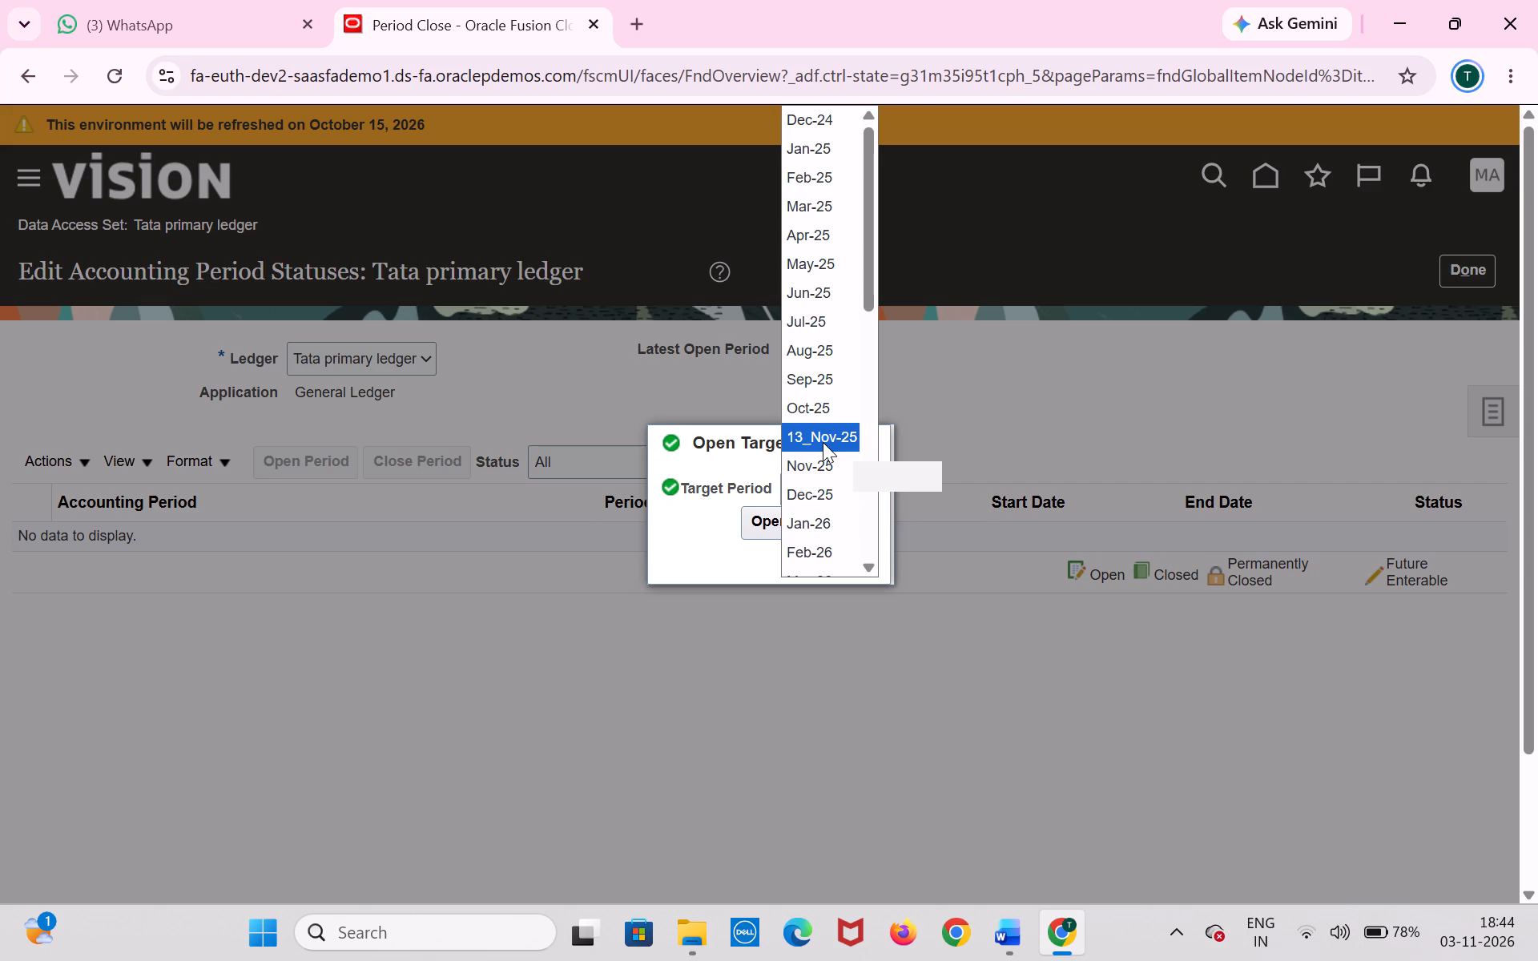
{"action": "scroll", "coordinate": [823, 442], "scroll_direction": "down", "scroll_amount": 3}
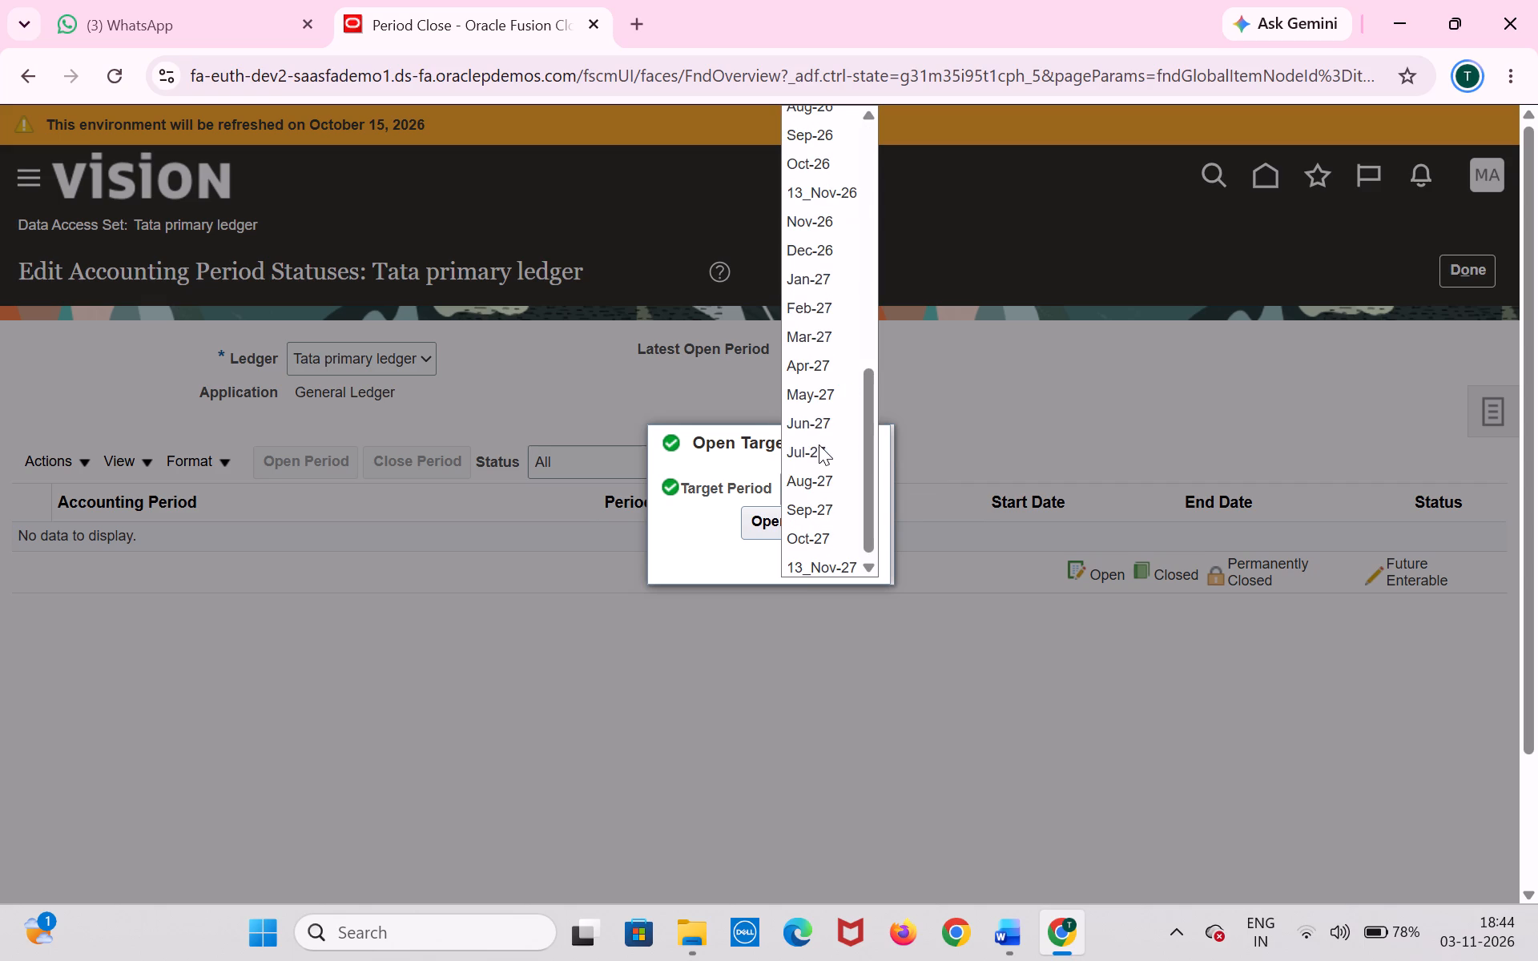
{"action": "left_click", "coordinate": [833, 219]}
{"action": "left_click", "coordinate": [751, 535]}
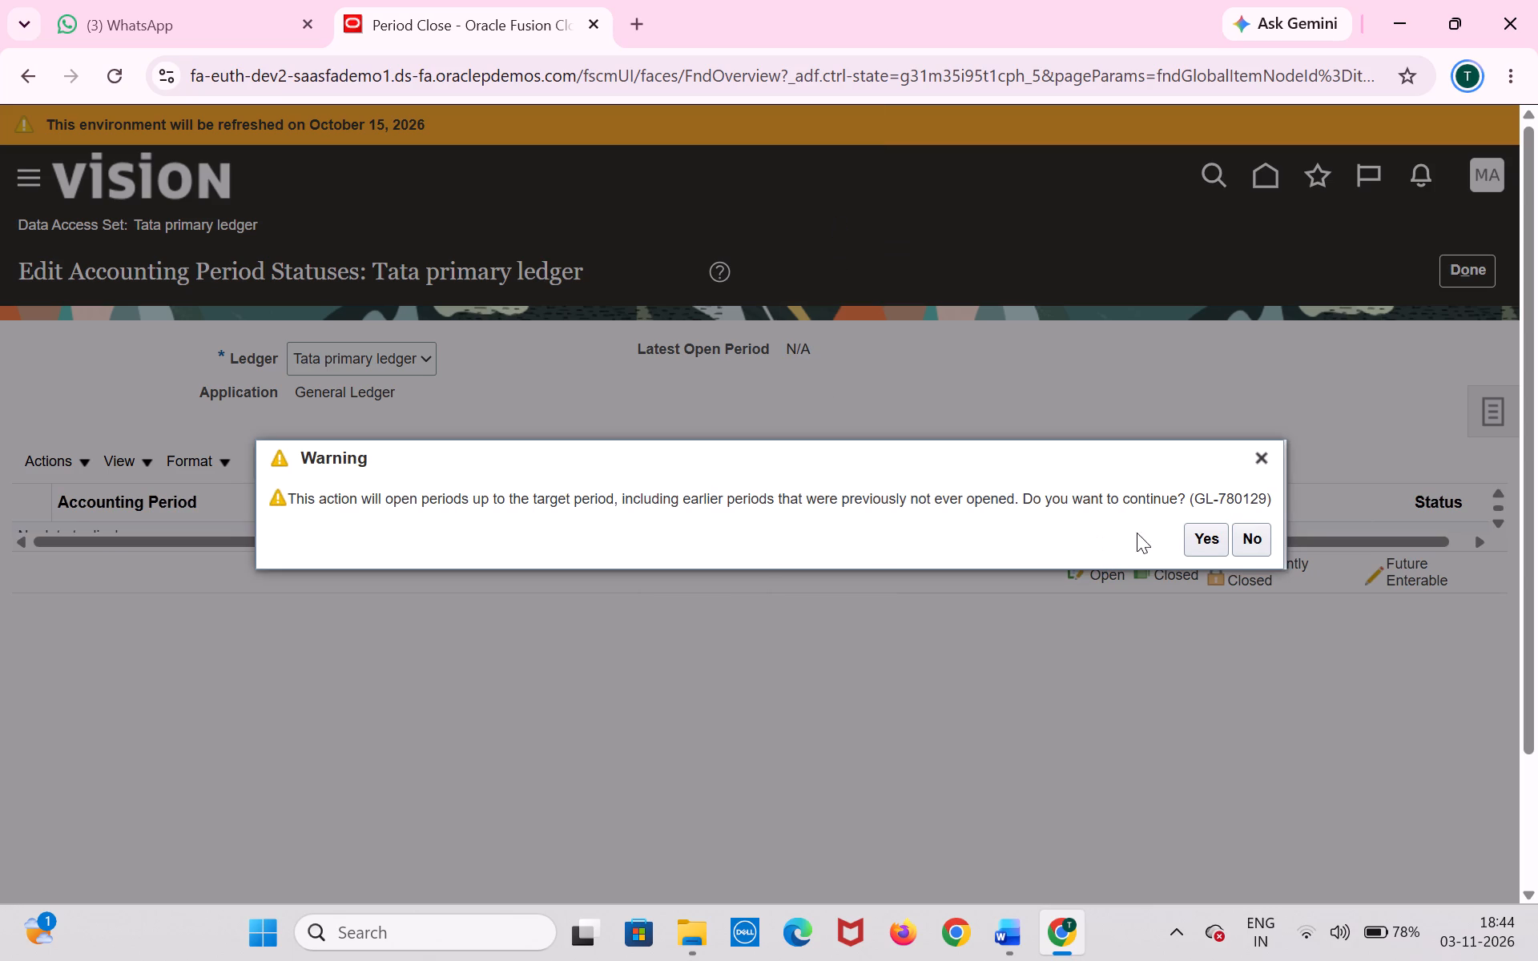
{"action": "left_click", "coordinate": [1206, 533]}
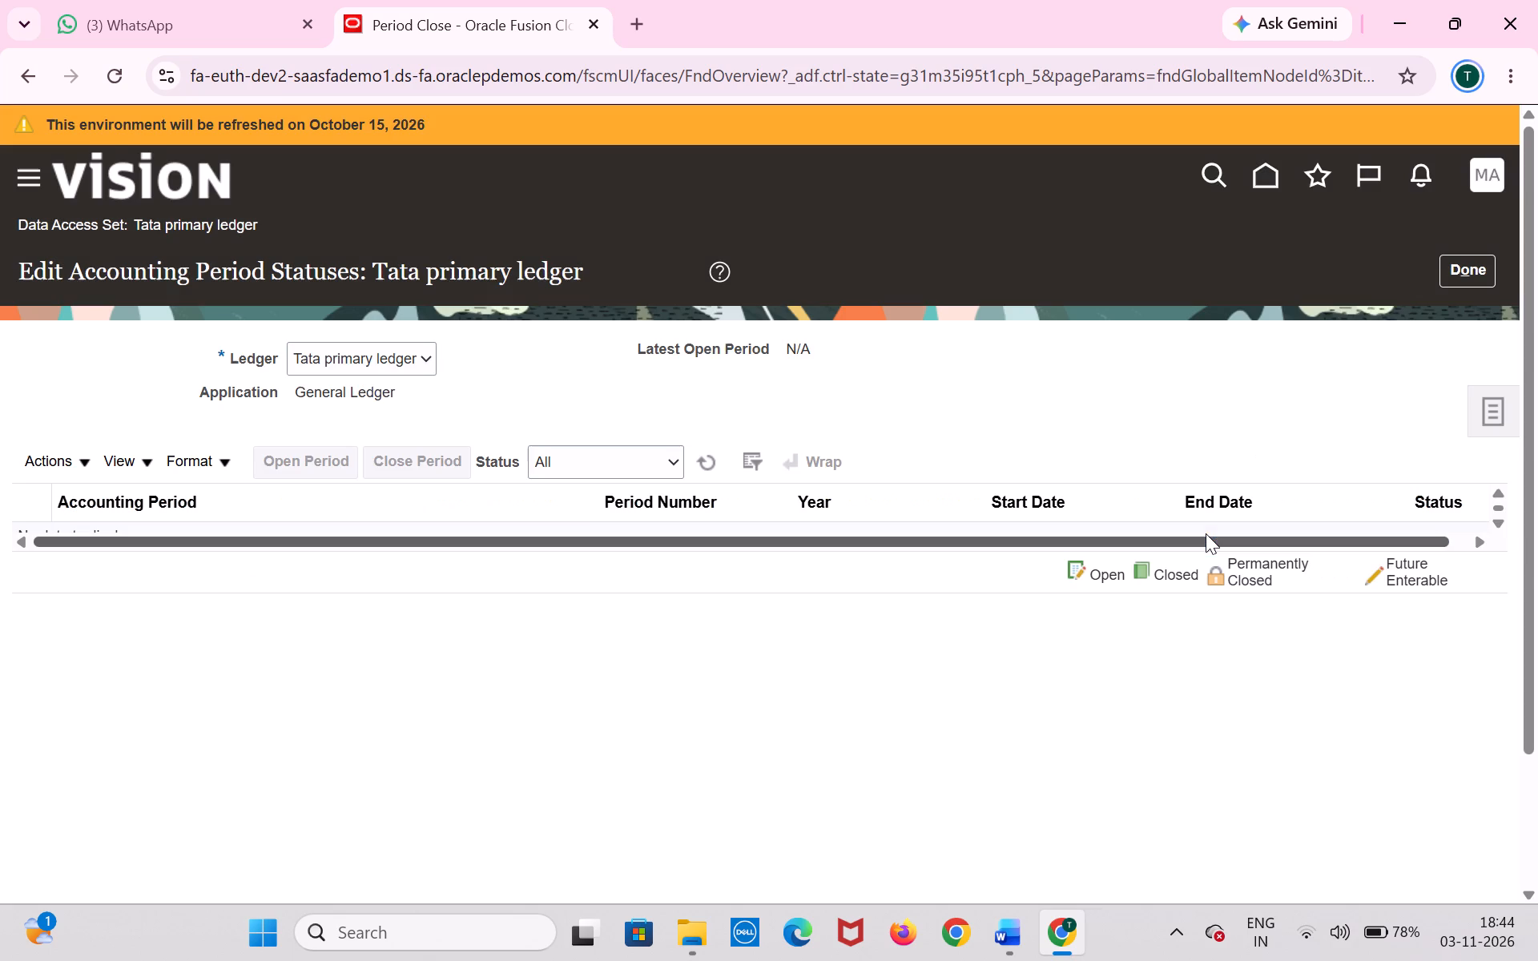
{"action": "left_click", "coordinate": [1266, 191]}
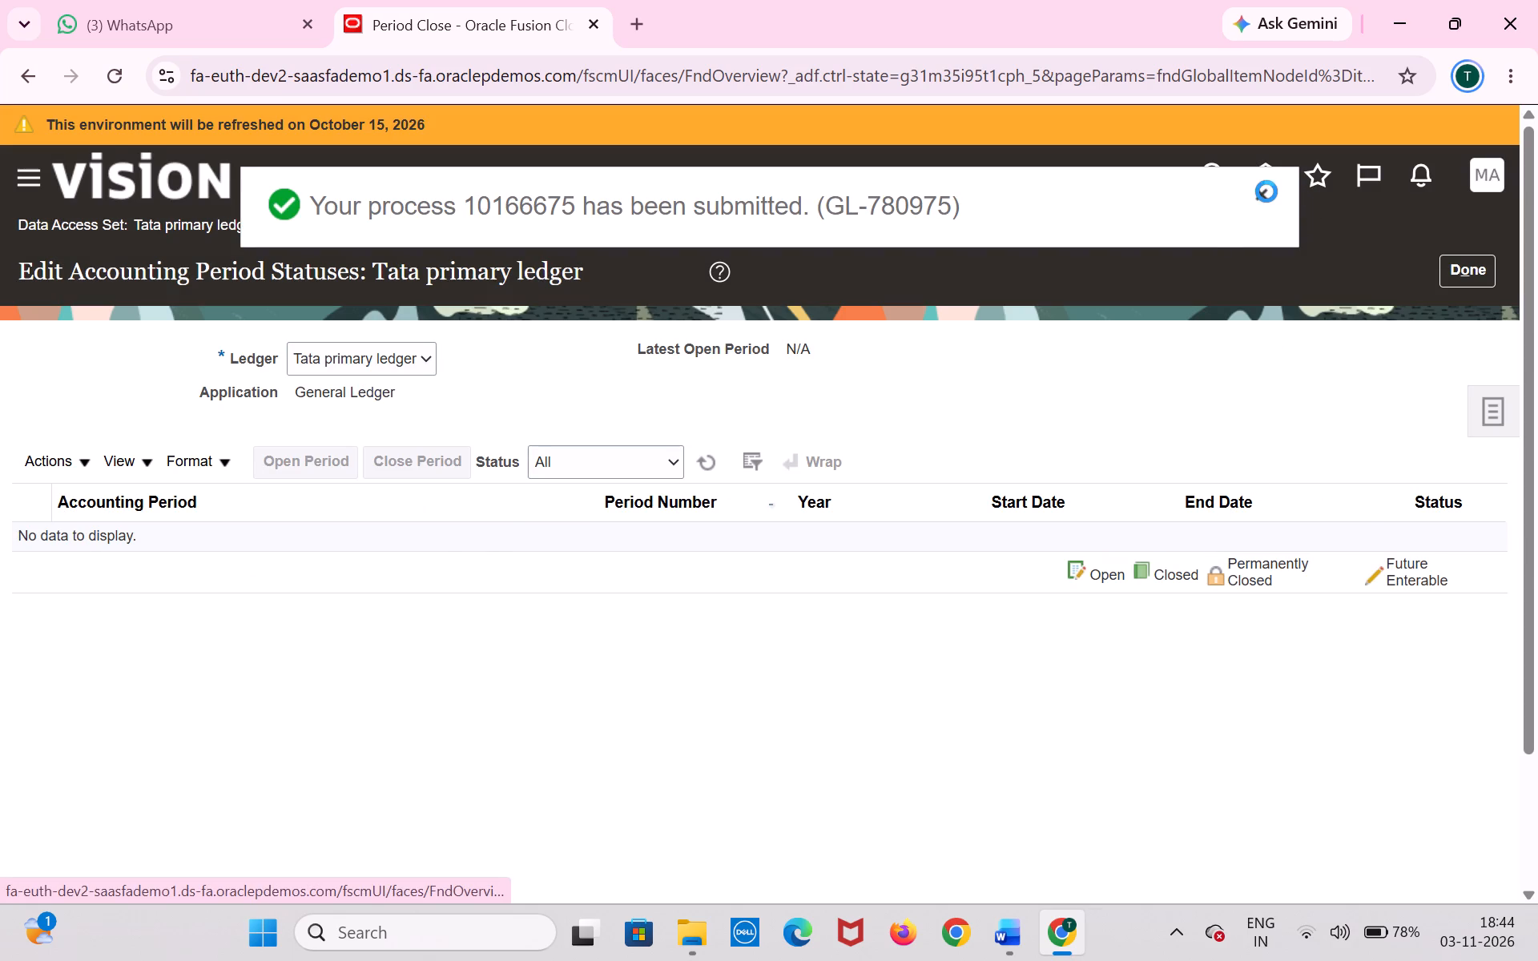
{"action": "left_click", "coordinate": [1456, 279]}
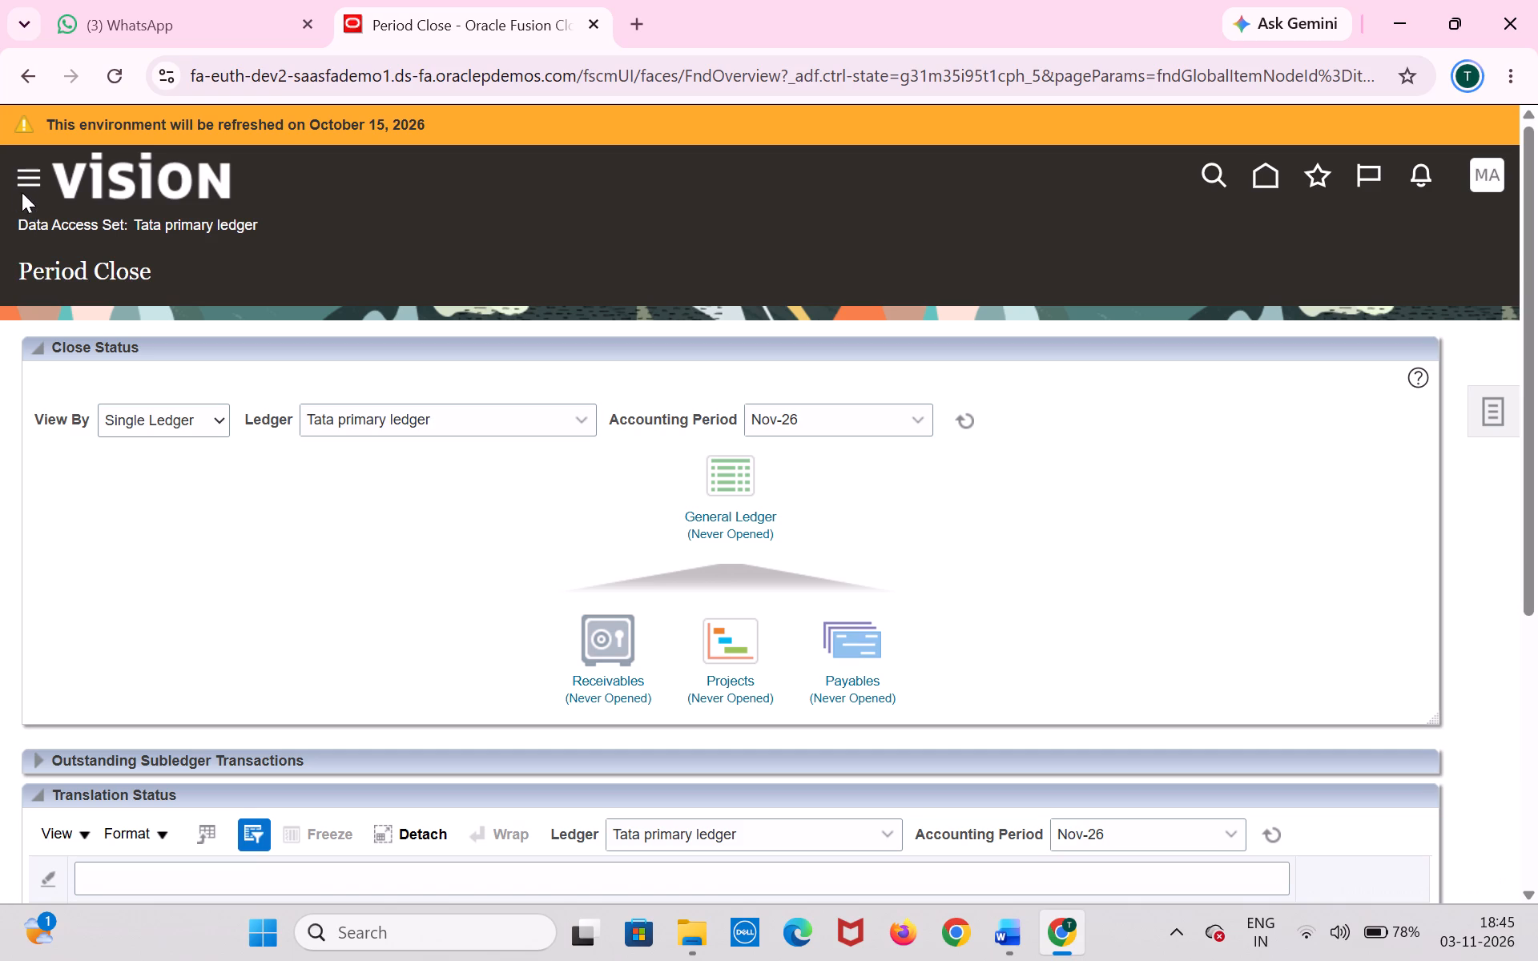
Go to Journals under General Accounting and start creating a new journal.
{"action": "left_click", "coordinate": [22, 186]}
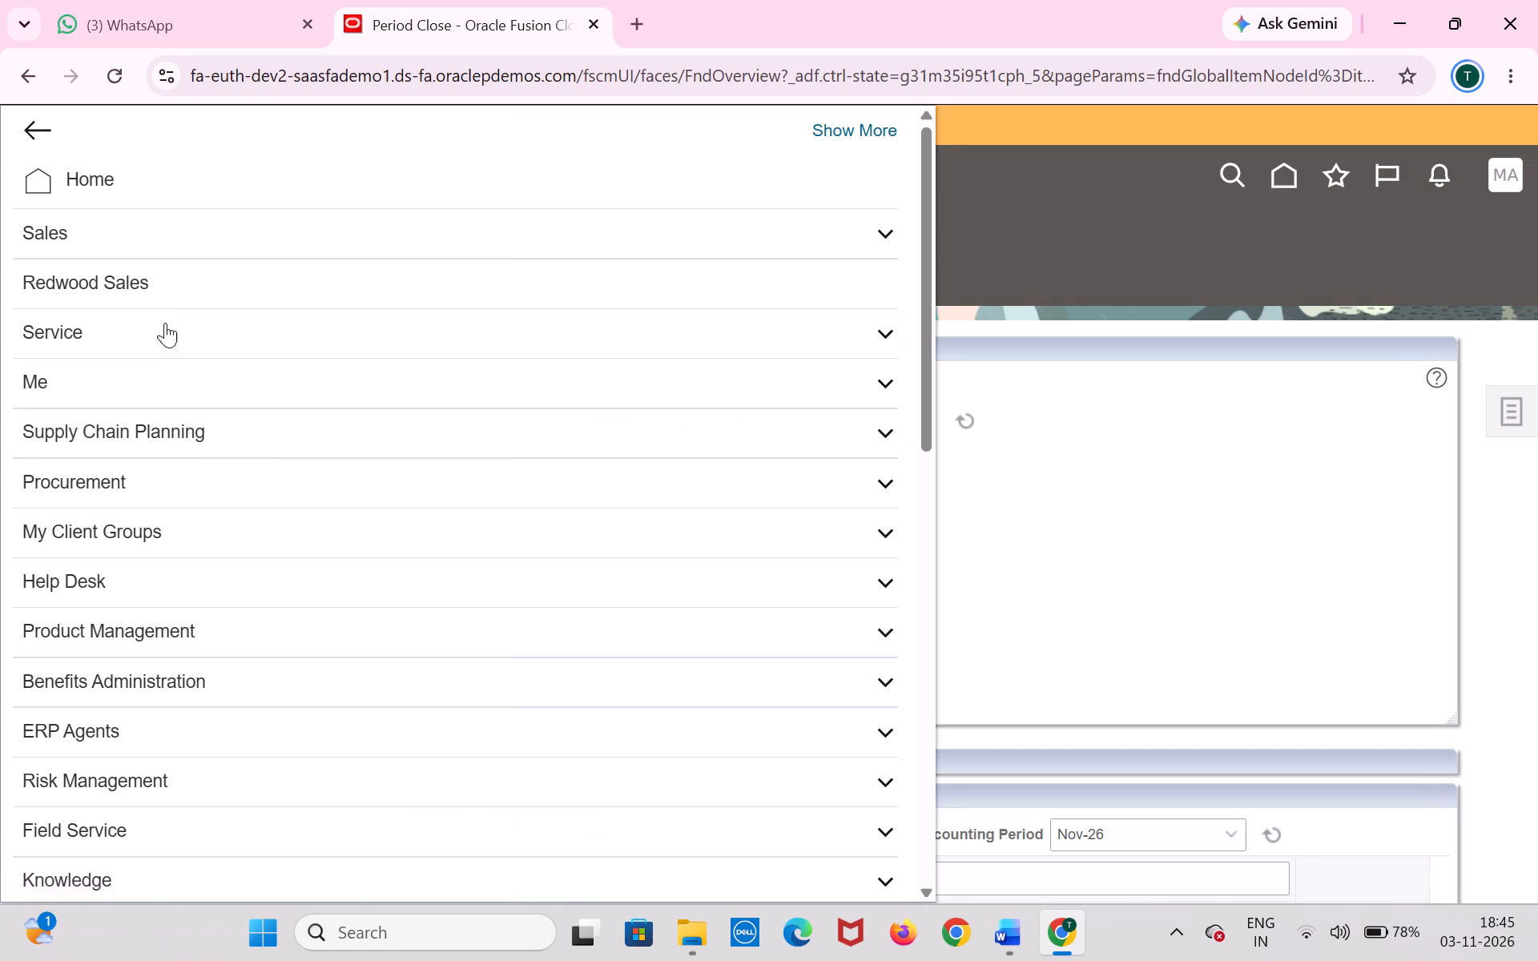
{"action": "scroll", "coordinate": [356, 631], "scroll_direction": "down", "scroll_amount": 5}
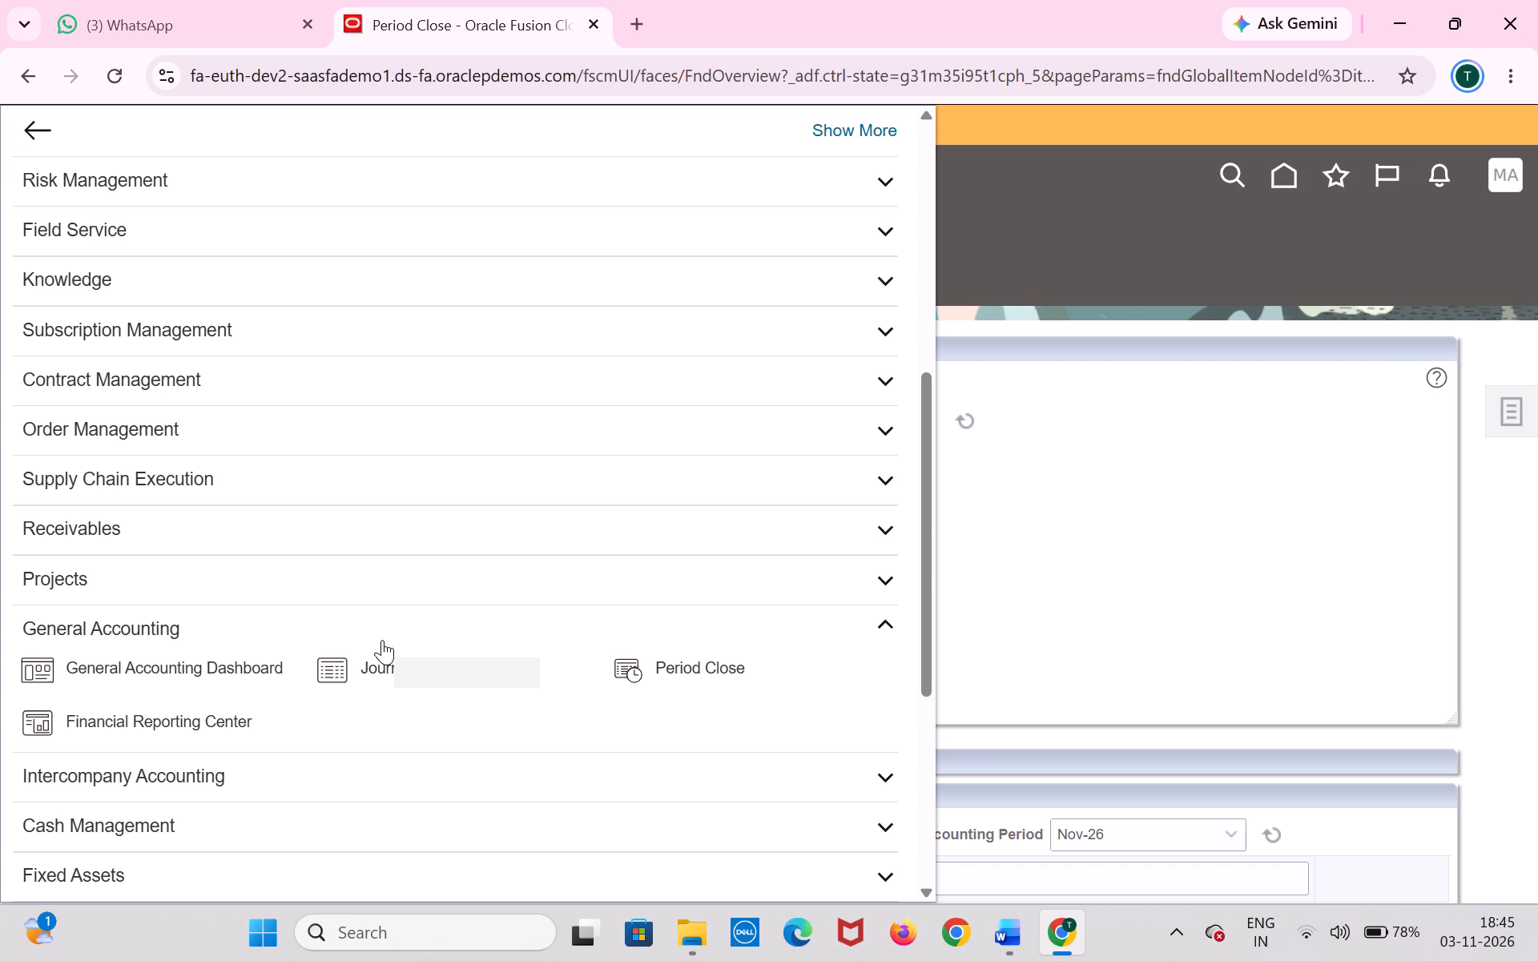
{"action": "left_click", "coordinate": [393, 669]}
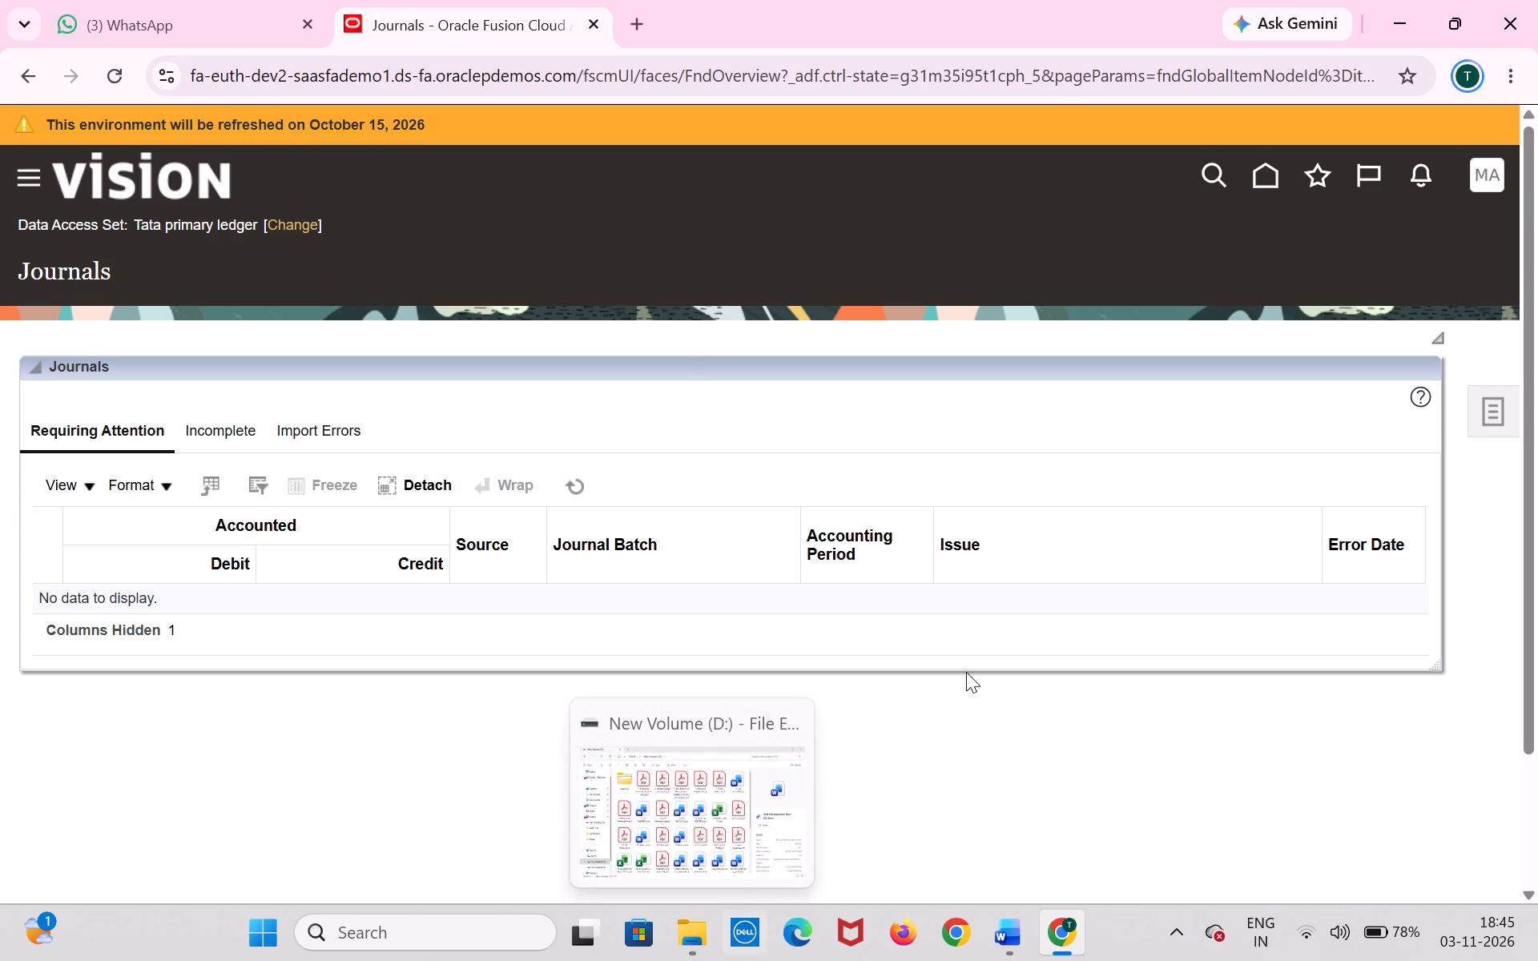
{"action": "left_click", "coordinate": [1492, 428]}
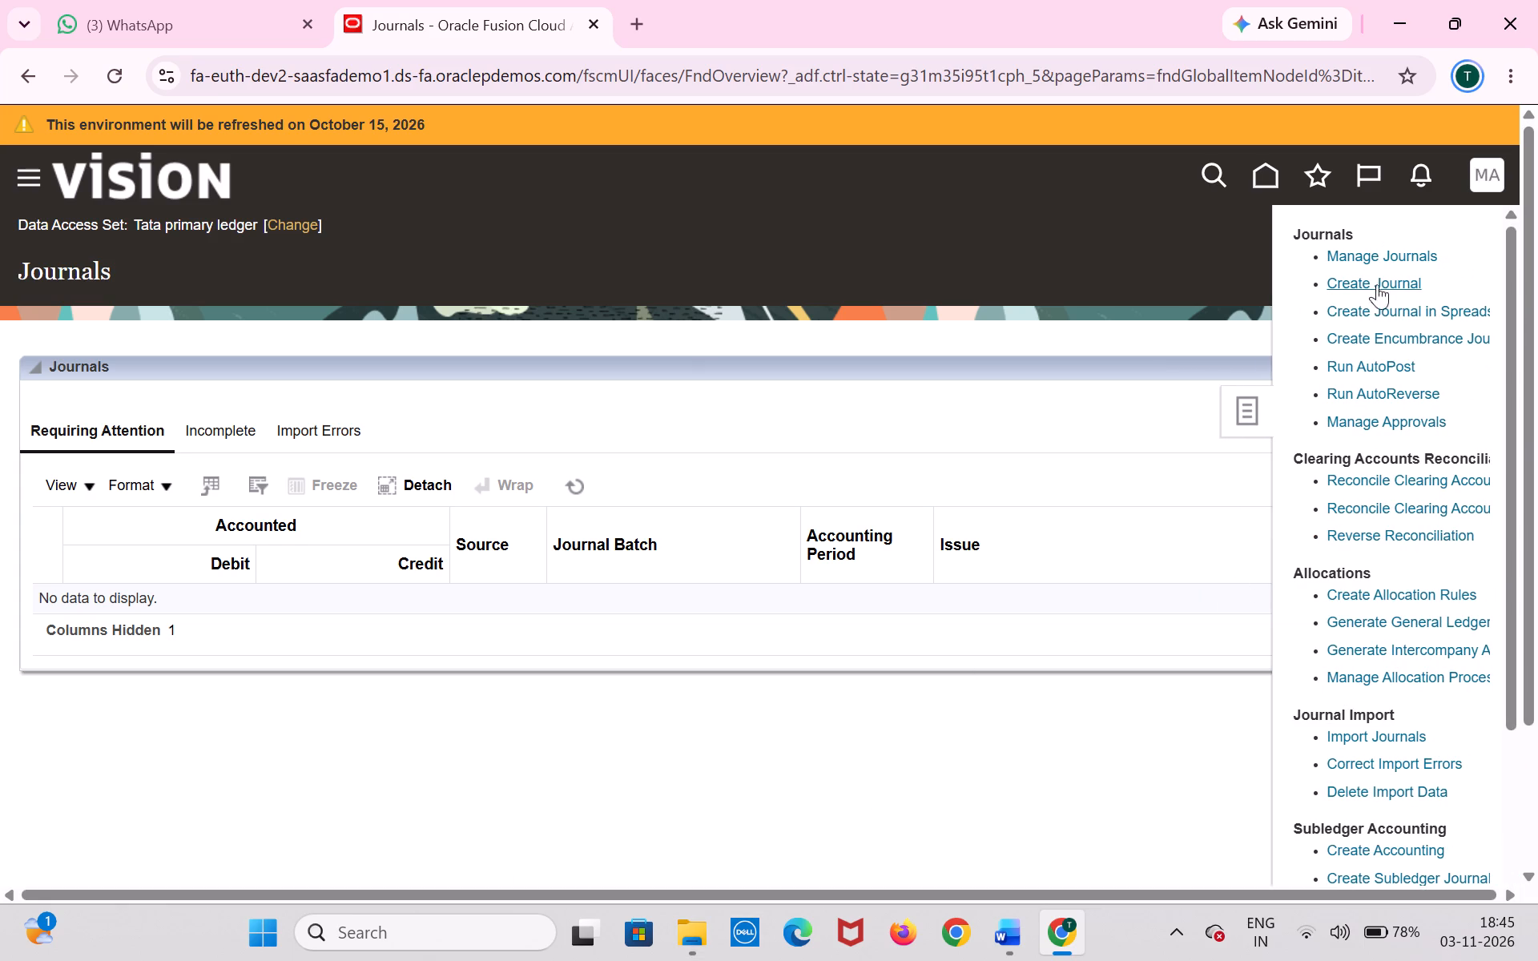
{"action": "left_click", "coordinate": [1377, 287]}
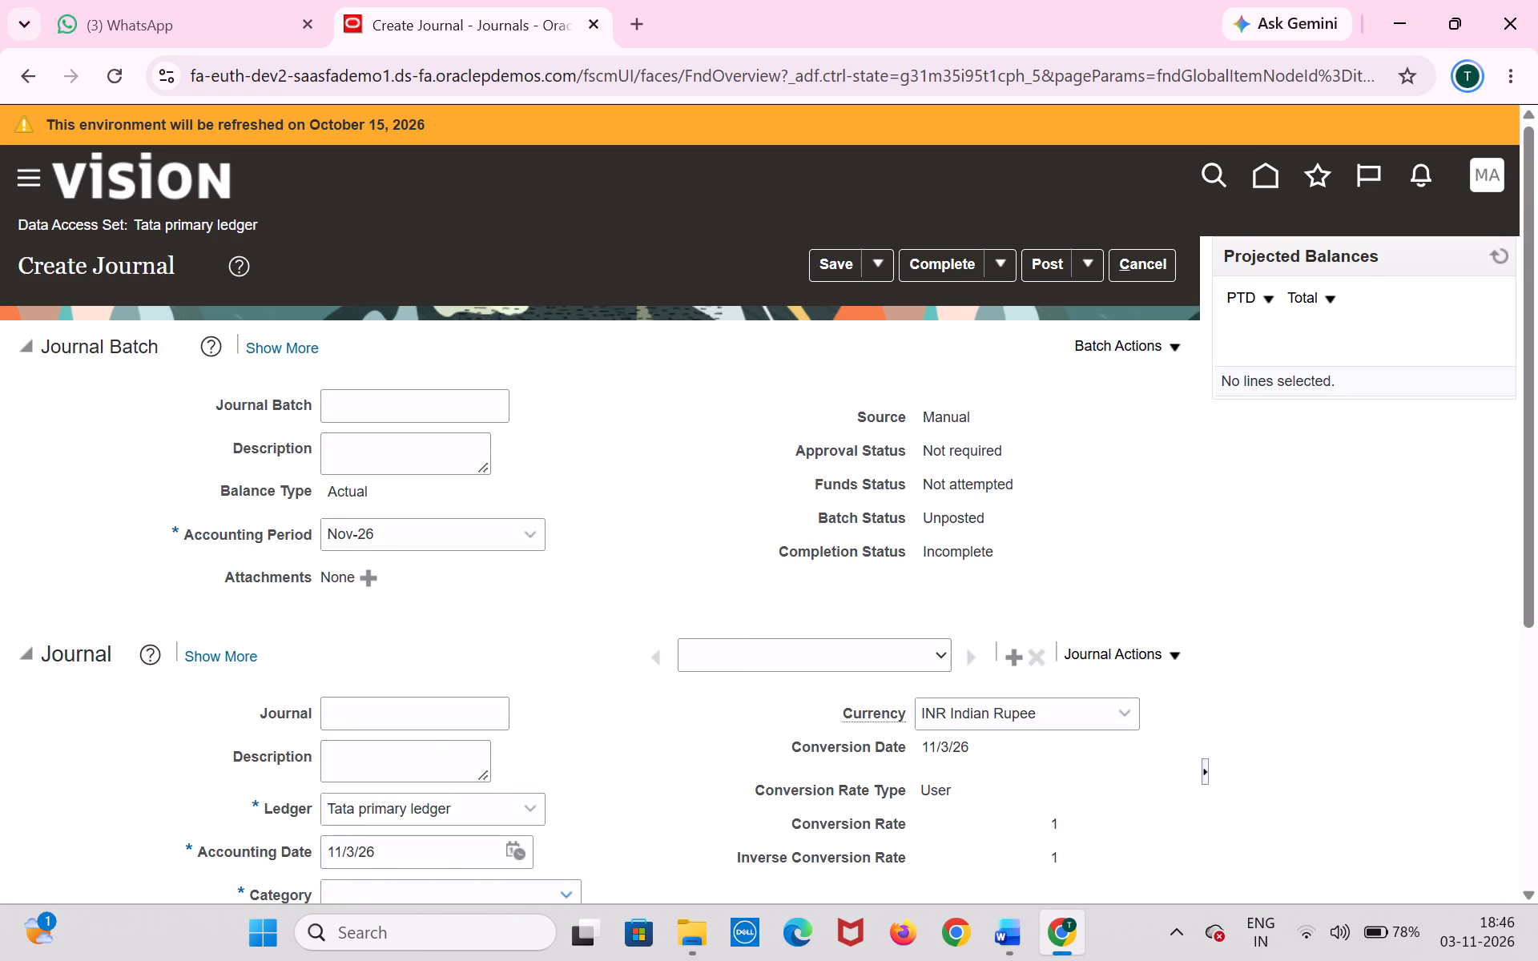
Name the journal "Telephone expenses" and set its category to Adjustment.
{"action": "left_click", "coordinate": [424, 702]}
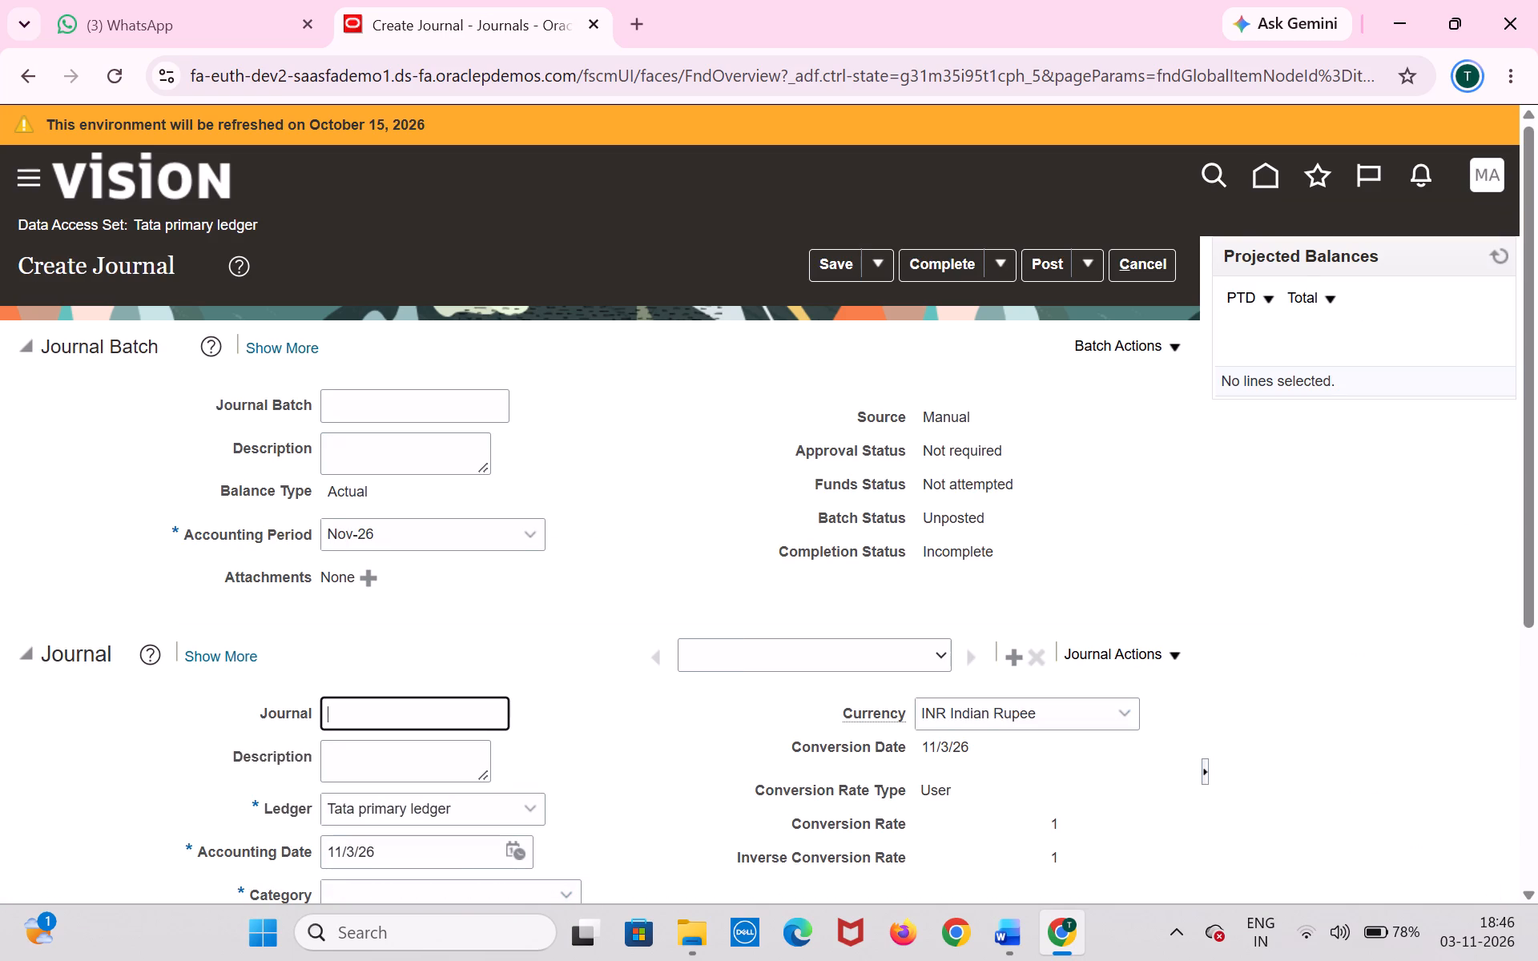
{"action": "type", "text": "TE"}
{"action": "key", "text": "BackSpace"}
{"action": "key", "text": "e"}
{"action": "type", "text": "lephone"}
{"action": "key", "text": "space"}
{"action": "type", "text": "expenses"}
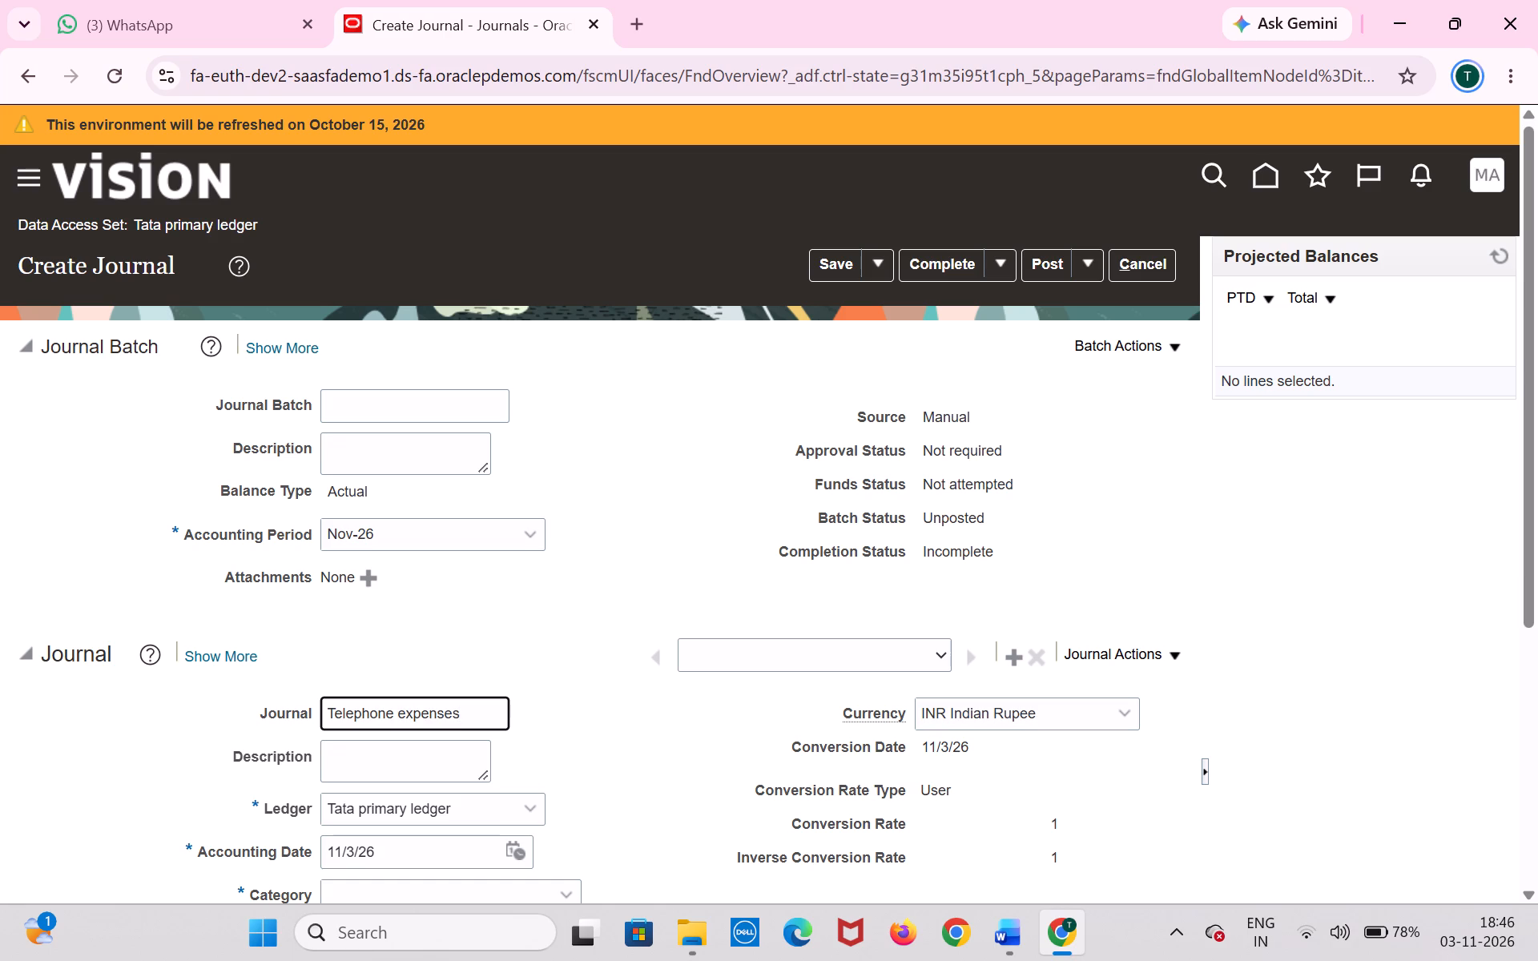
{"action": "scroll", "coordinate": [461, 810], "scroll_direction": "down", "scroll_amount": 2}
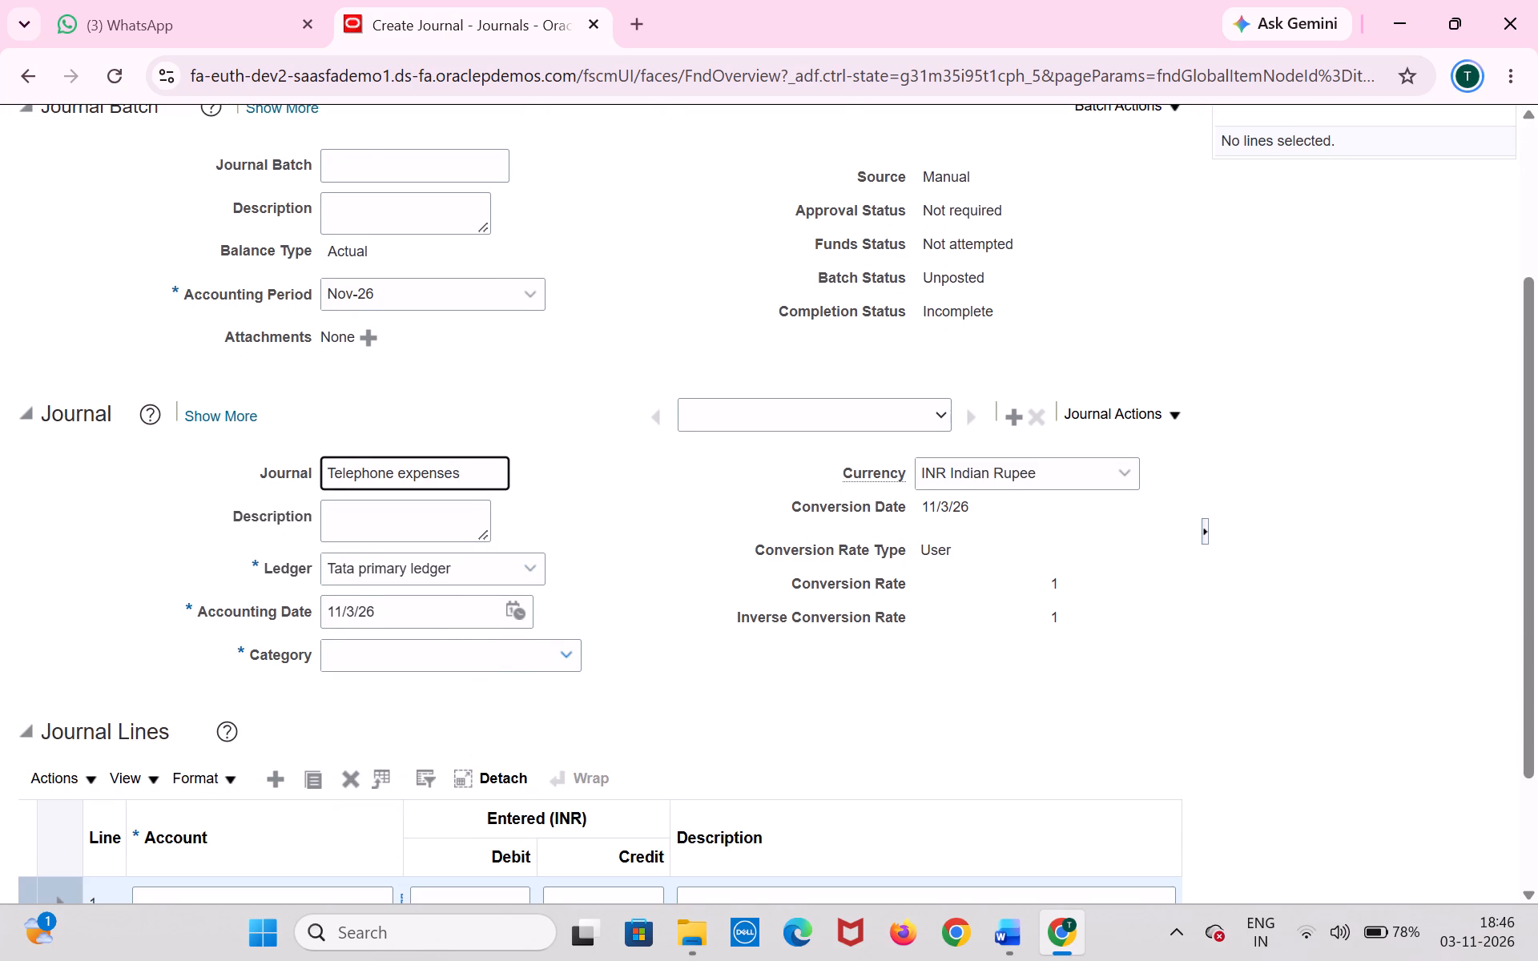
{"action": "left_click", "coordinate": [566, 658]}
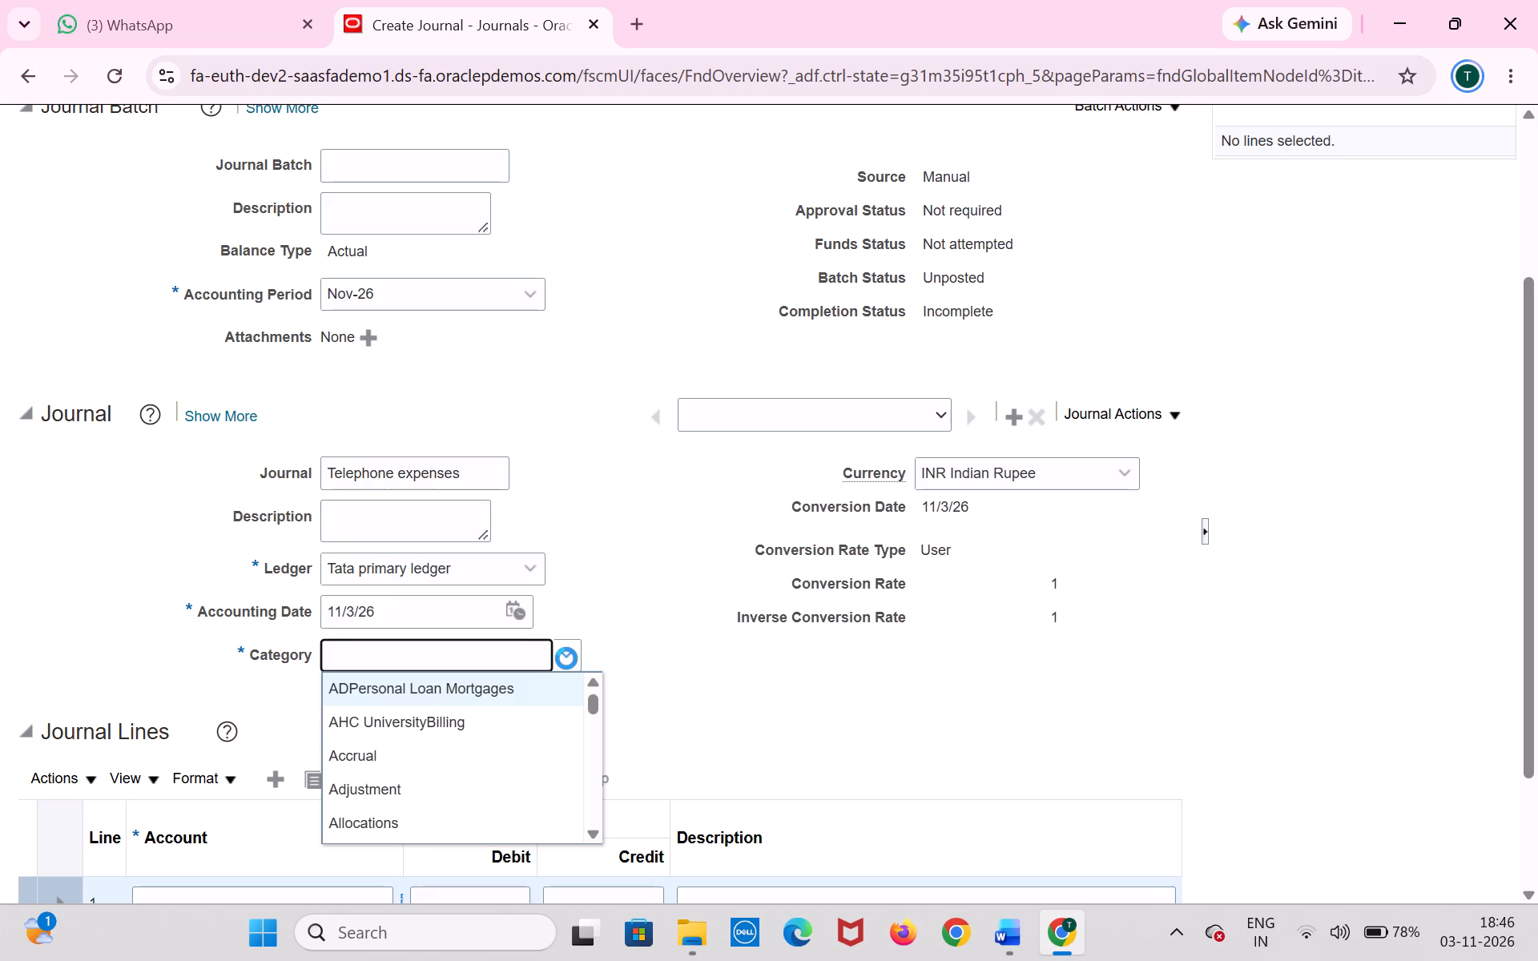
{"action": "left_click", "coordinate": [546, 802]}
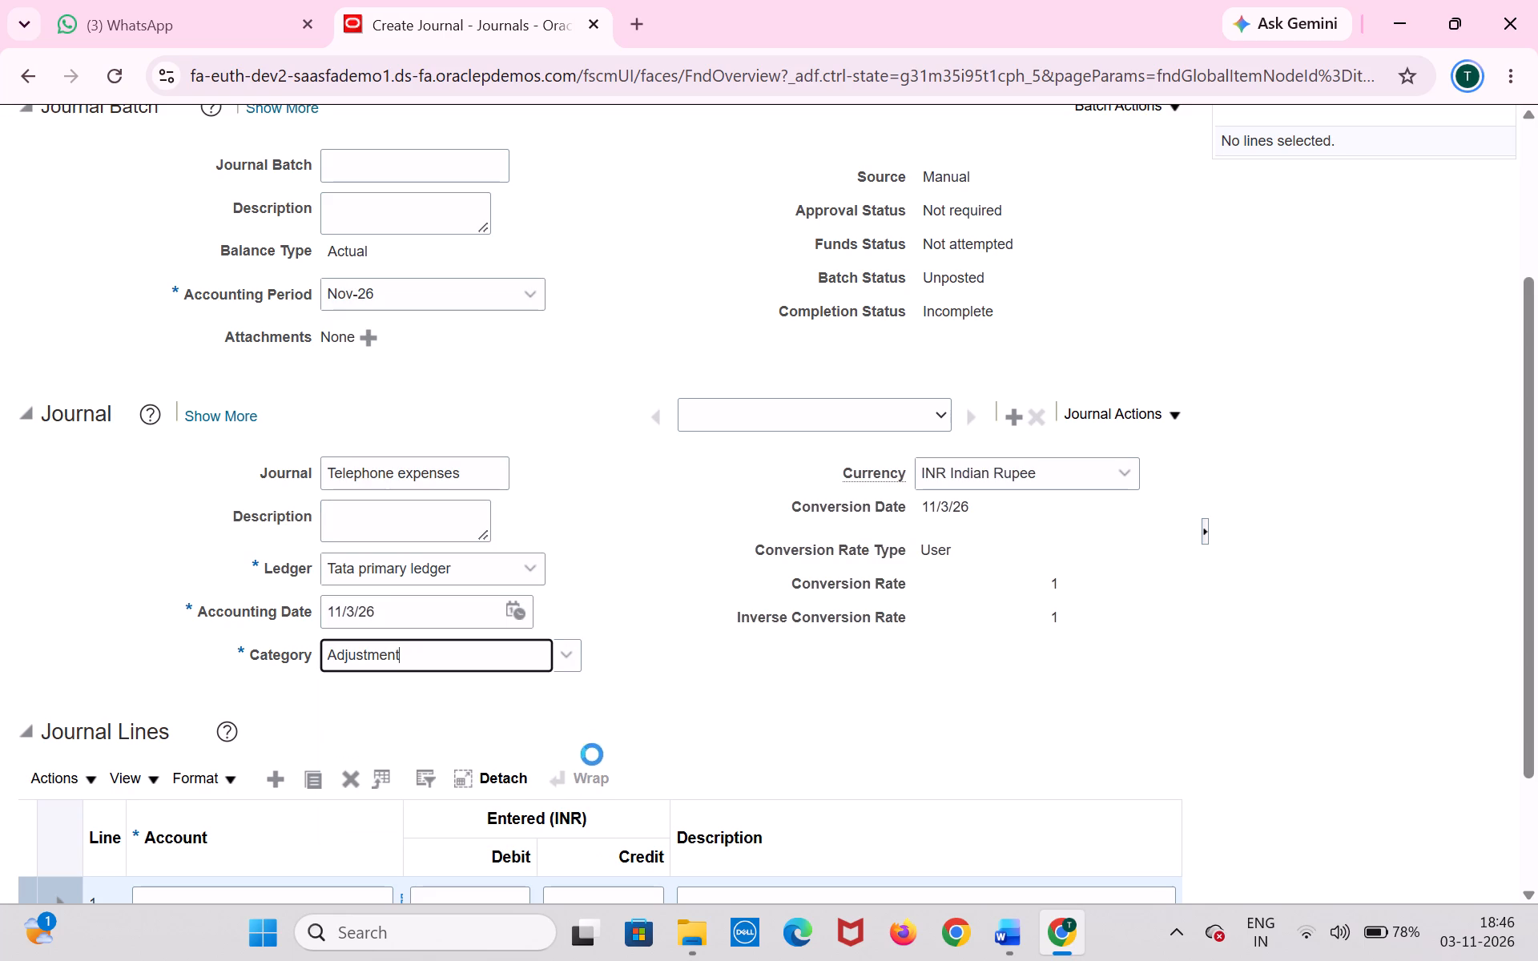
Set the account on journal line 1 to company 105 india, department 0000 default and account 11200 Cash.
{"action": "scroll", "coordinate": [604, 714], "scroll_direction": "down", "scroll_amount": 2}
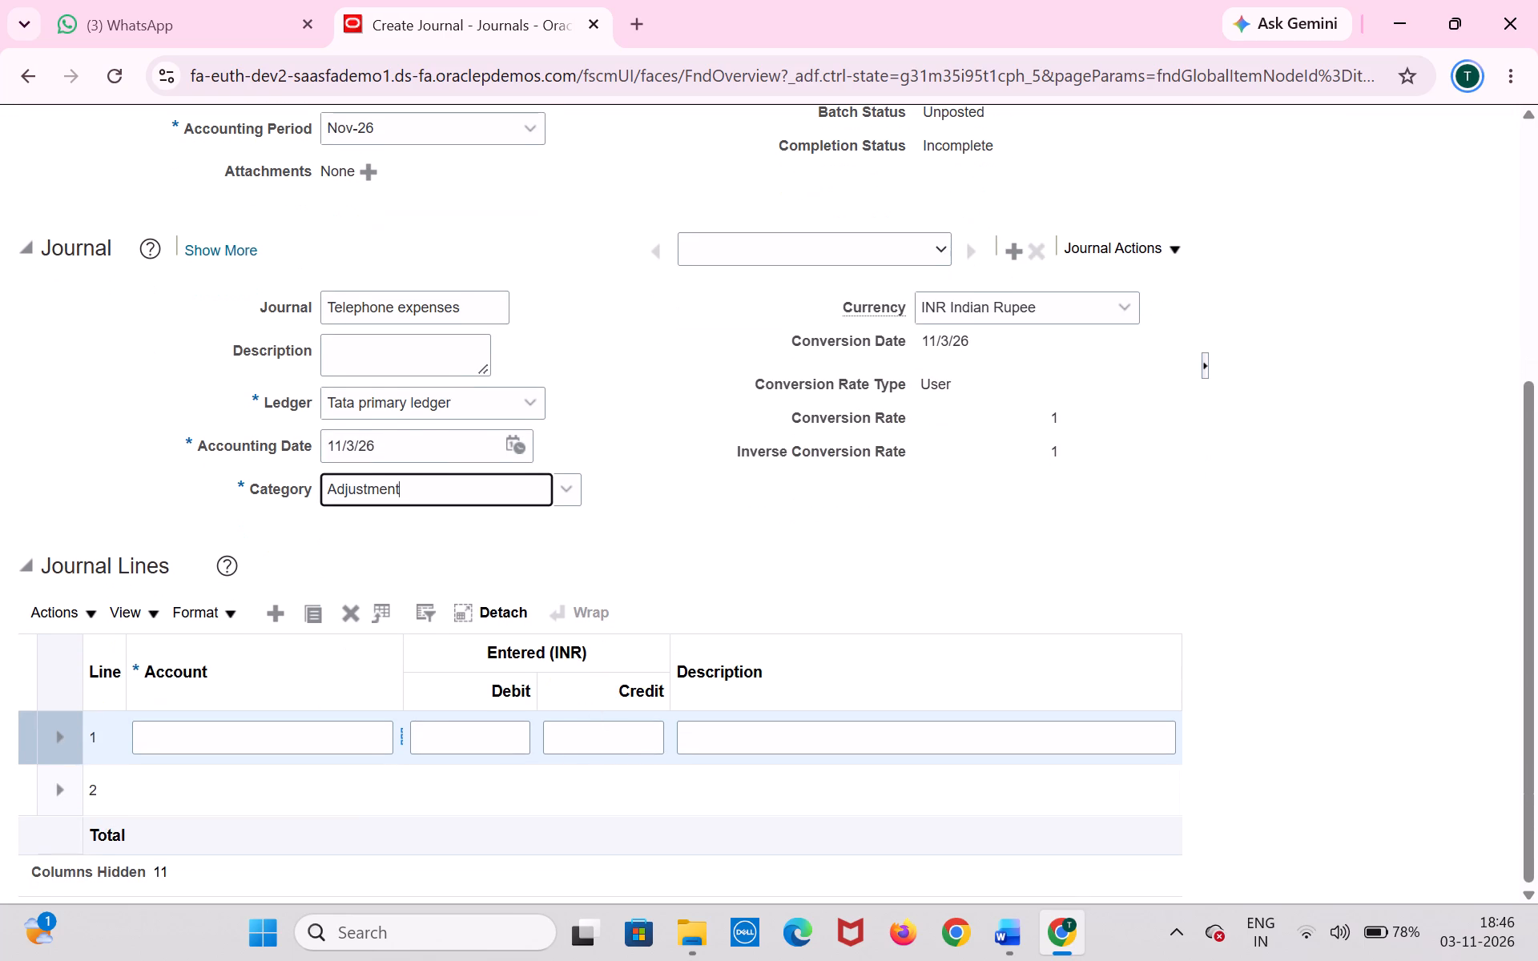
{"action": "left_click_drag", "start_coordinate": [401, 662], "coordinate": [420, 669]}
{"action": "triple_click", "coordinate": [420, 669]}
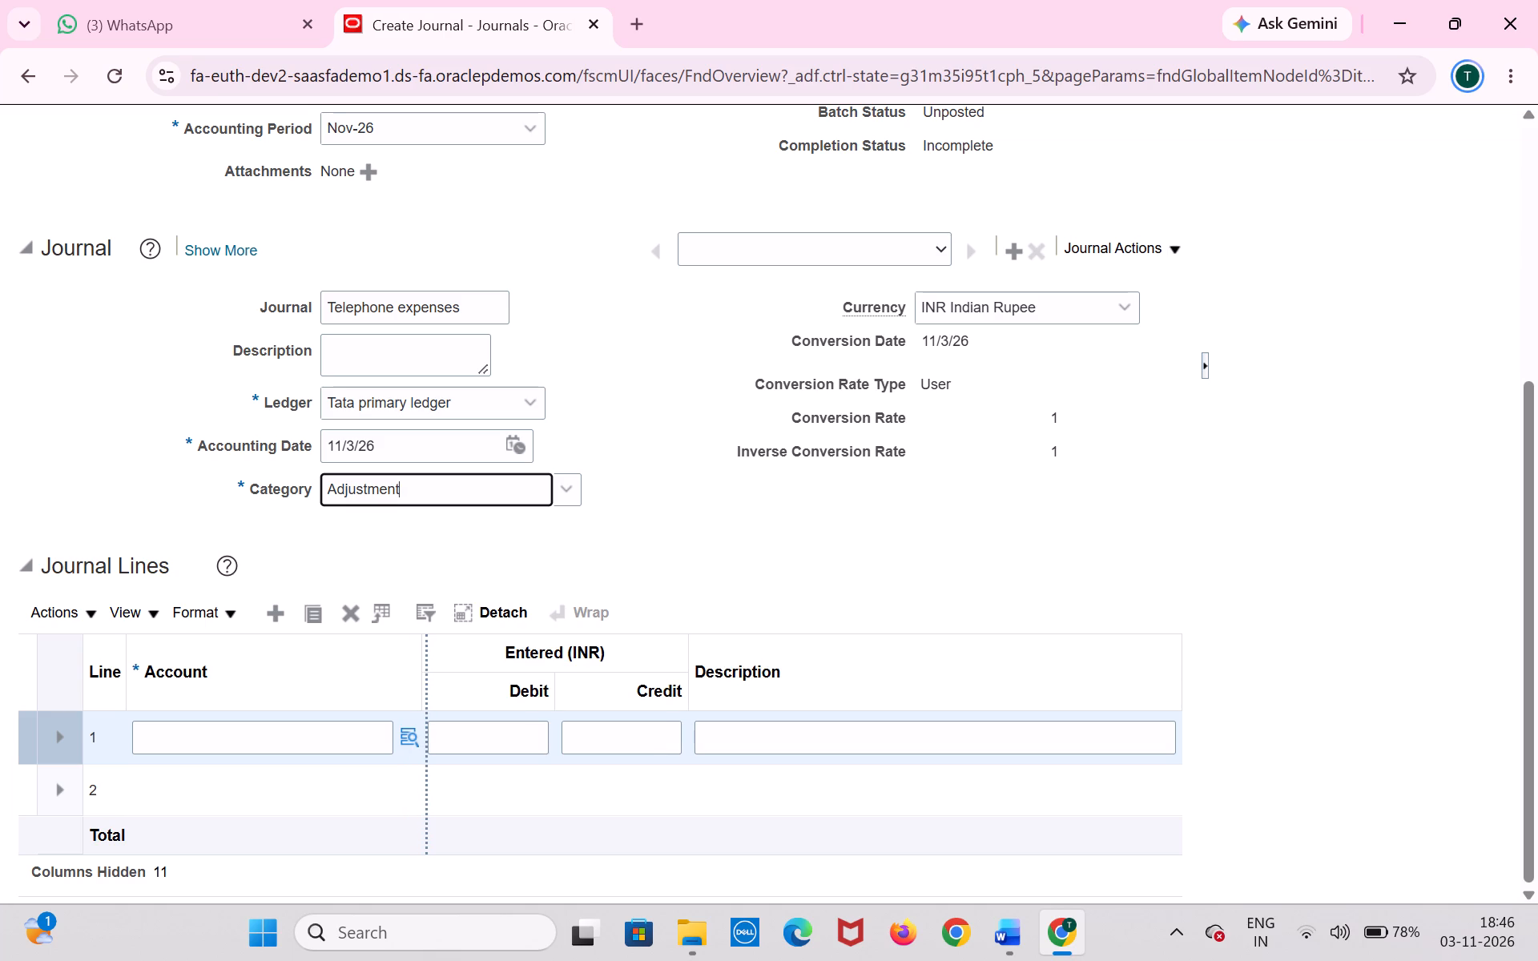
{"action": "left_click", "coordinate": [409, 740]}
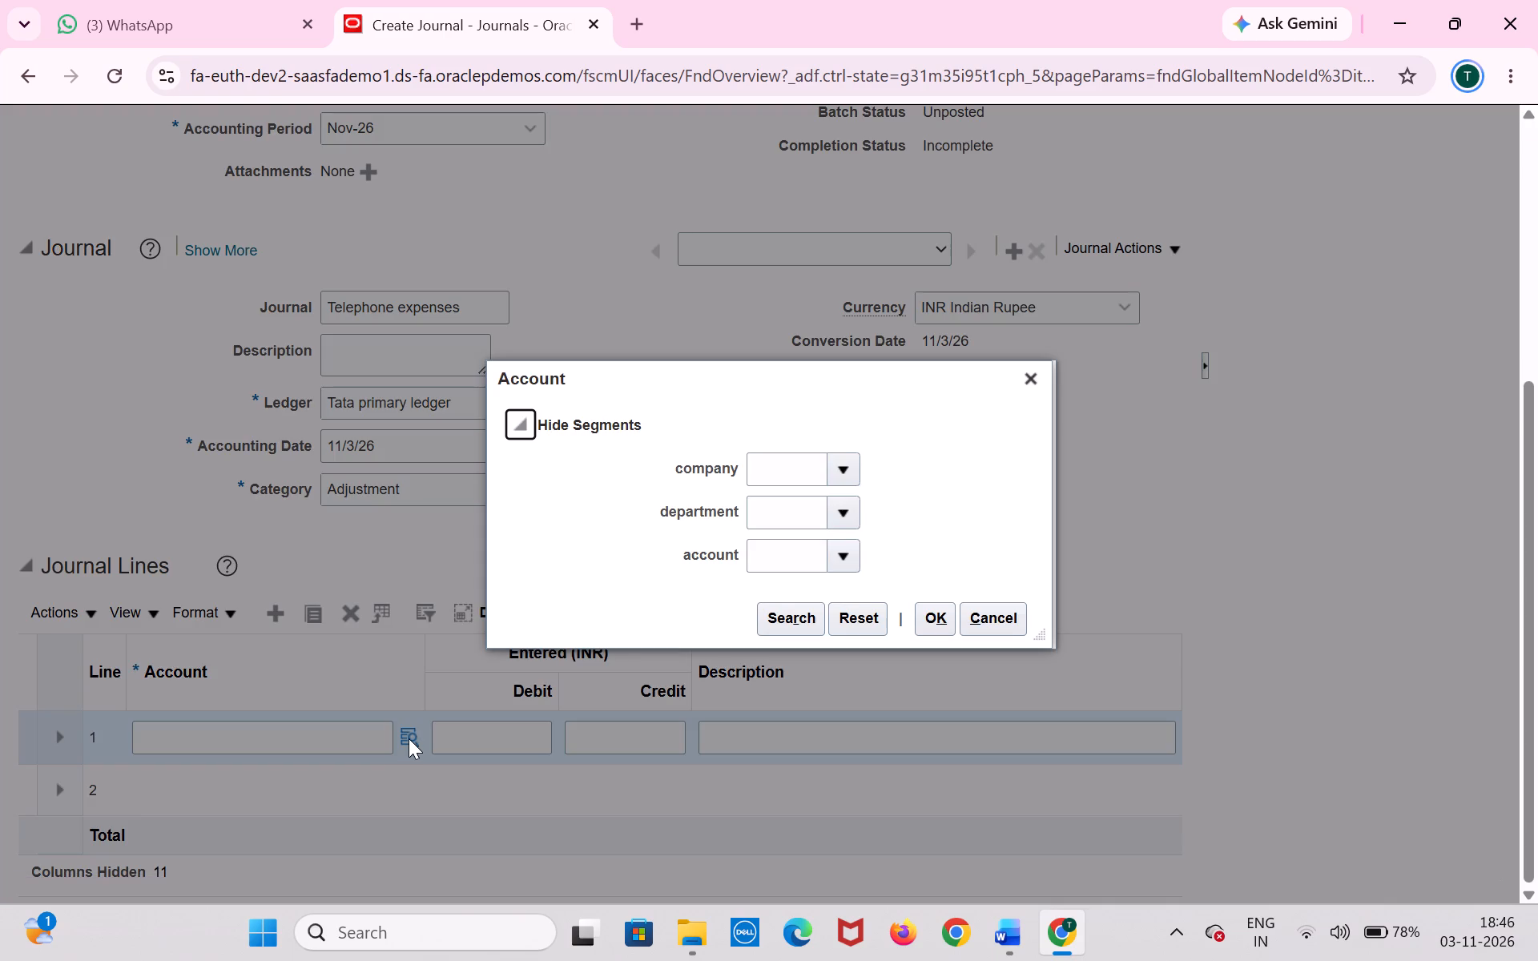
{"action": "left_click", "coordinate": [841, 476]}
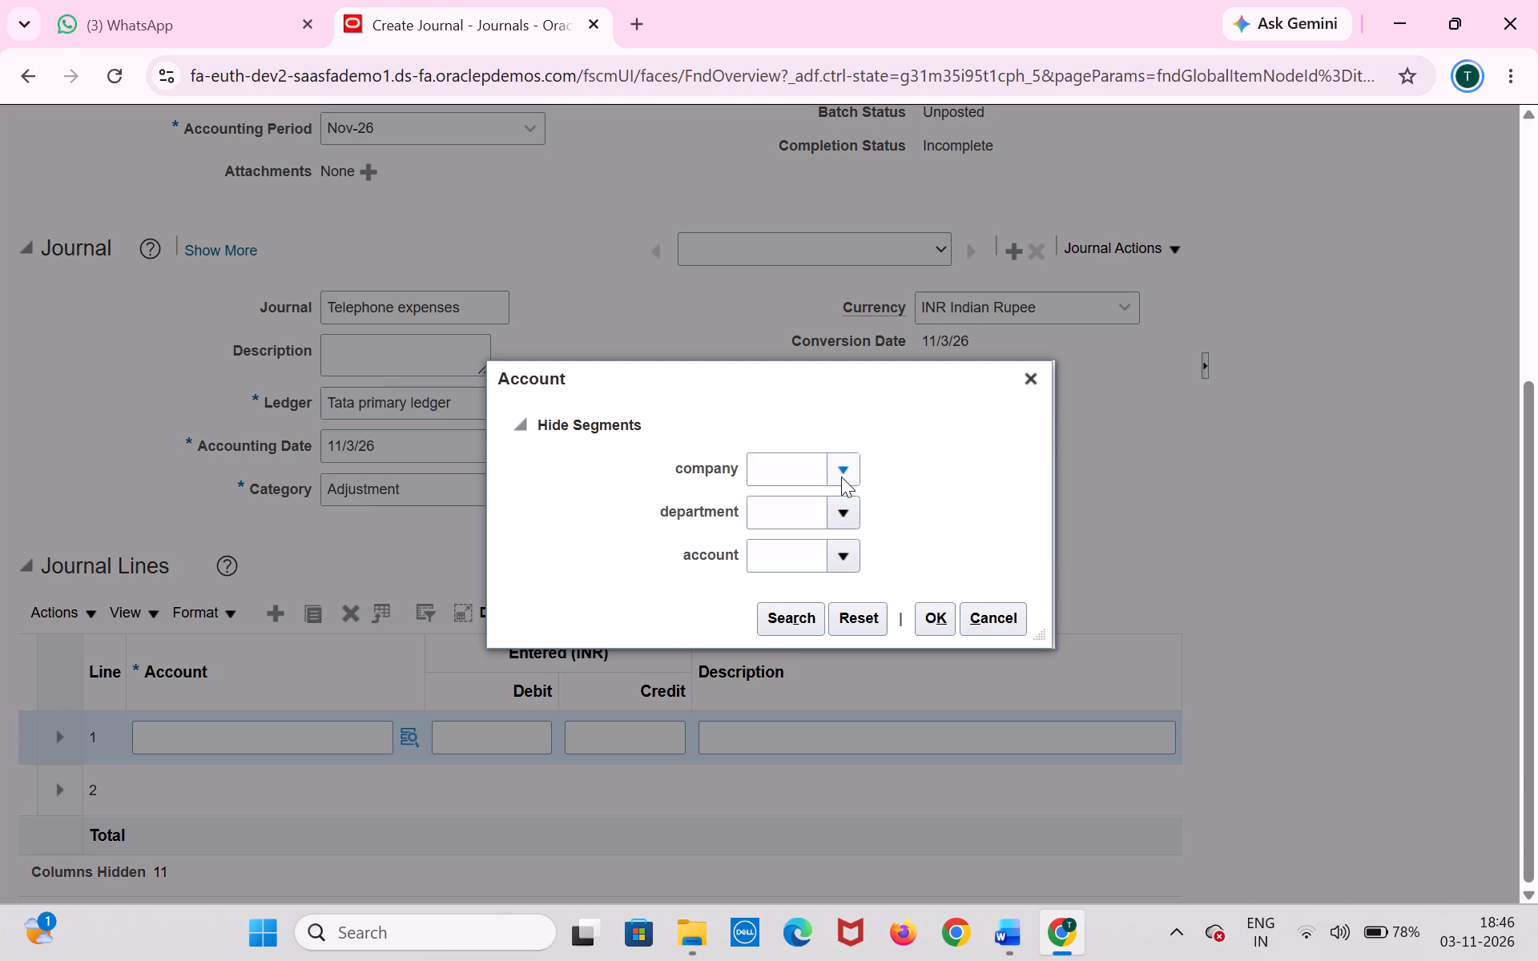
{"action": "left_click", "coordinate": [856, 507]}
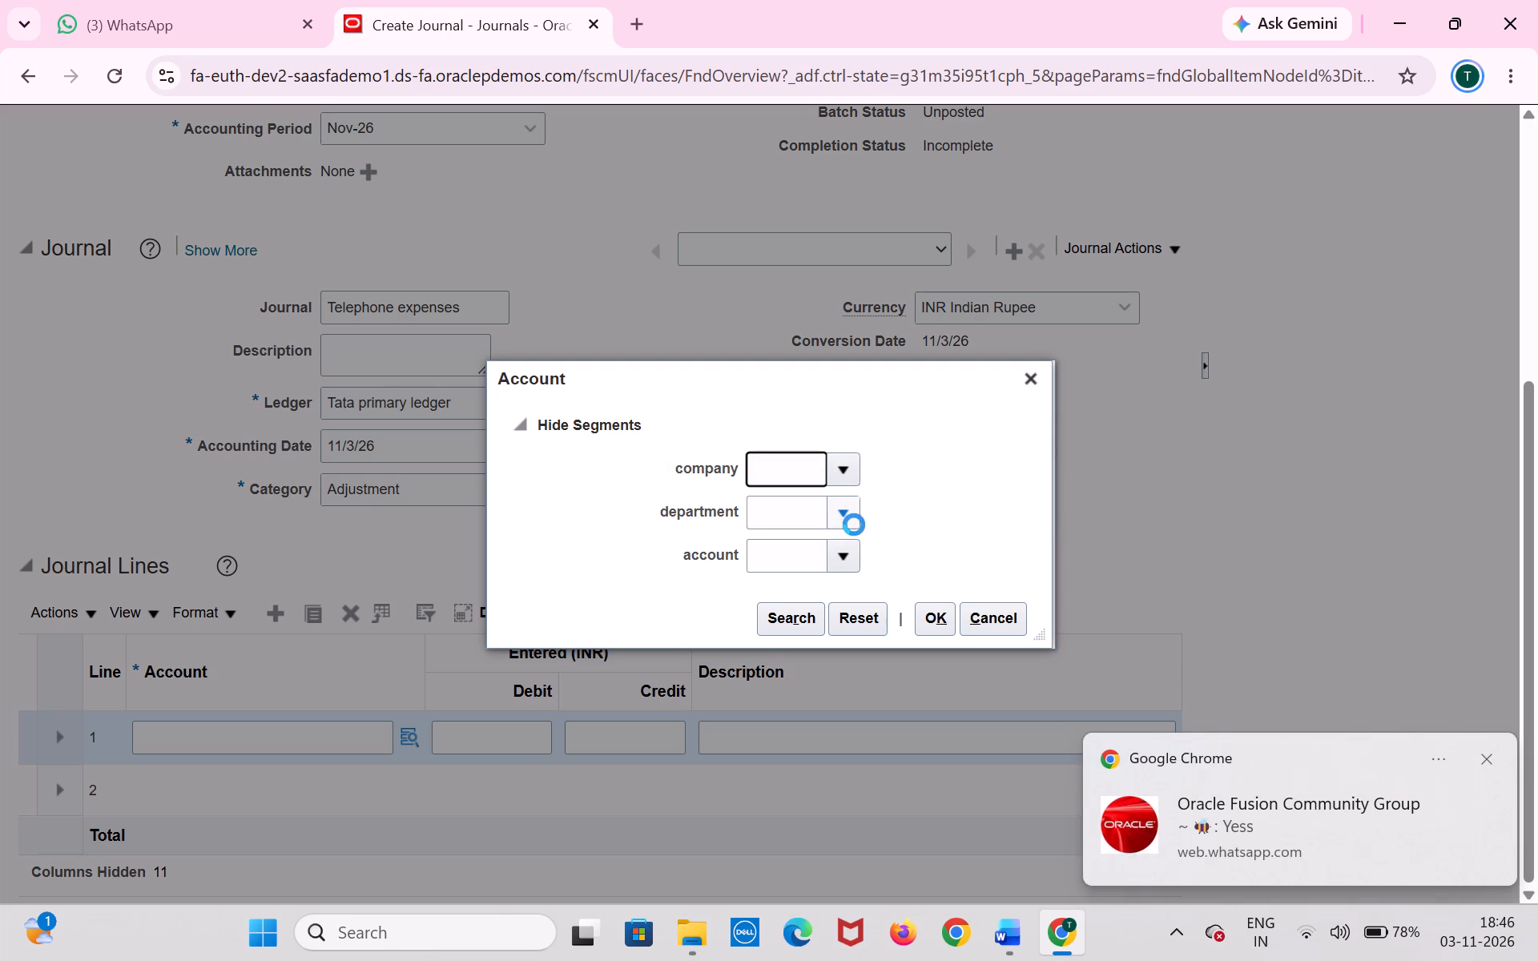
{"action": "left_click", "coordinate": [845, 517]}
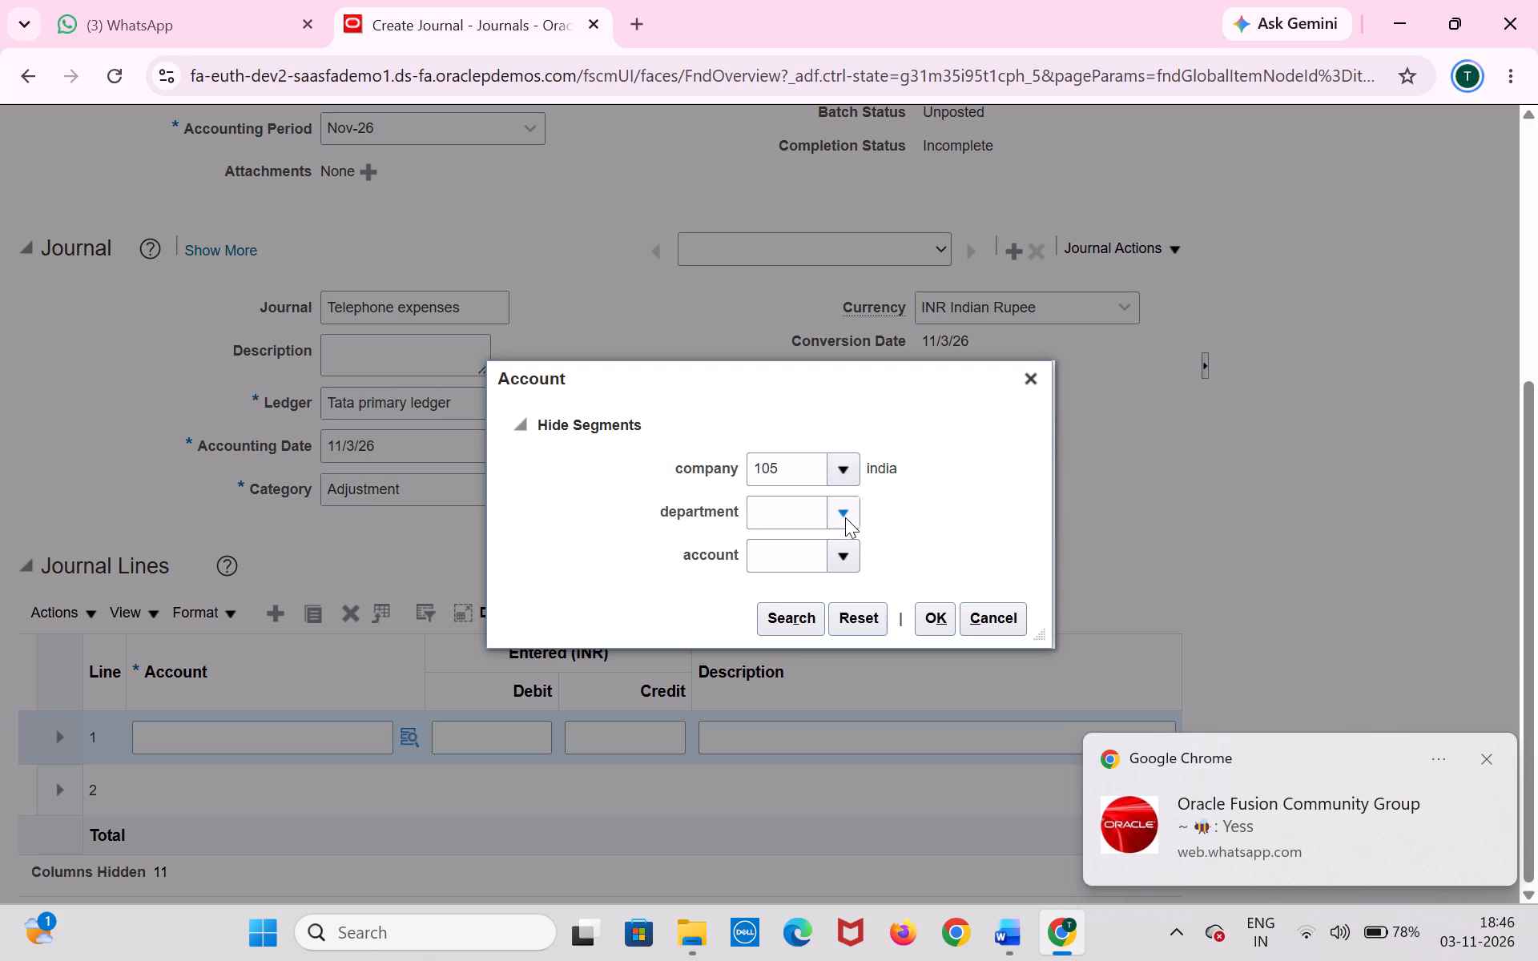
{"action": "left_click", "coordinate": [845, 517]}
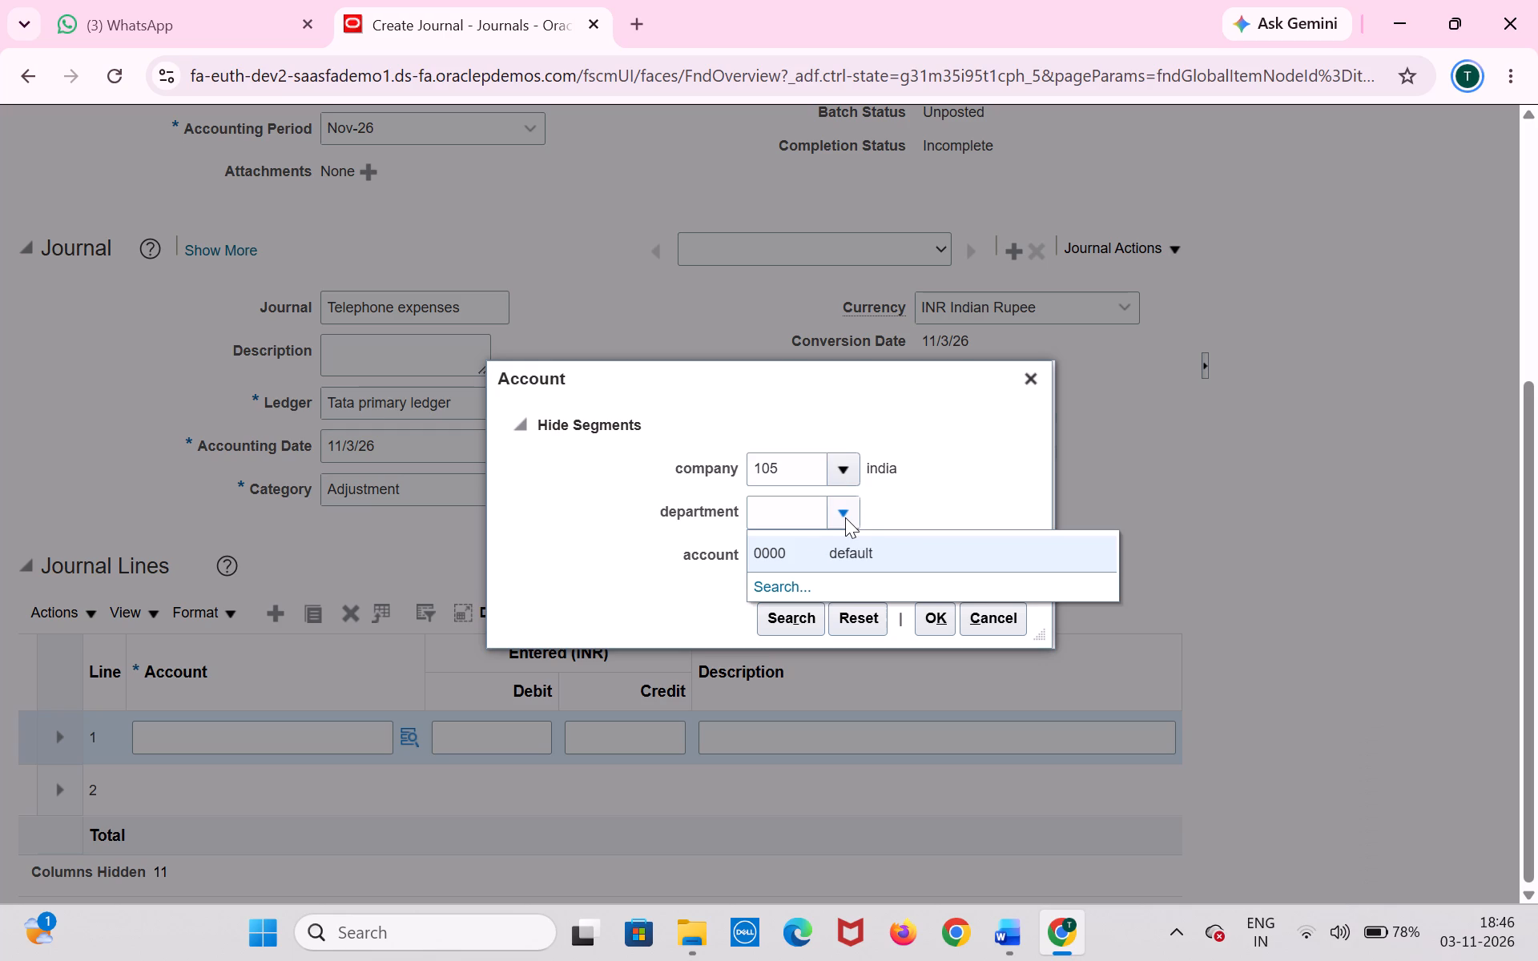
{"action": "left_click", "coordinate": [846, 544]}
{"action": "left_click", "coordinate": [846, 560]}
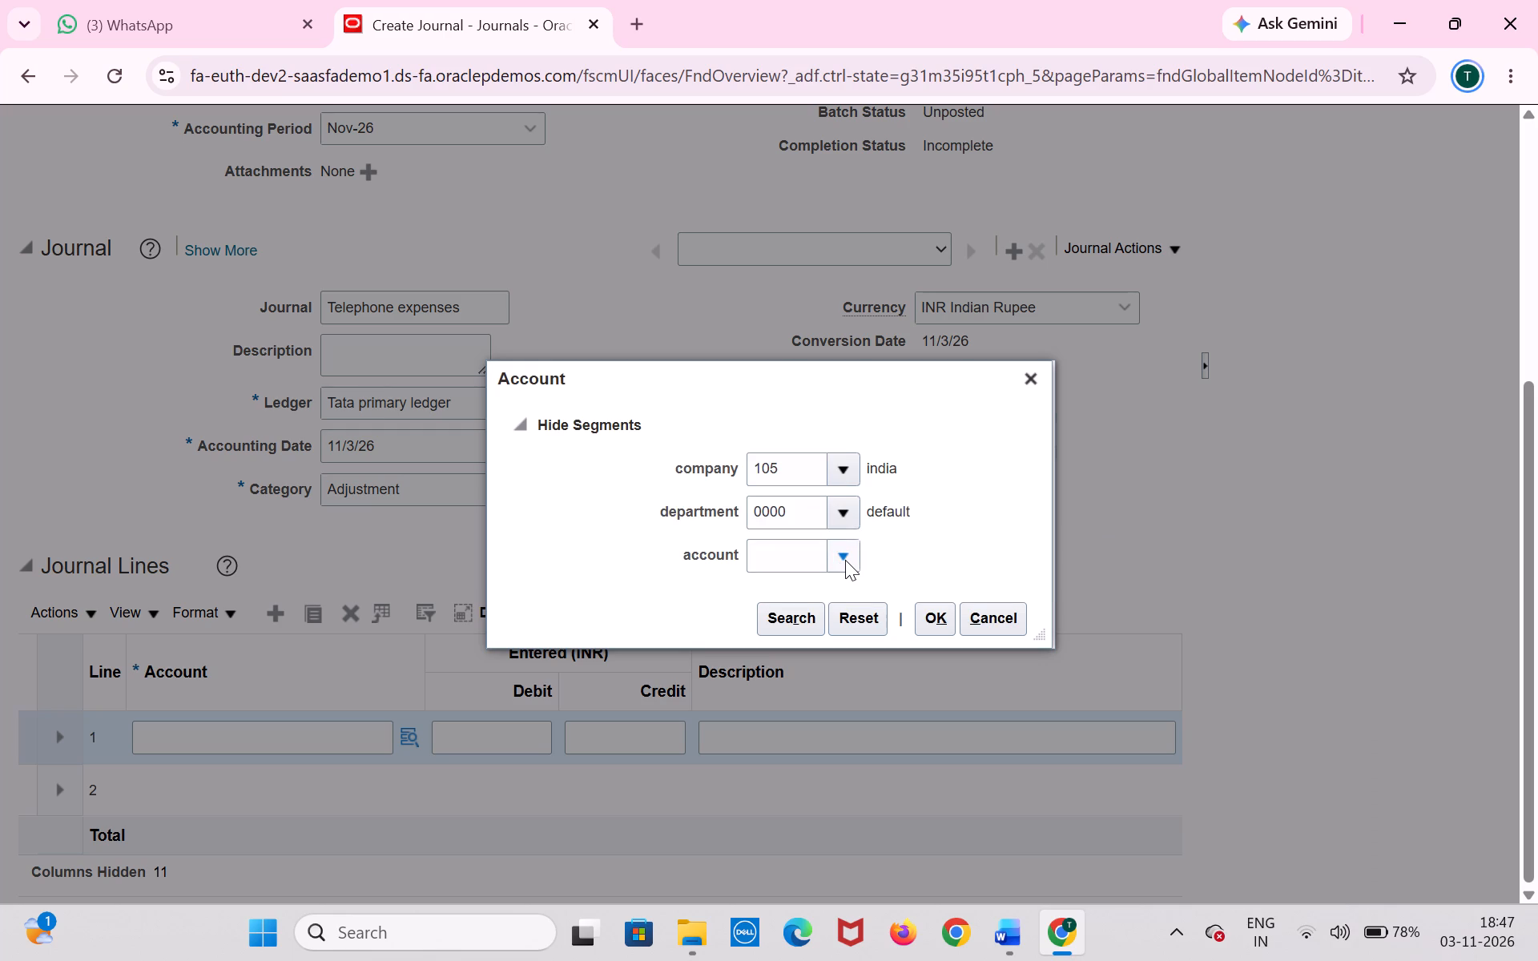
{"action": "left_click", "coordinate": [845, 560]}
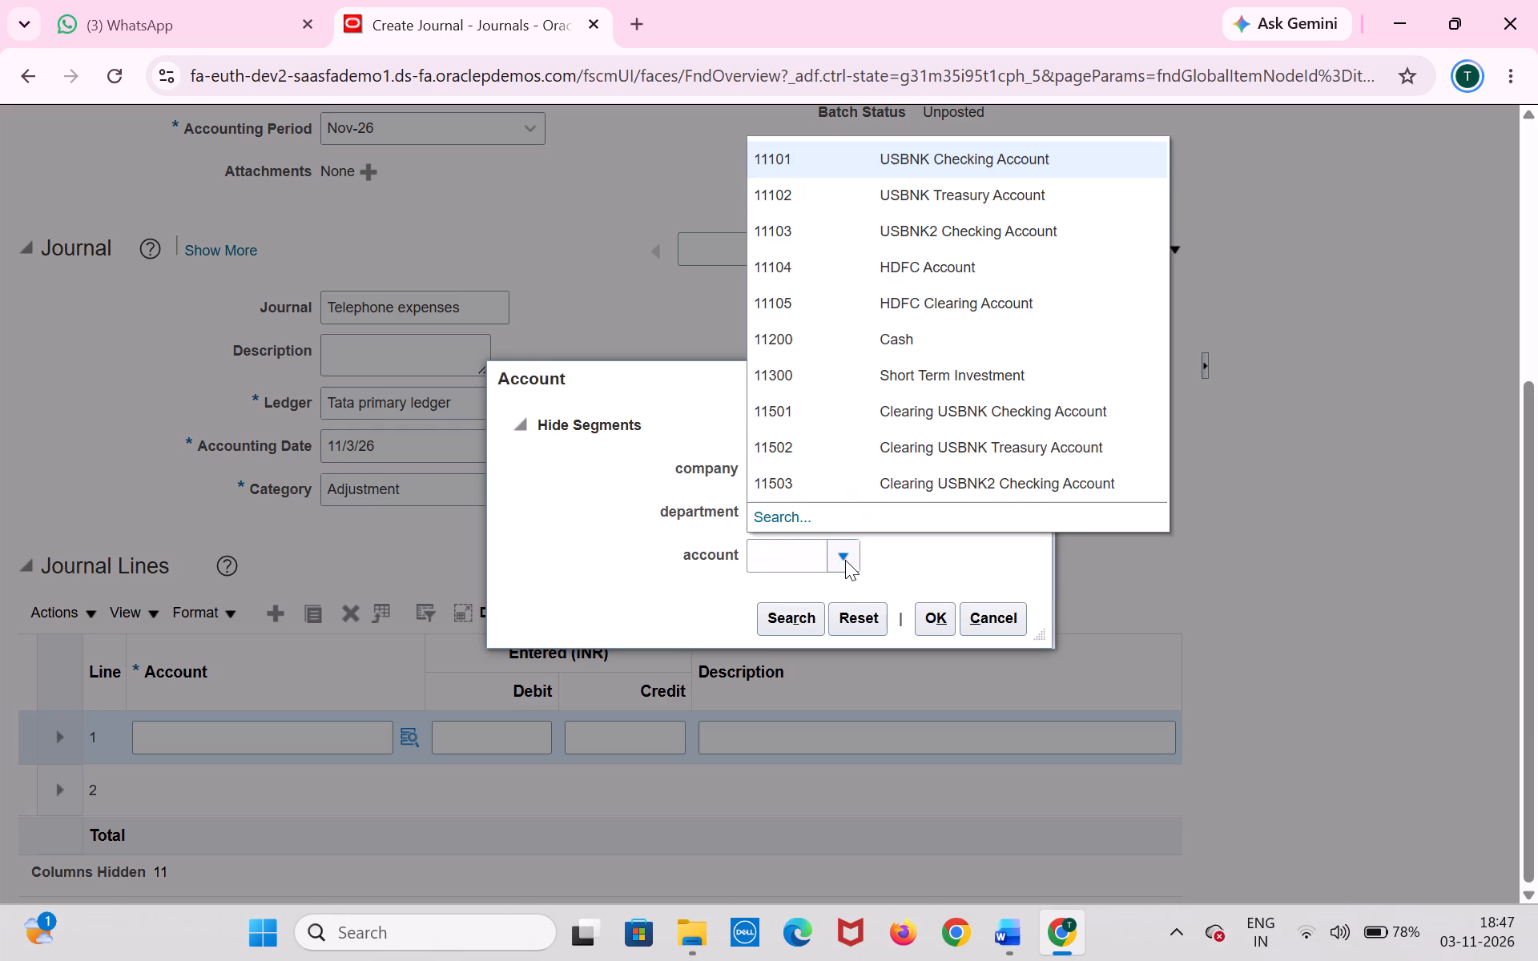
{"action": "left_click", "coordinate": [898, 356]}
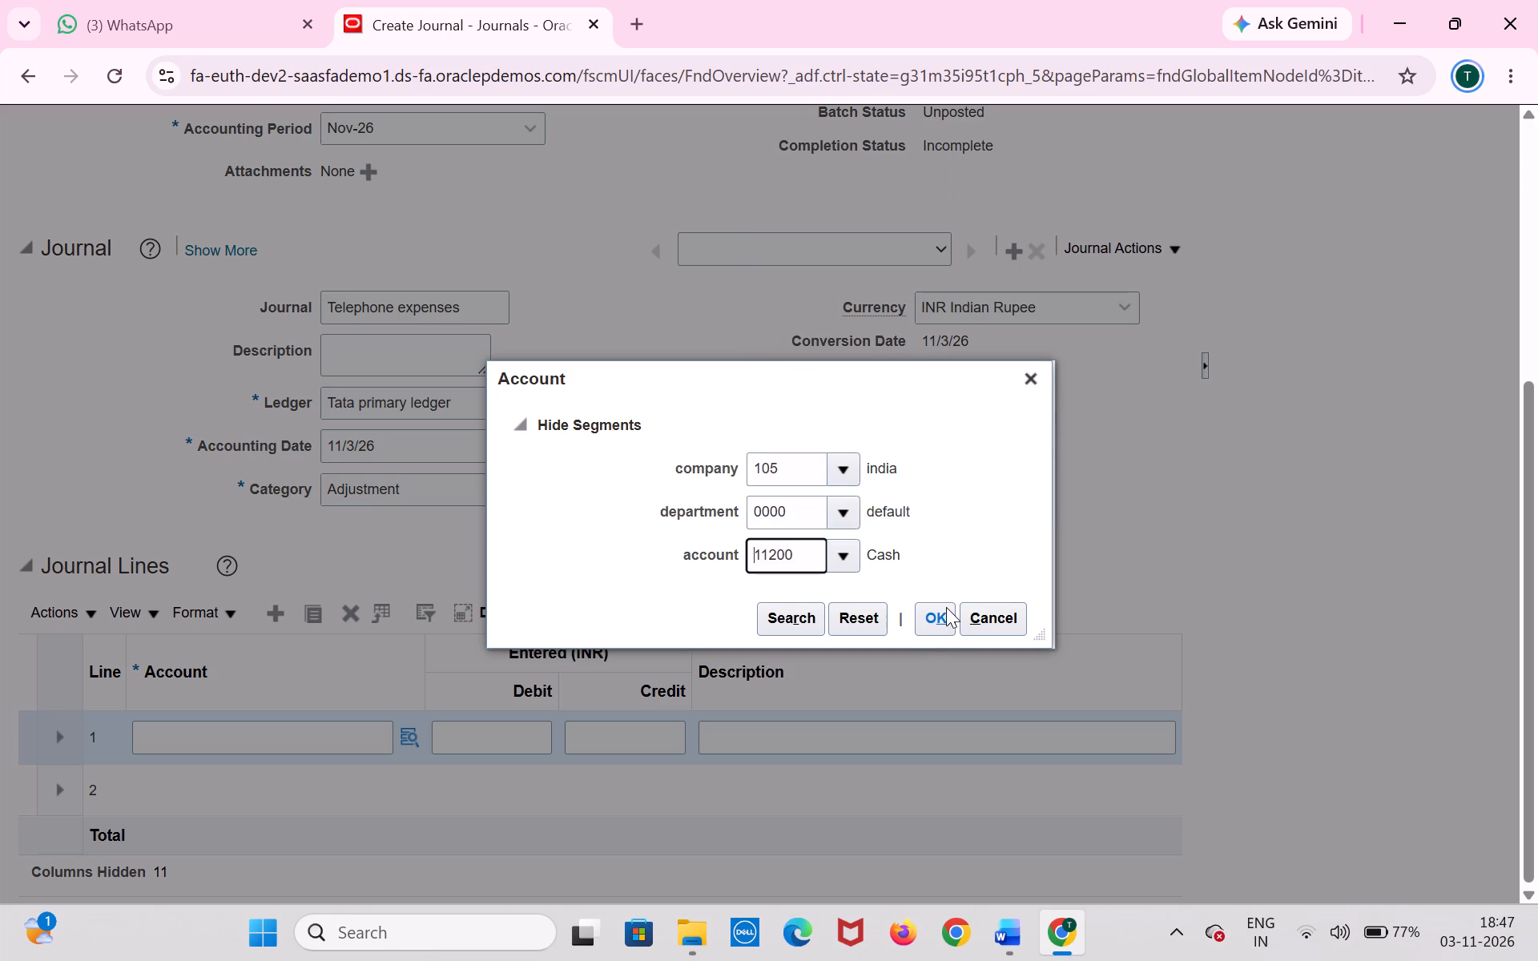
{"action": "left_click", "coordinate": [939, 617]}
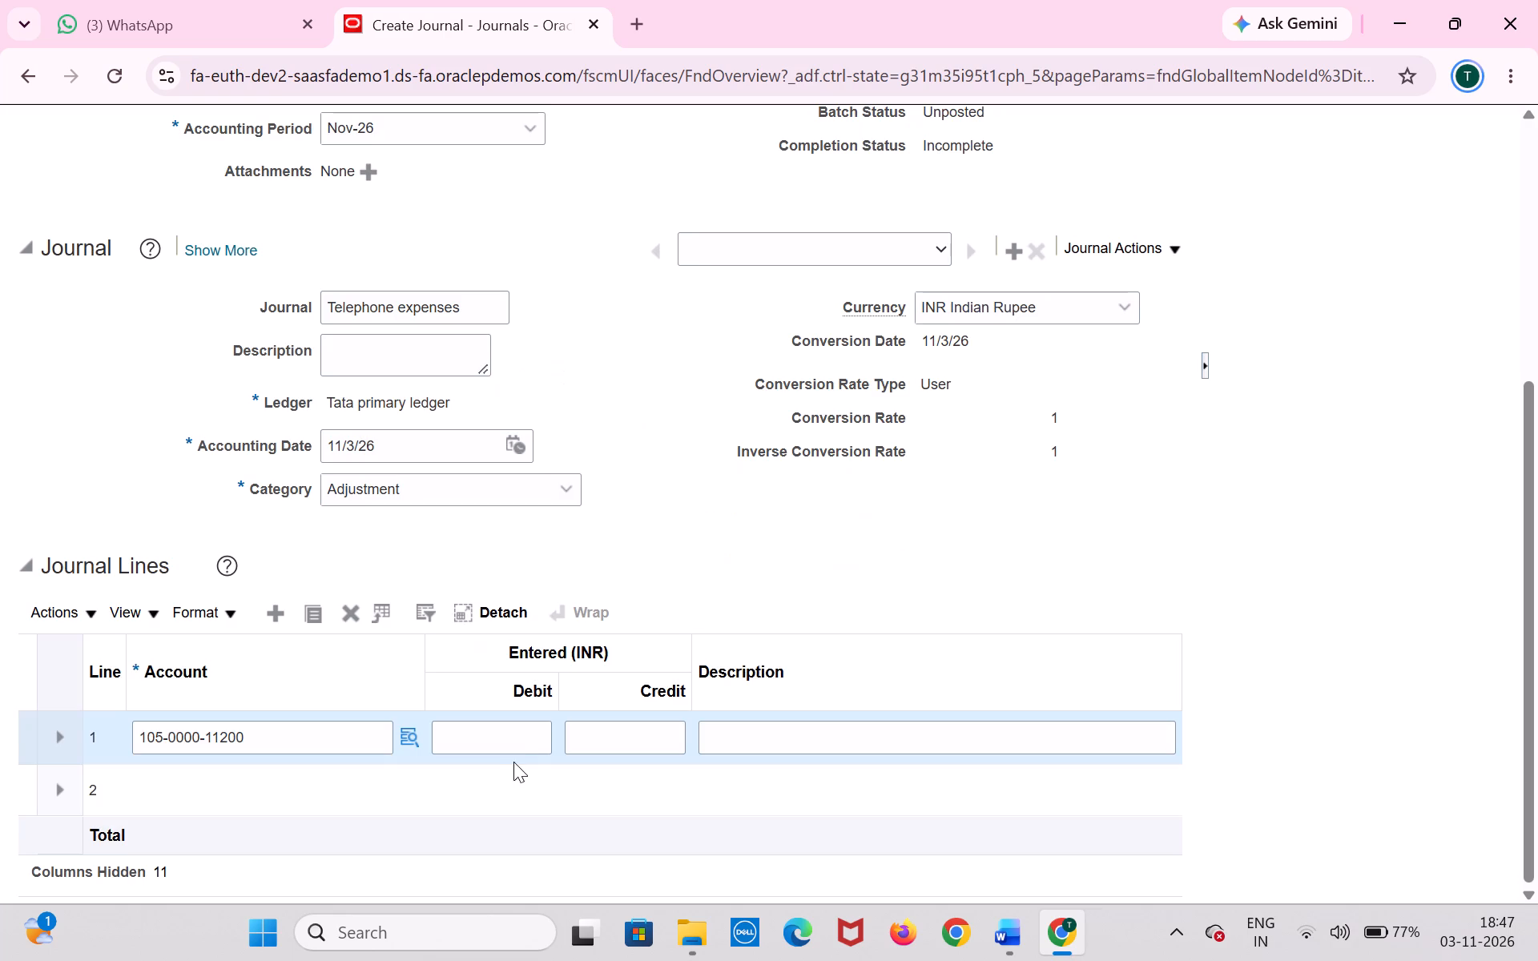
Enter a debit of 2000 INR on journal line 1.
{"action": "left_click", "coordinate": [529, 741]}
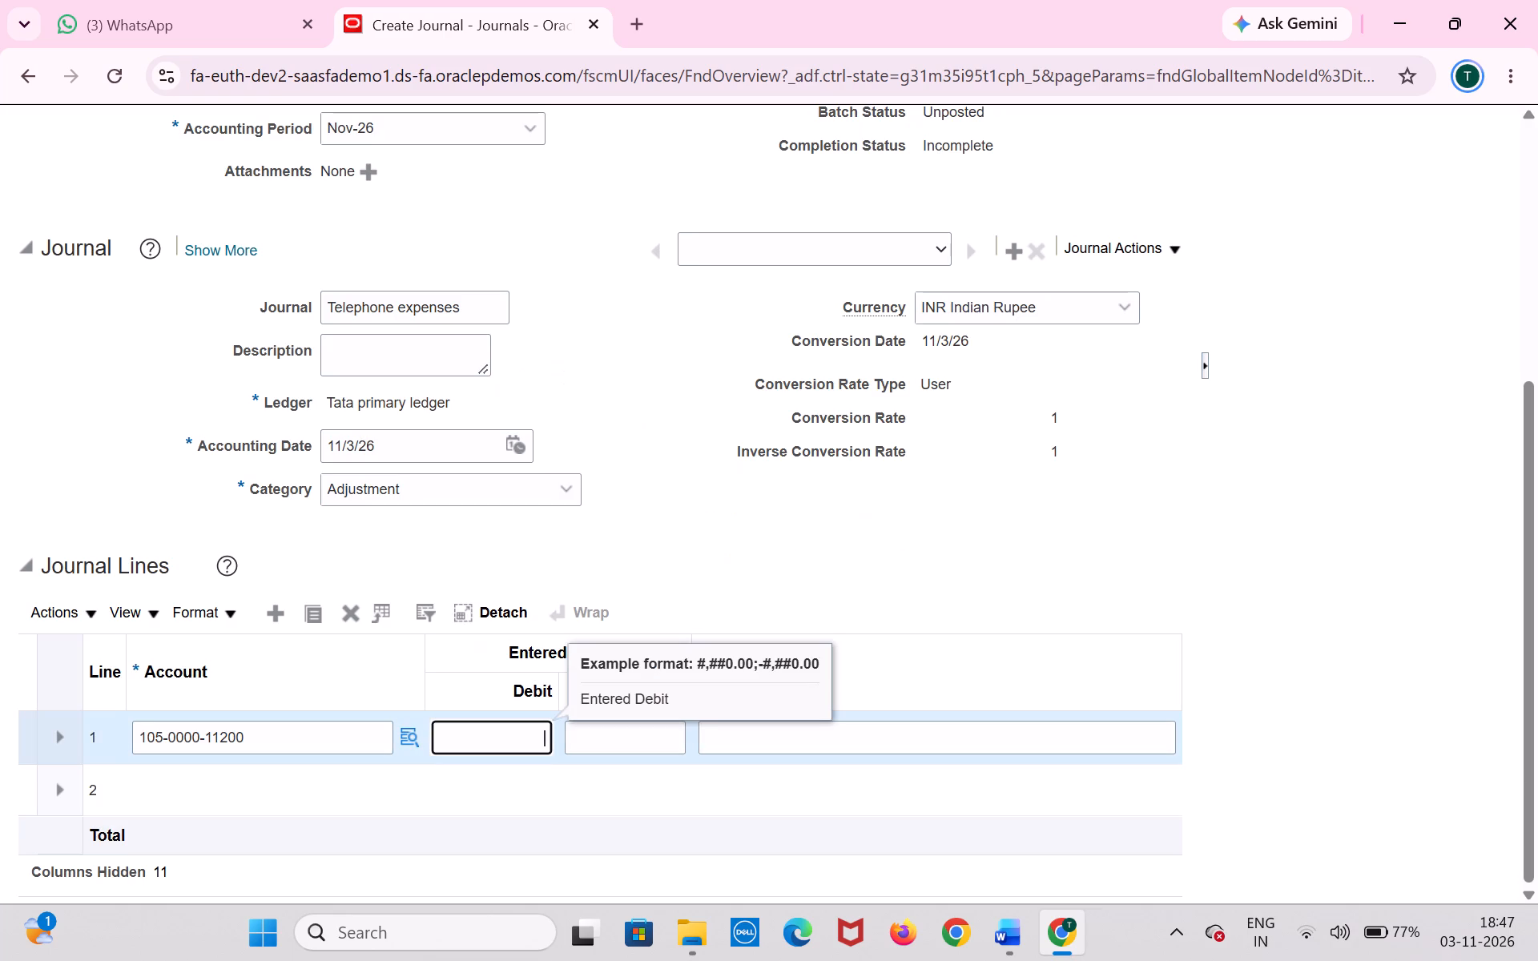
{"action": "type", "text": "2000"}
{"action": "key", "text": "Return"}
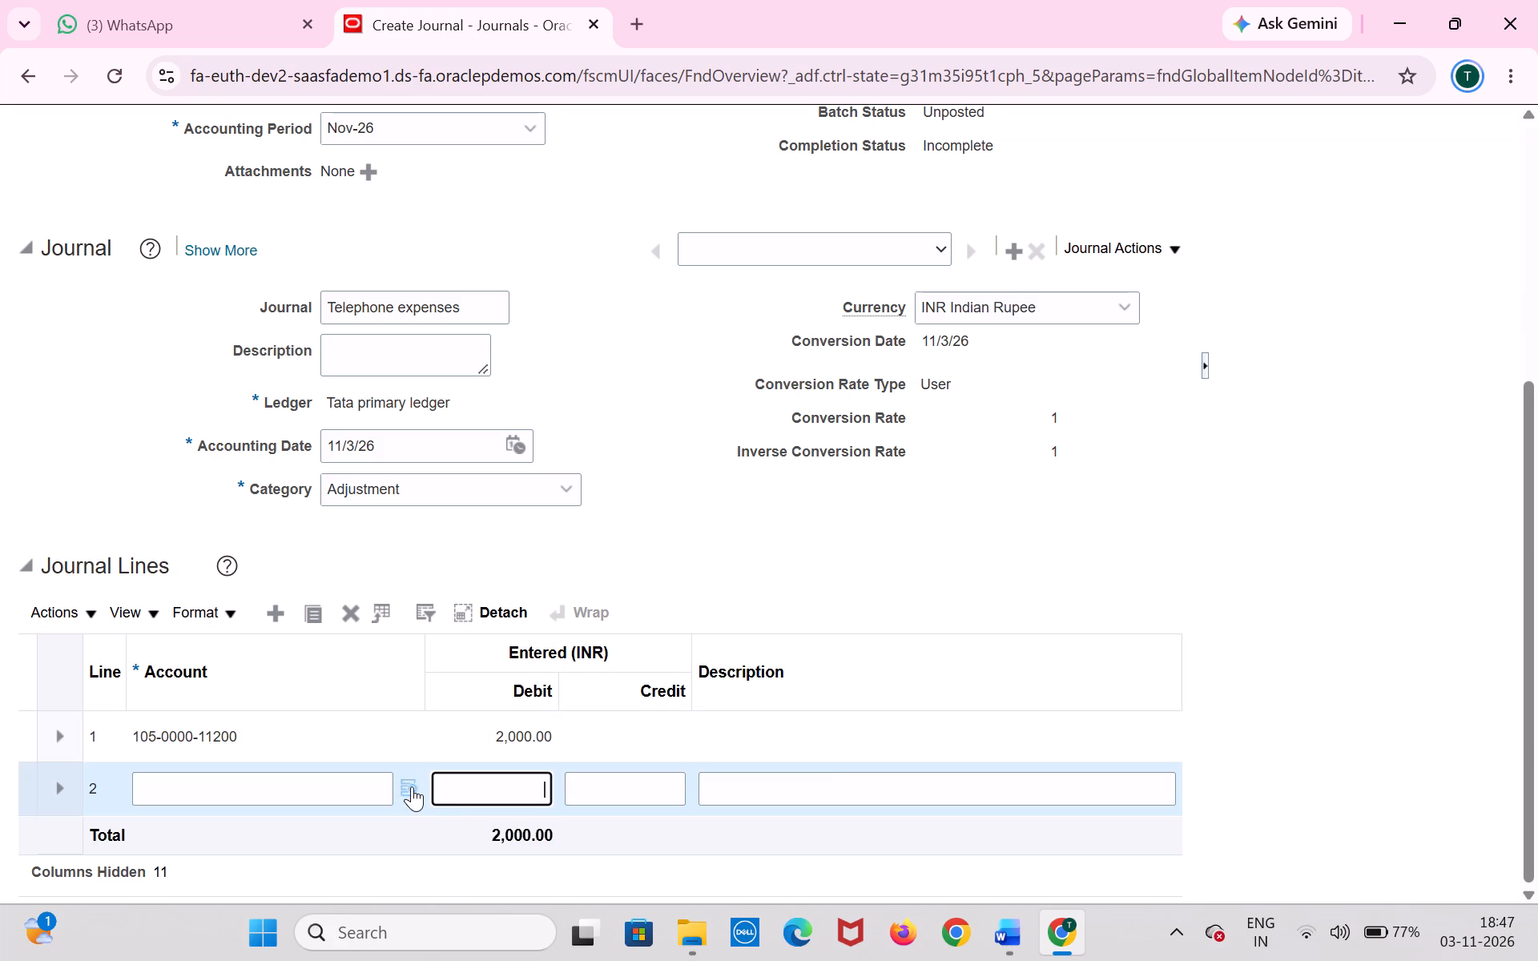
Set the account on journal line 2 to company 105 india, department 0000 default and account 11104 HDFC Account.
{"action": "scroll", "coordinate": [404, 806], "scroll_direction": "down", "scroll_amount": 2}
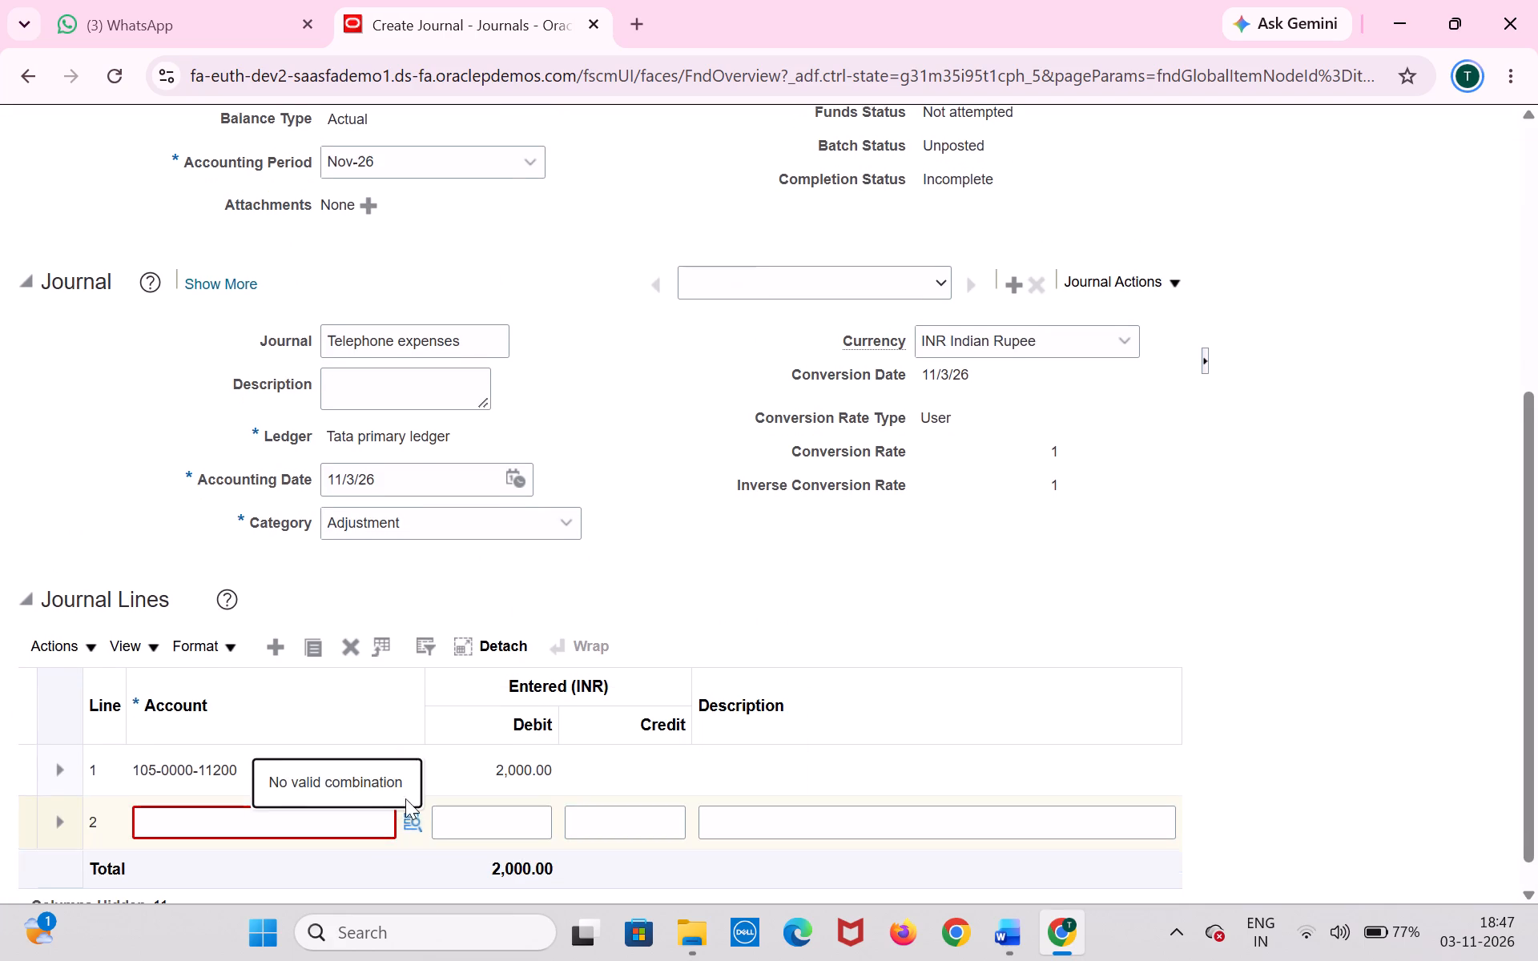
{"action": "left_click", "coordinate": [415, 786]}
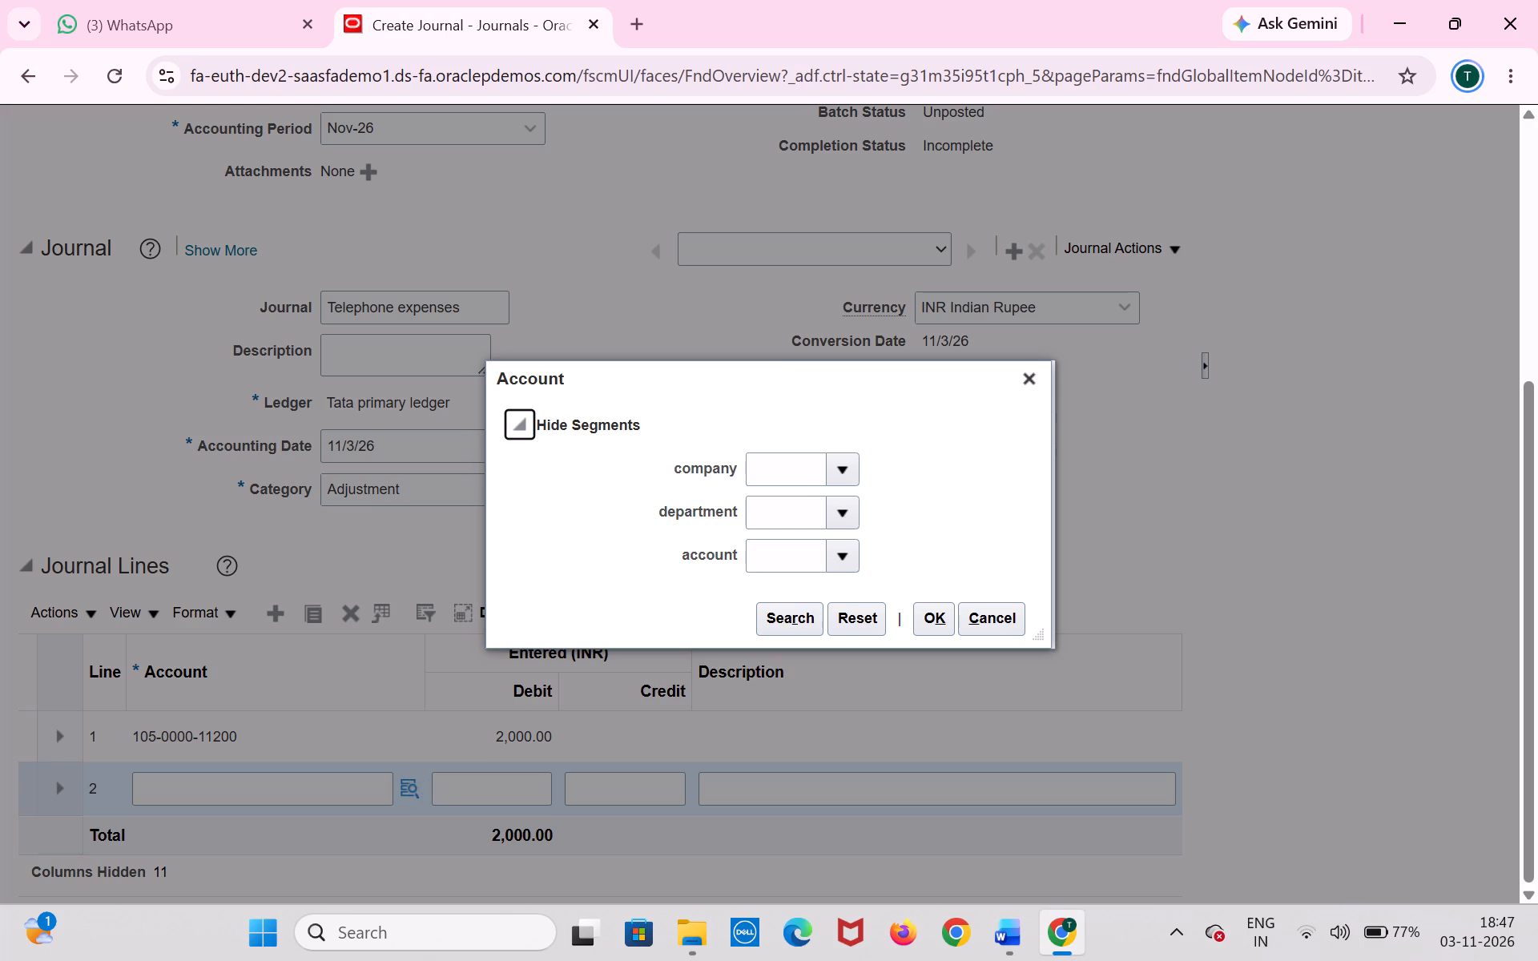
{"action": "left_click", "coordinate": [815, 470]}
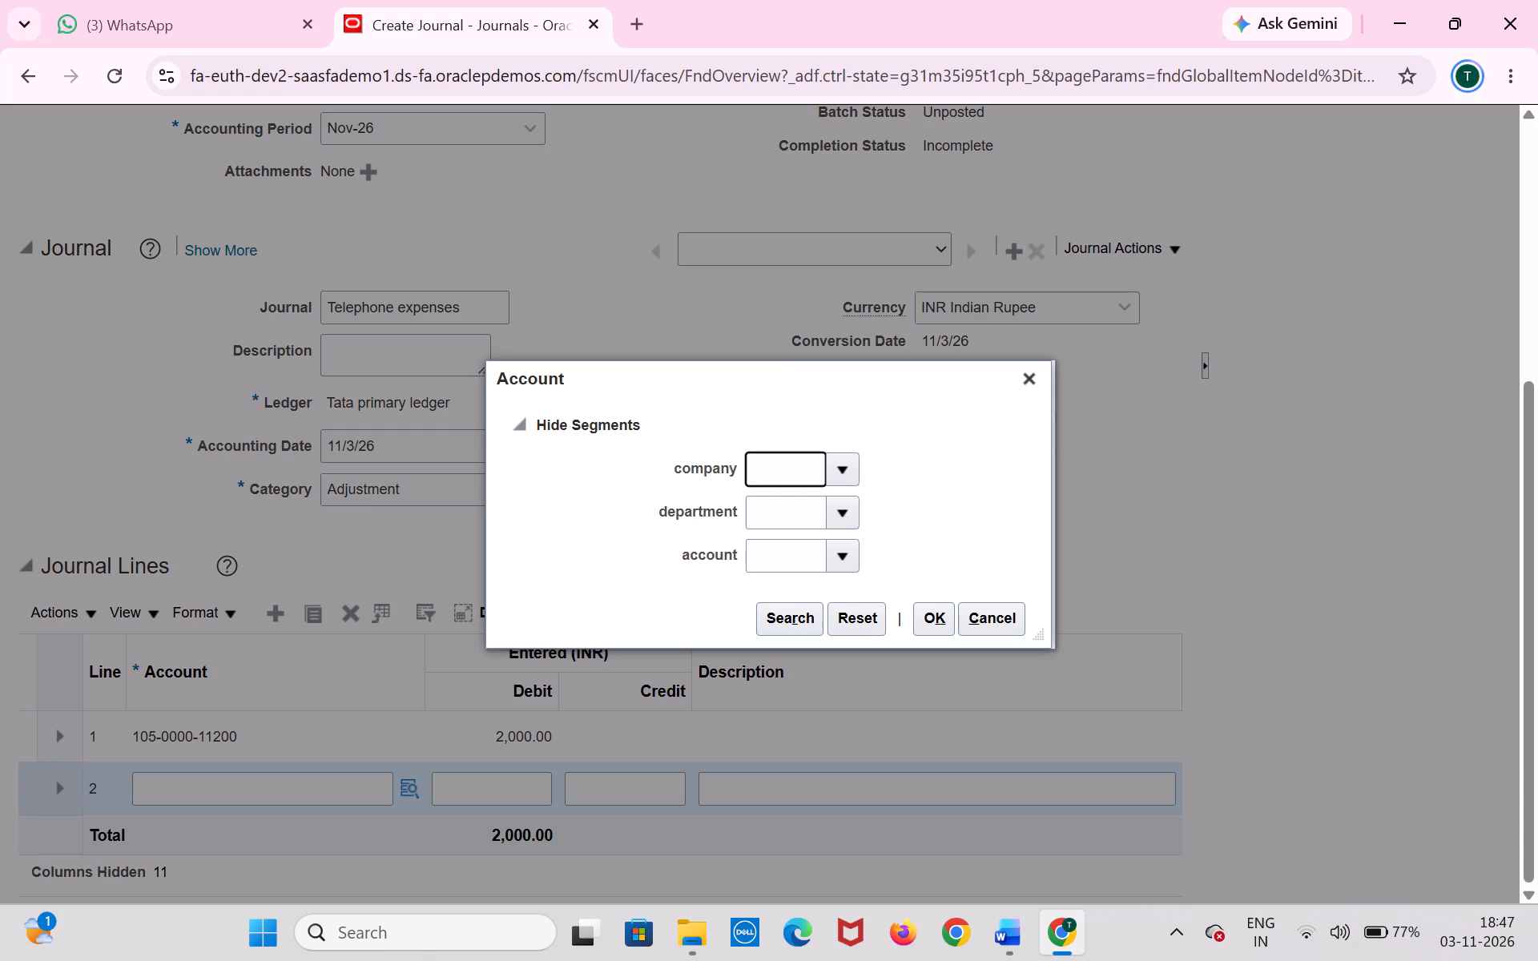
{"action": "left_click", "coordinate": [832, 467]}
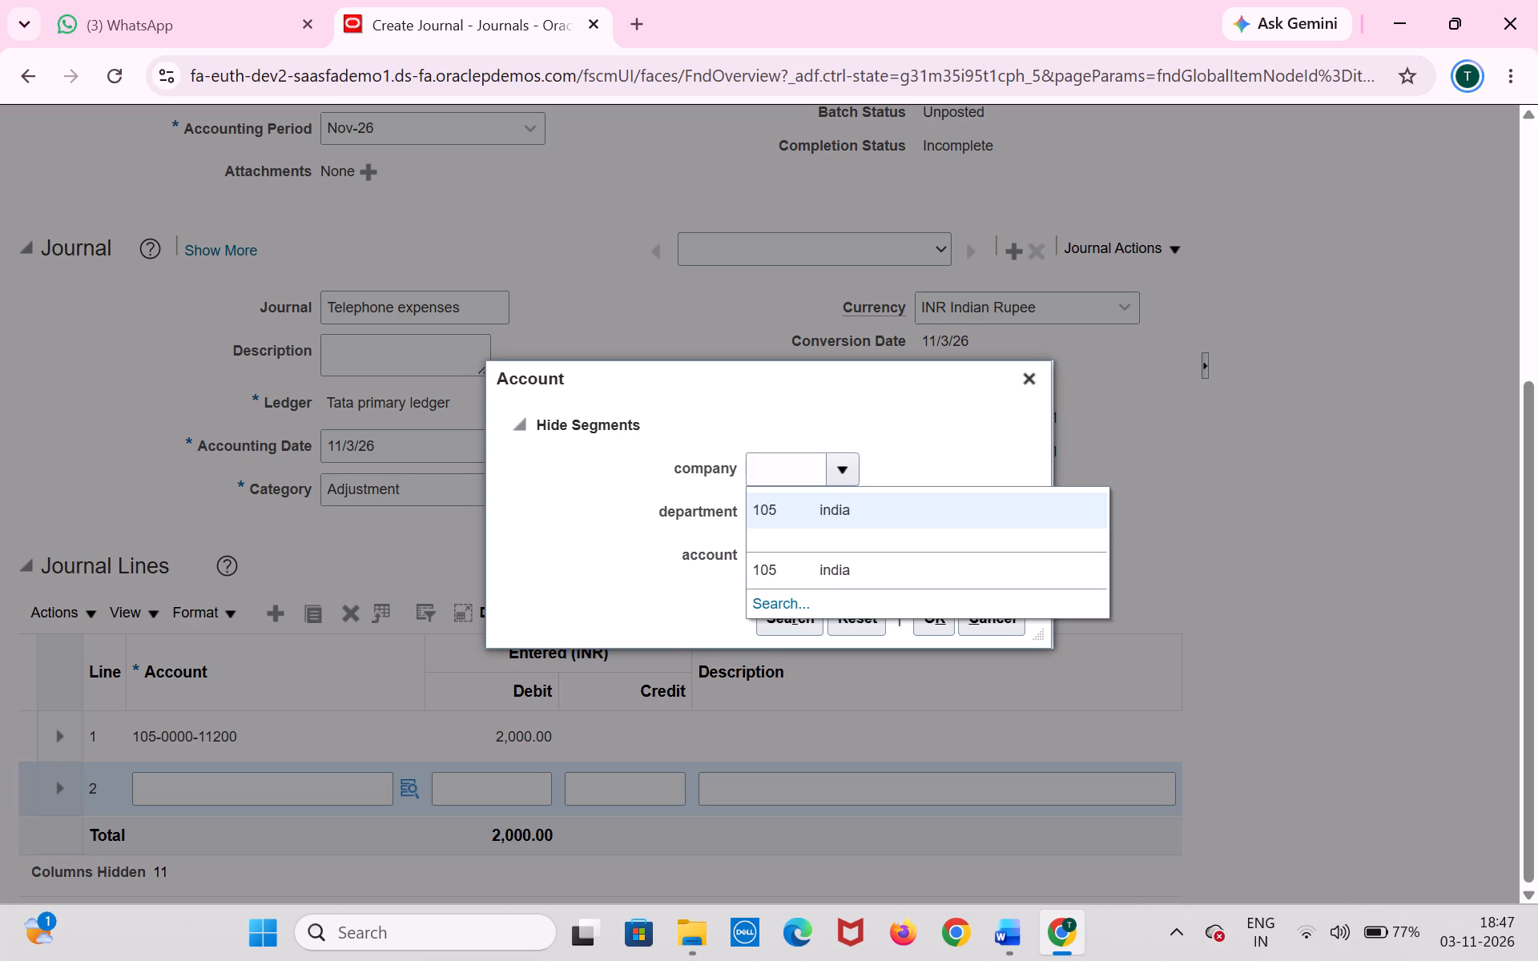
{"action": "left_click", "coordinate": [849, 506]}
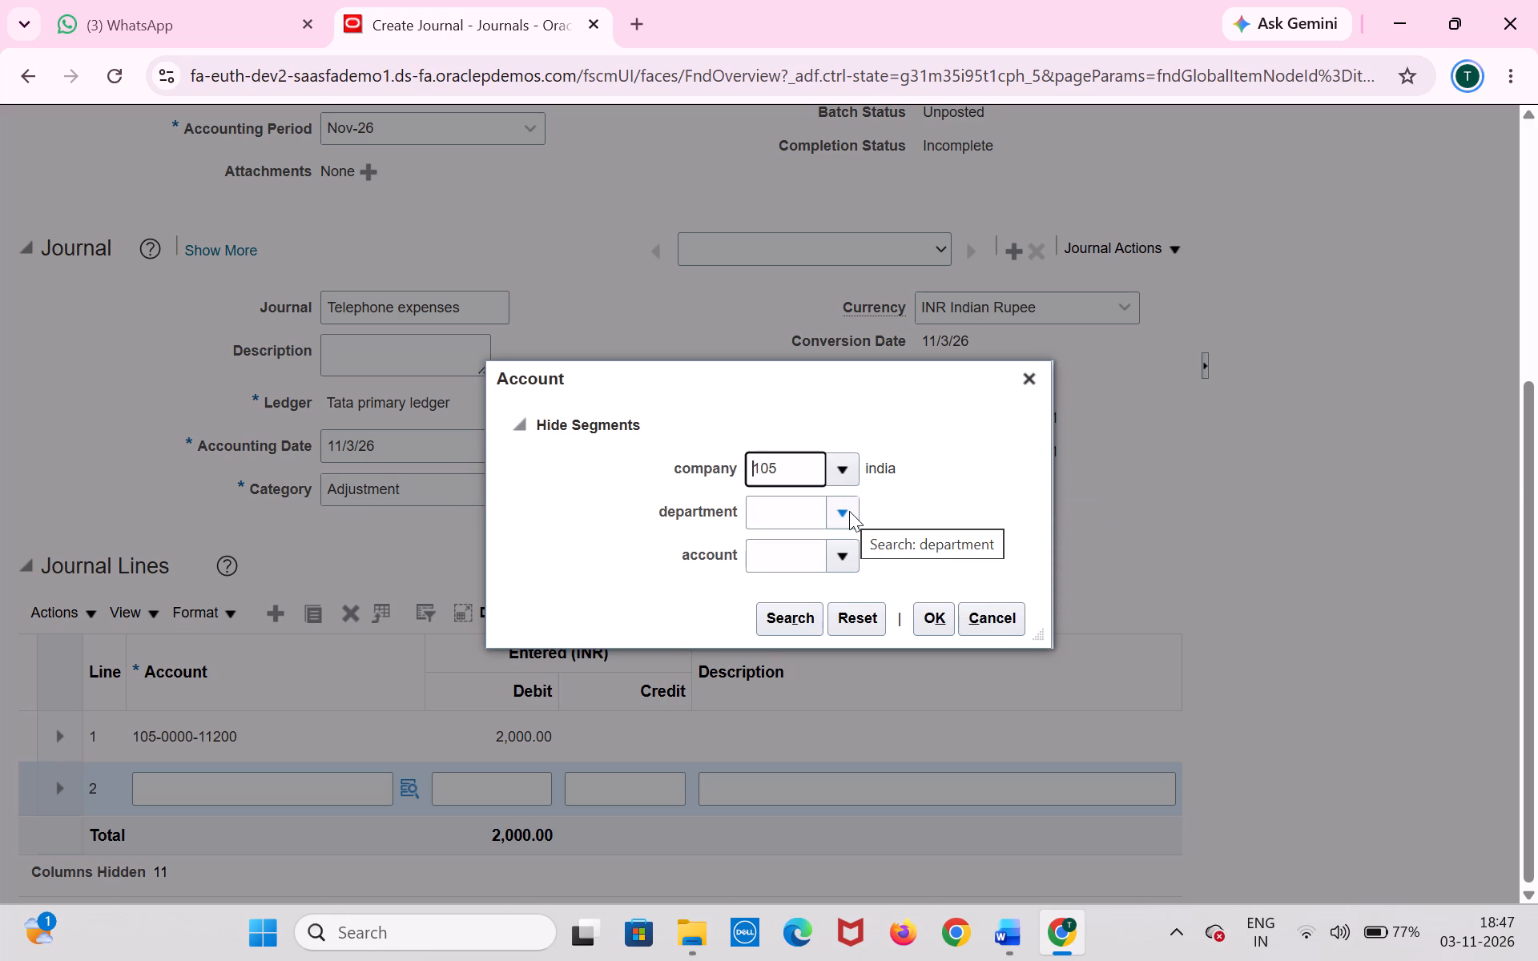
{"action": "left_click", "coordinate": [849, 511]}
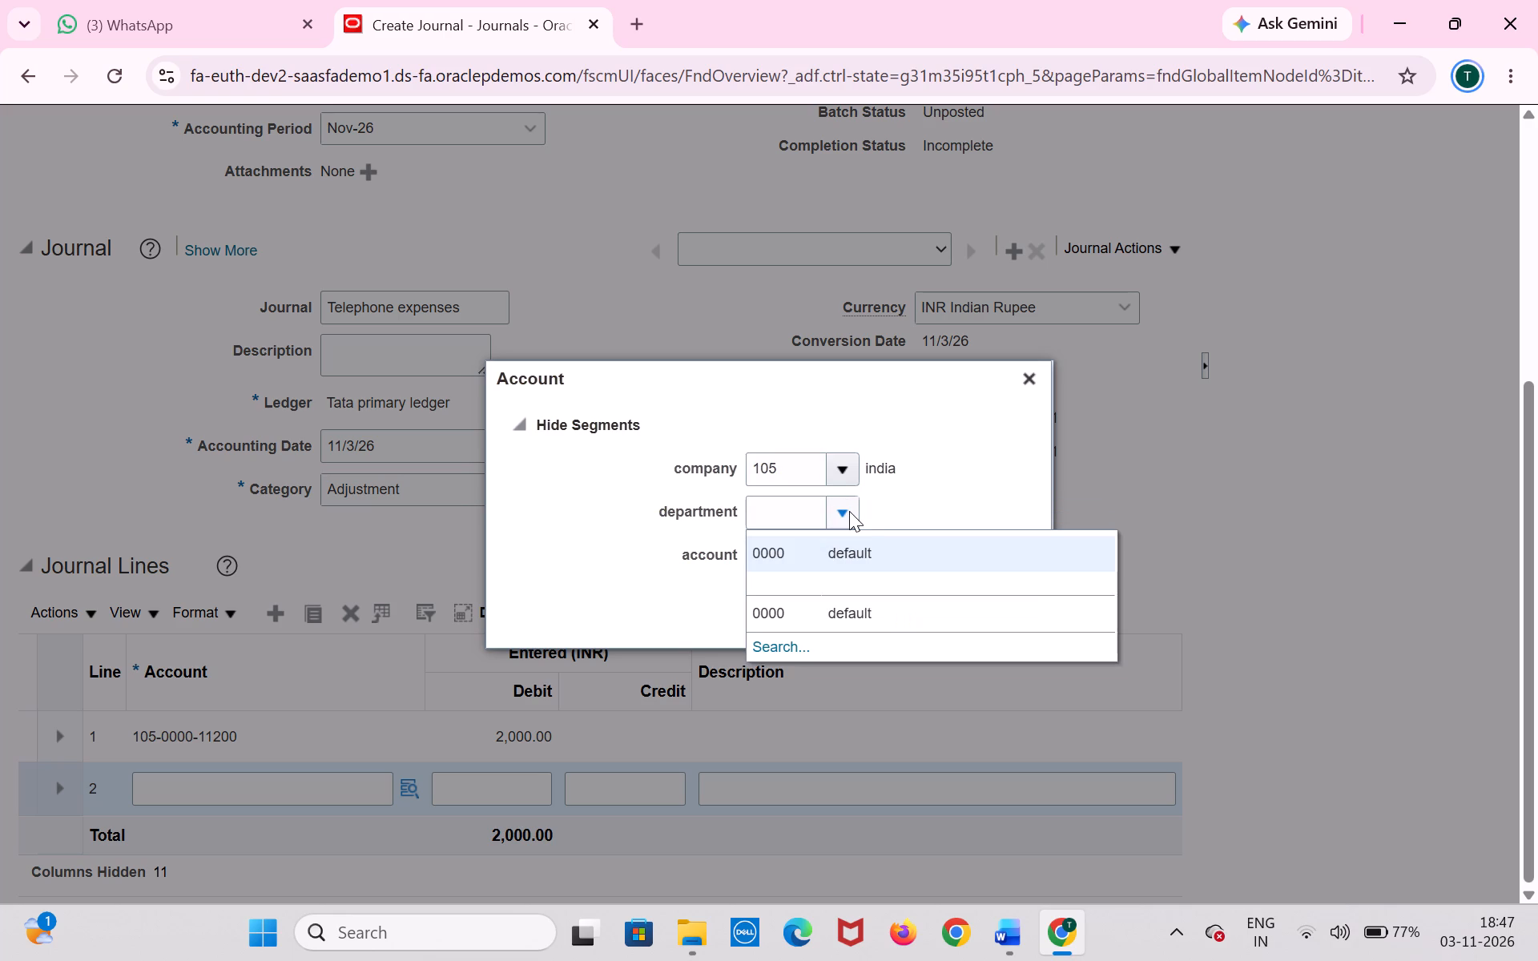
{"action": "left_click", "coordinate": [840, 553]}
{"action": "left_click", "coordinate": [840, 554]}
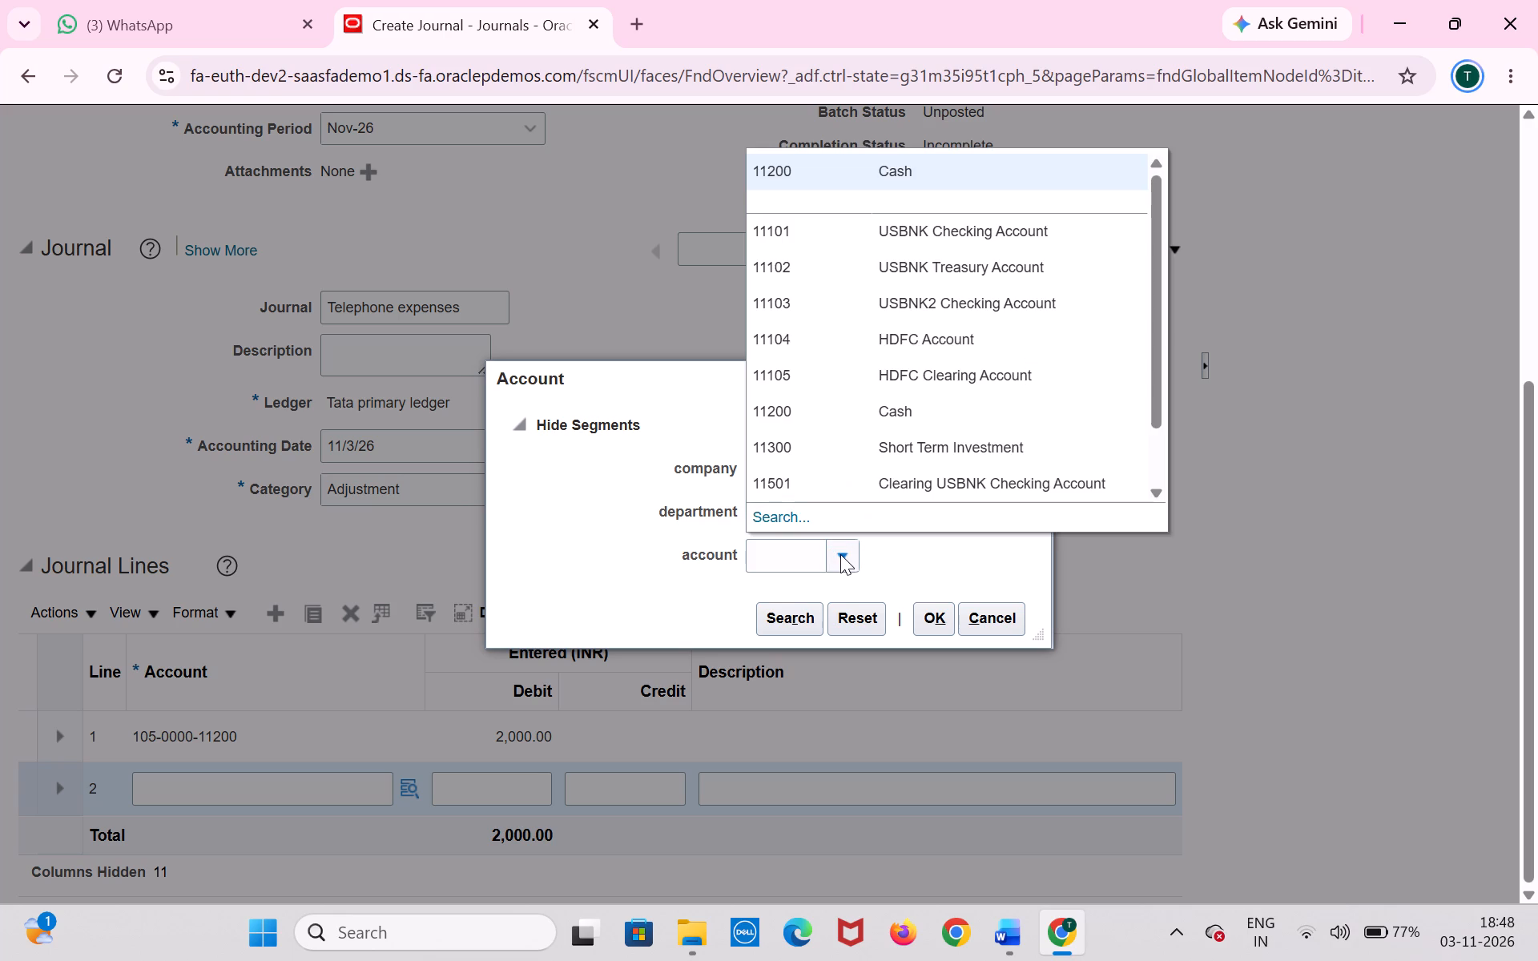
{"action": "left_click", "coordinate": [935, 350]}
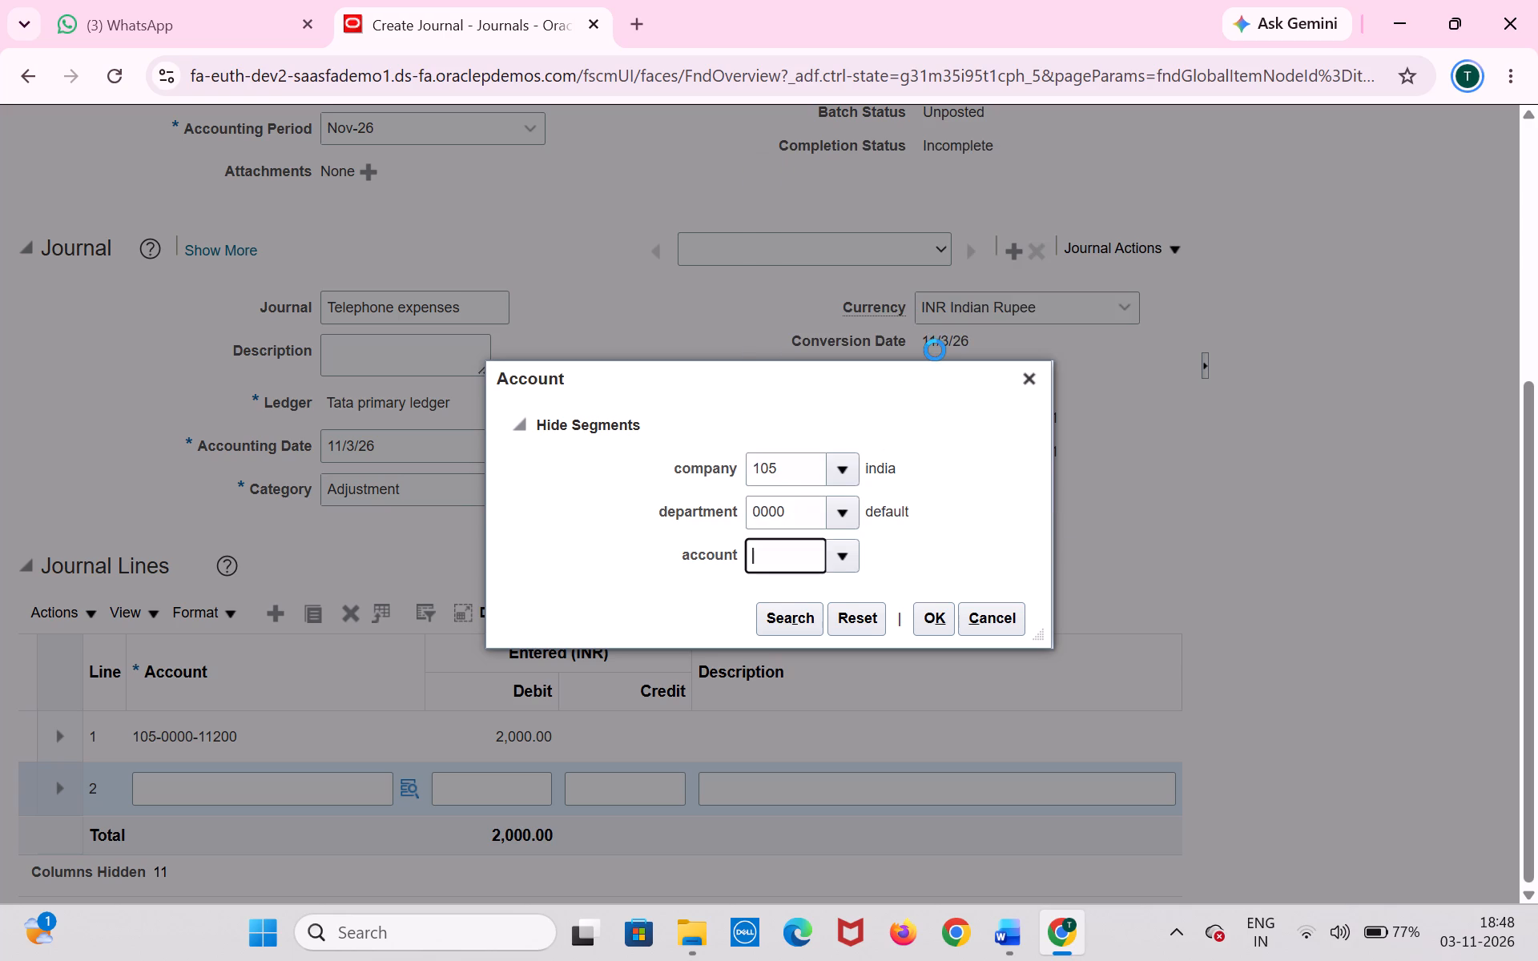
{"action": "left_click", "coordinate": [948, 613]}
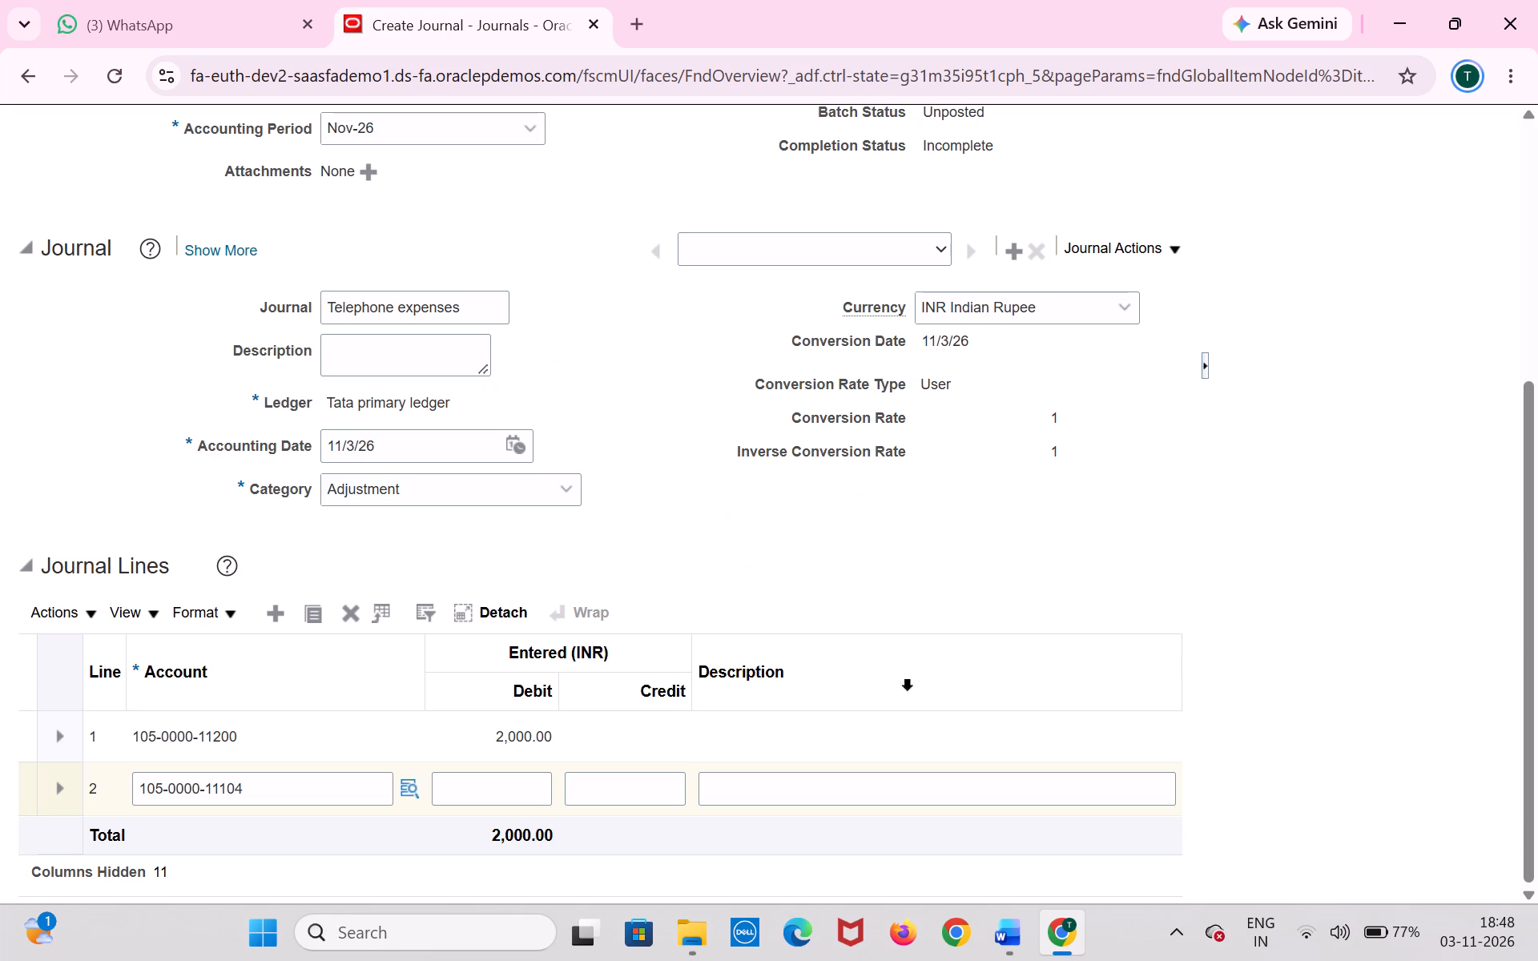
Enter a credit of 2000 INR on journal line 2.
{"action": "left_click", "coordinate": [603, 793]}
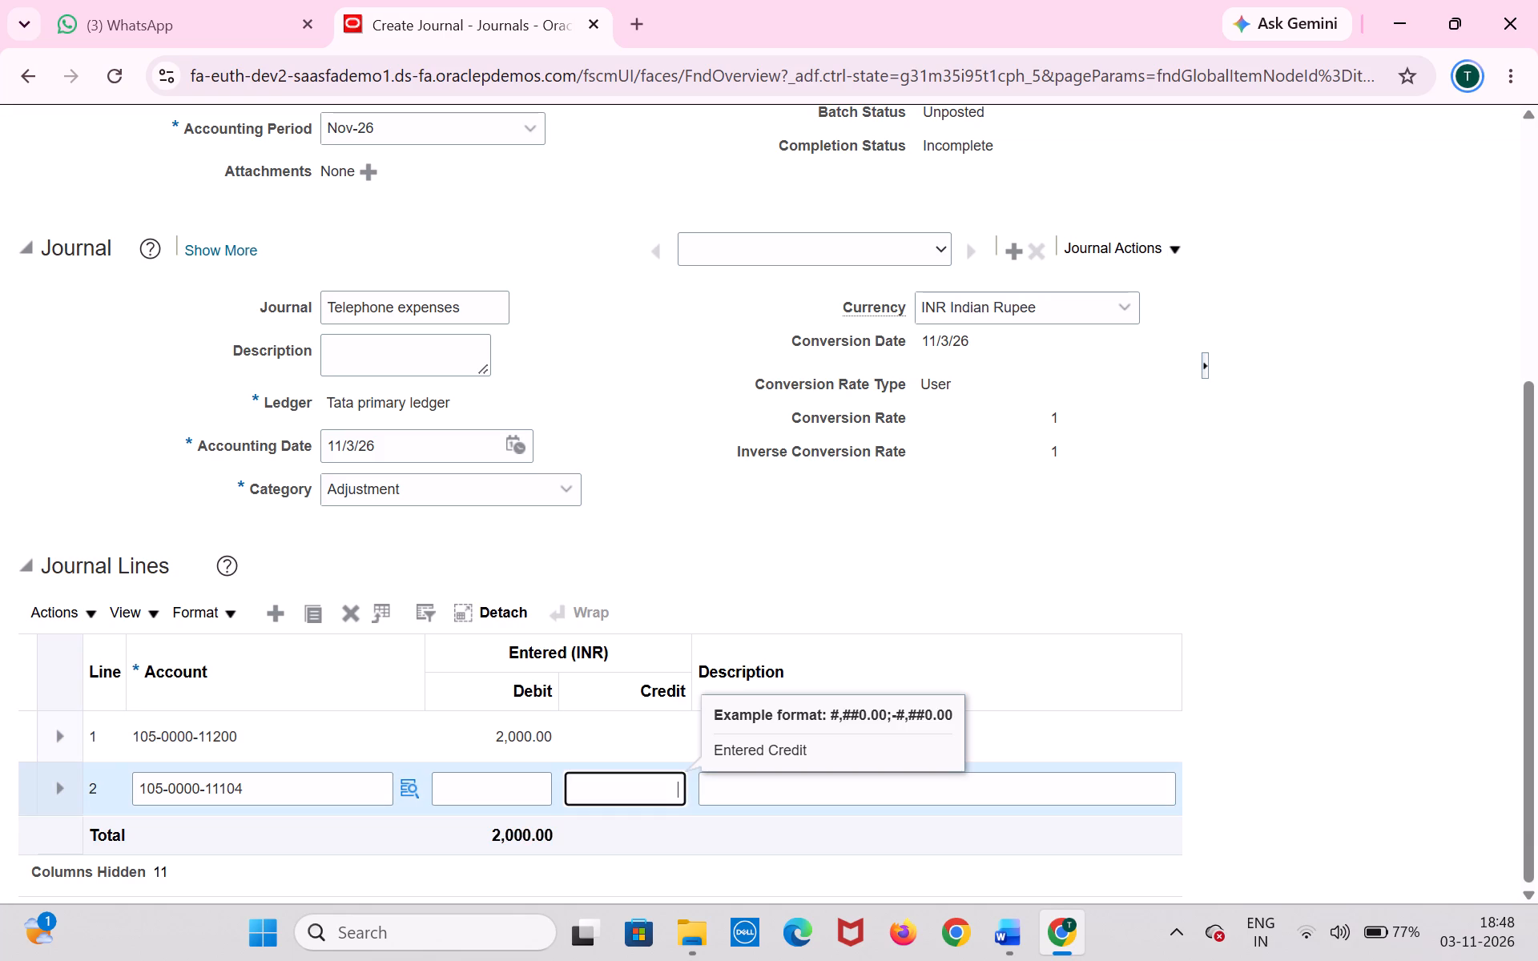
{"action": "key", "text": "2"}
{"action": "type", "text": "000"}
{"action": "key", "text": "Return"}
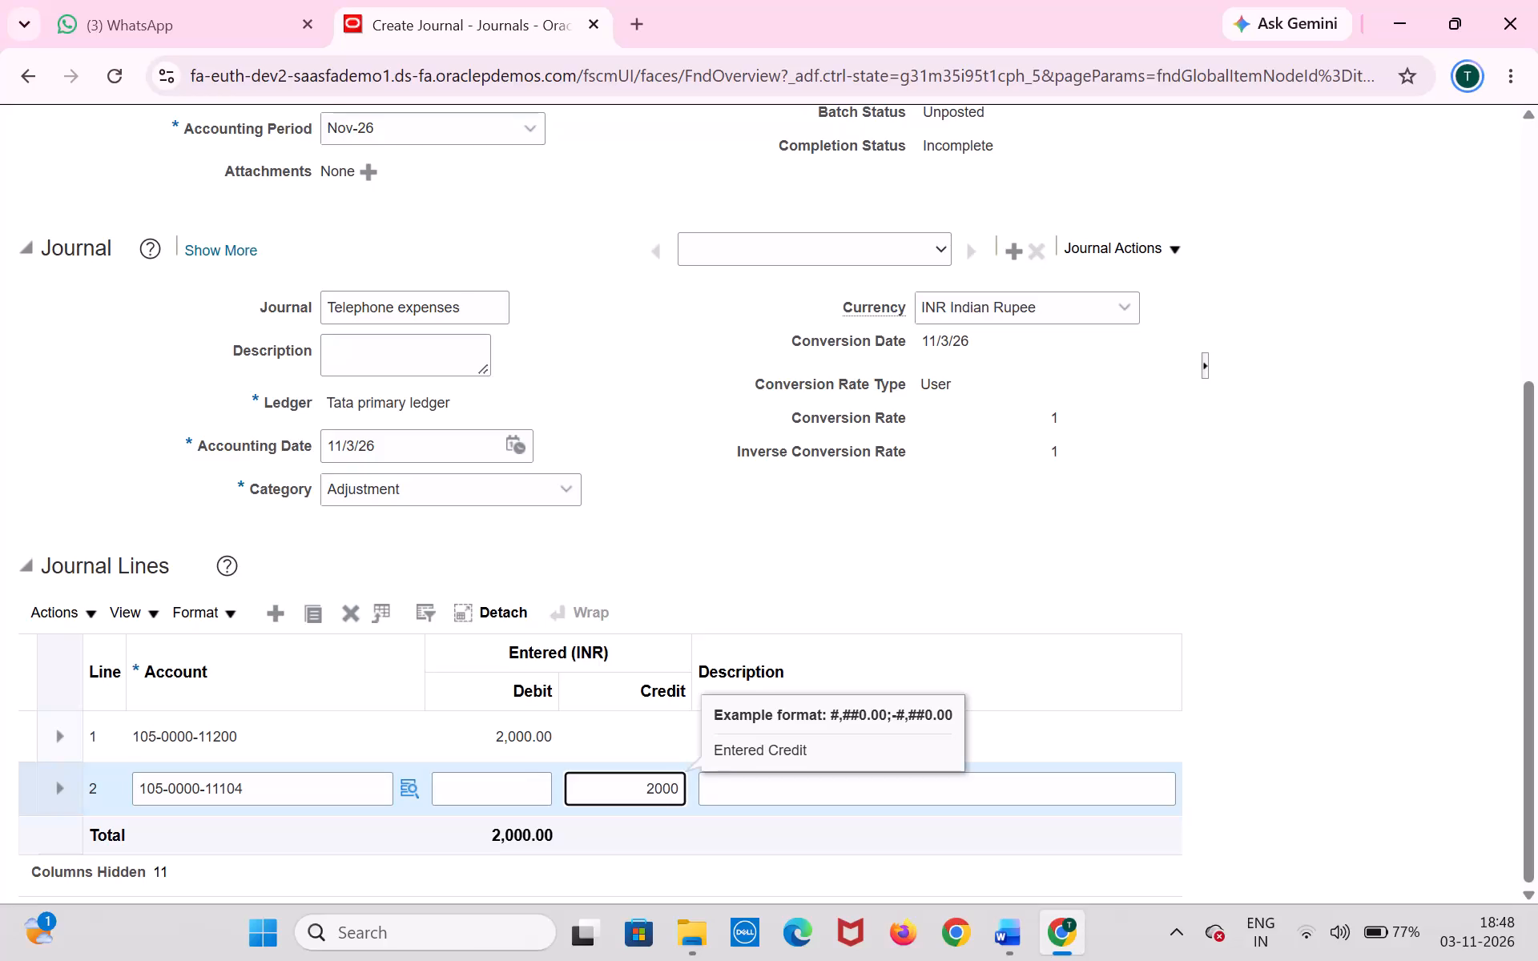
{"action": "scroll", "coordinate": [606, 790], "scroll_direction": "down", "scroll_amount": 3}
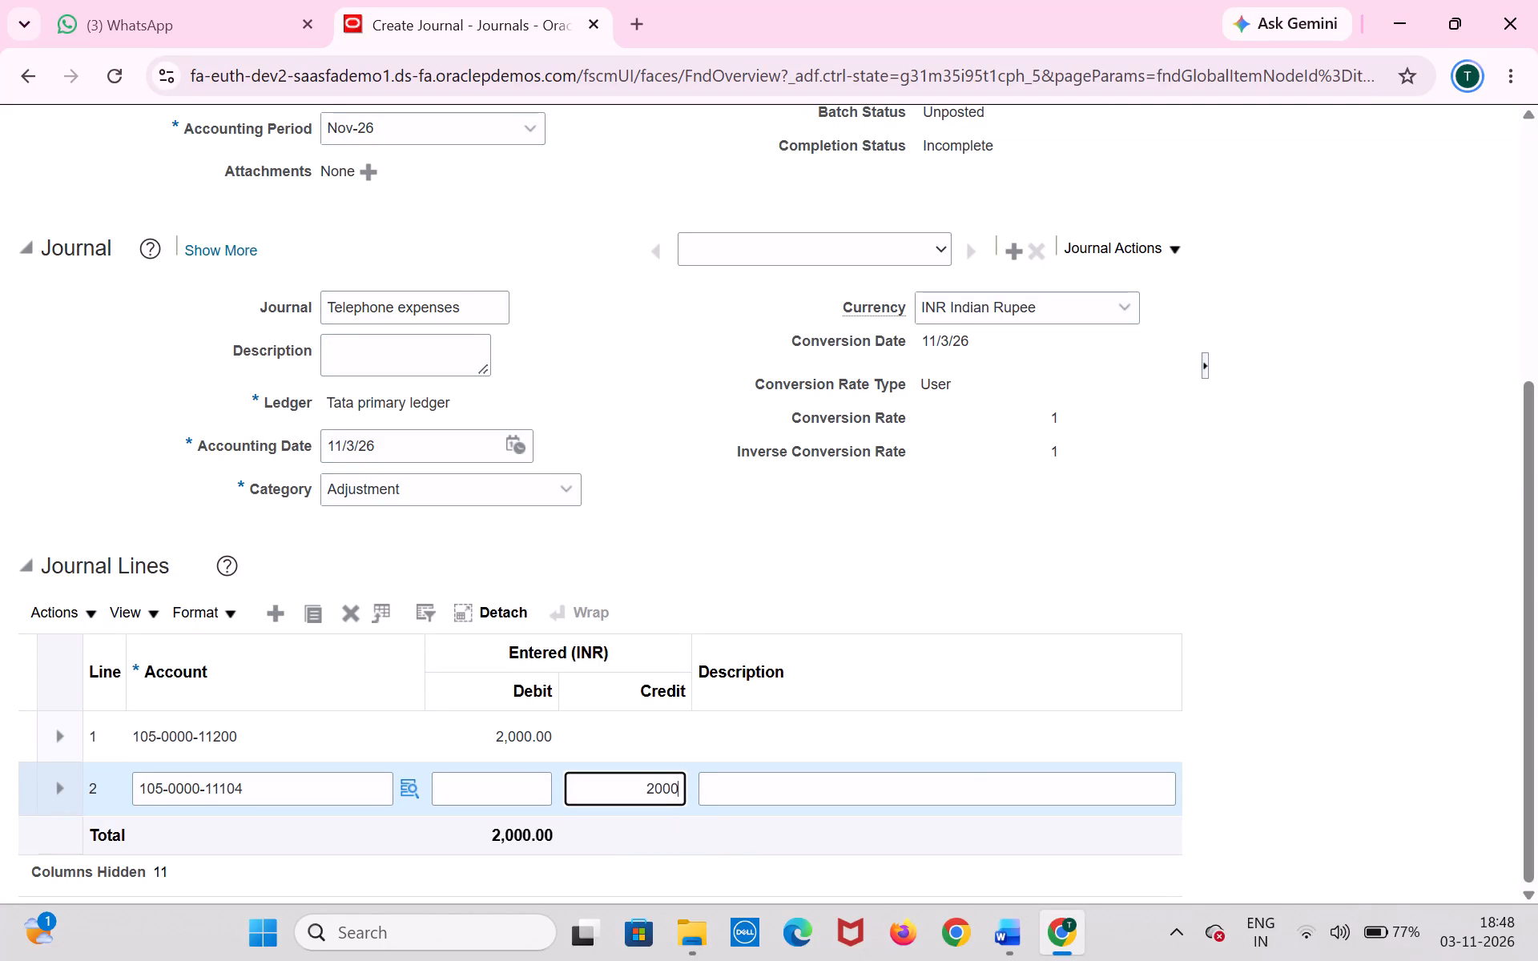
{"action": "left_click", "coordinate": [680, 788]}
{"action": "key", "text": "Return"}
{"action": "key", "text": "Return"}
Save the Telephone expenses journal and mark it complete.
{"action": "scroll", "coordinate": [707, 789], "scroll_direction": "down", "scroll_amount": 3}
{"action": "scroll", "coordinate": [883, 751], "scroll_direction": "down", "scroll_amount": 8}
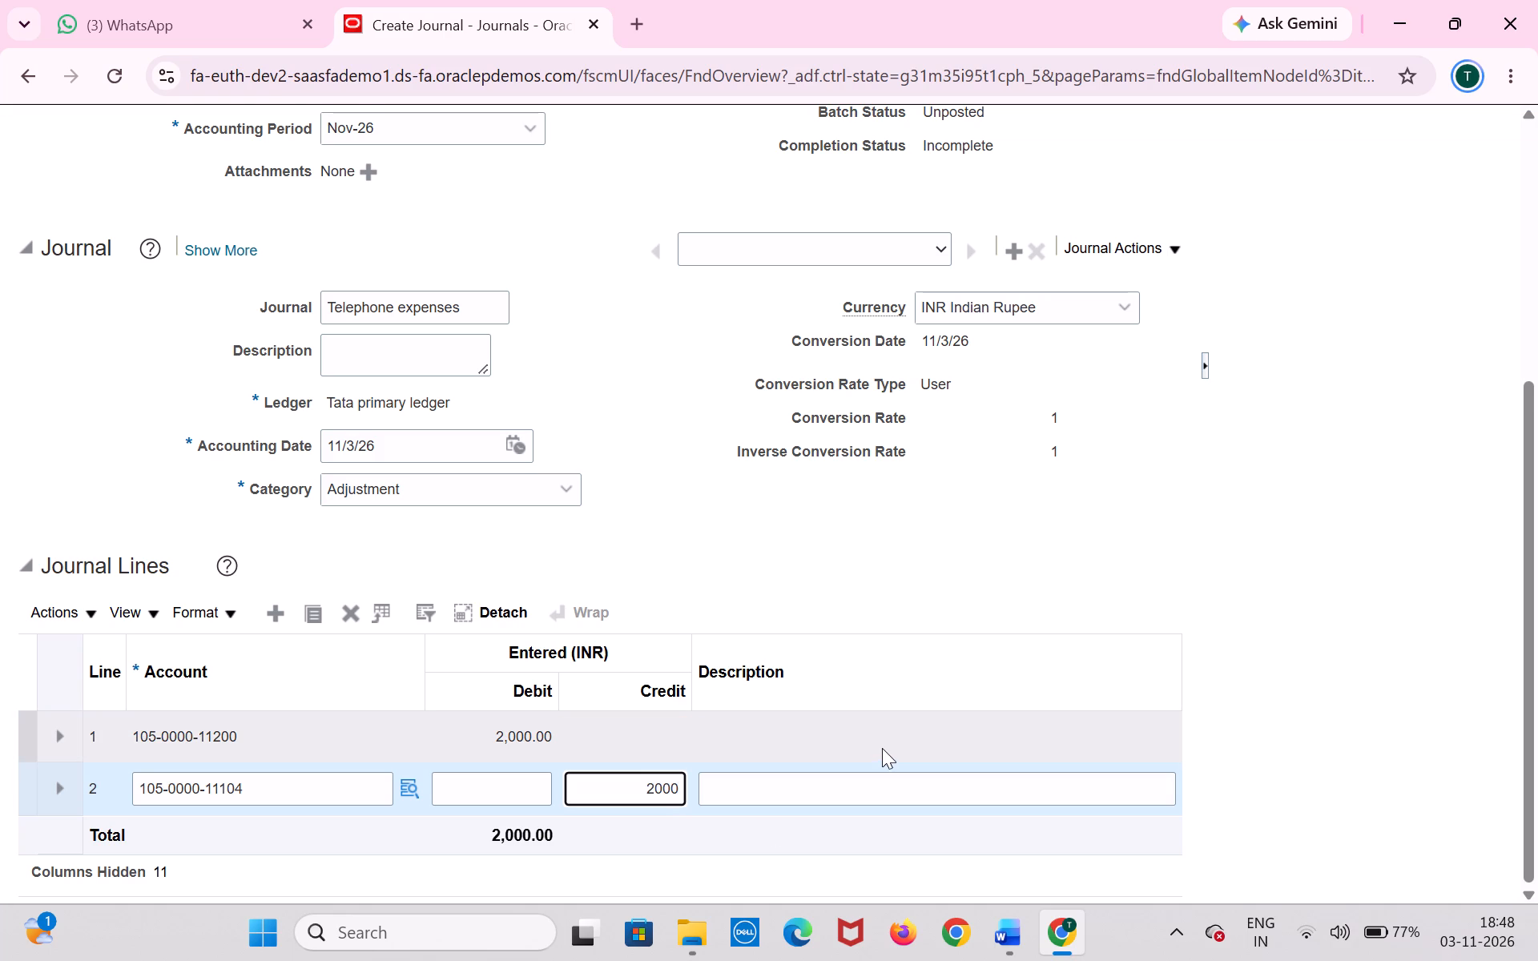
{"action": "scroll", "coordinate": [882, 748], "scroll_direction": "up", "scroll_amount": 8}
{"action": "scroll", "coordinate": [882, 748], "scroll_direction": "down", "scroll_amount": 14}
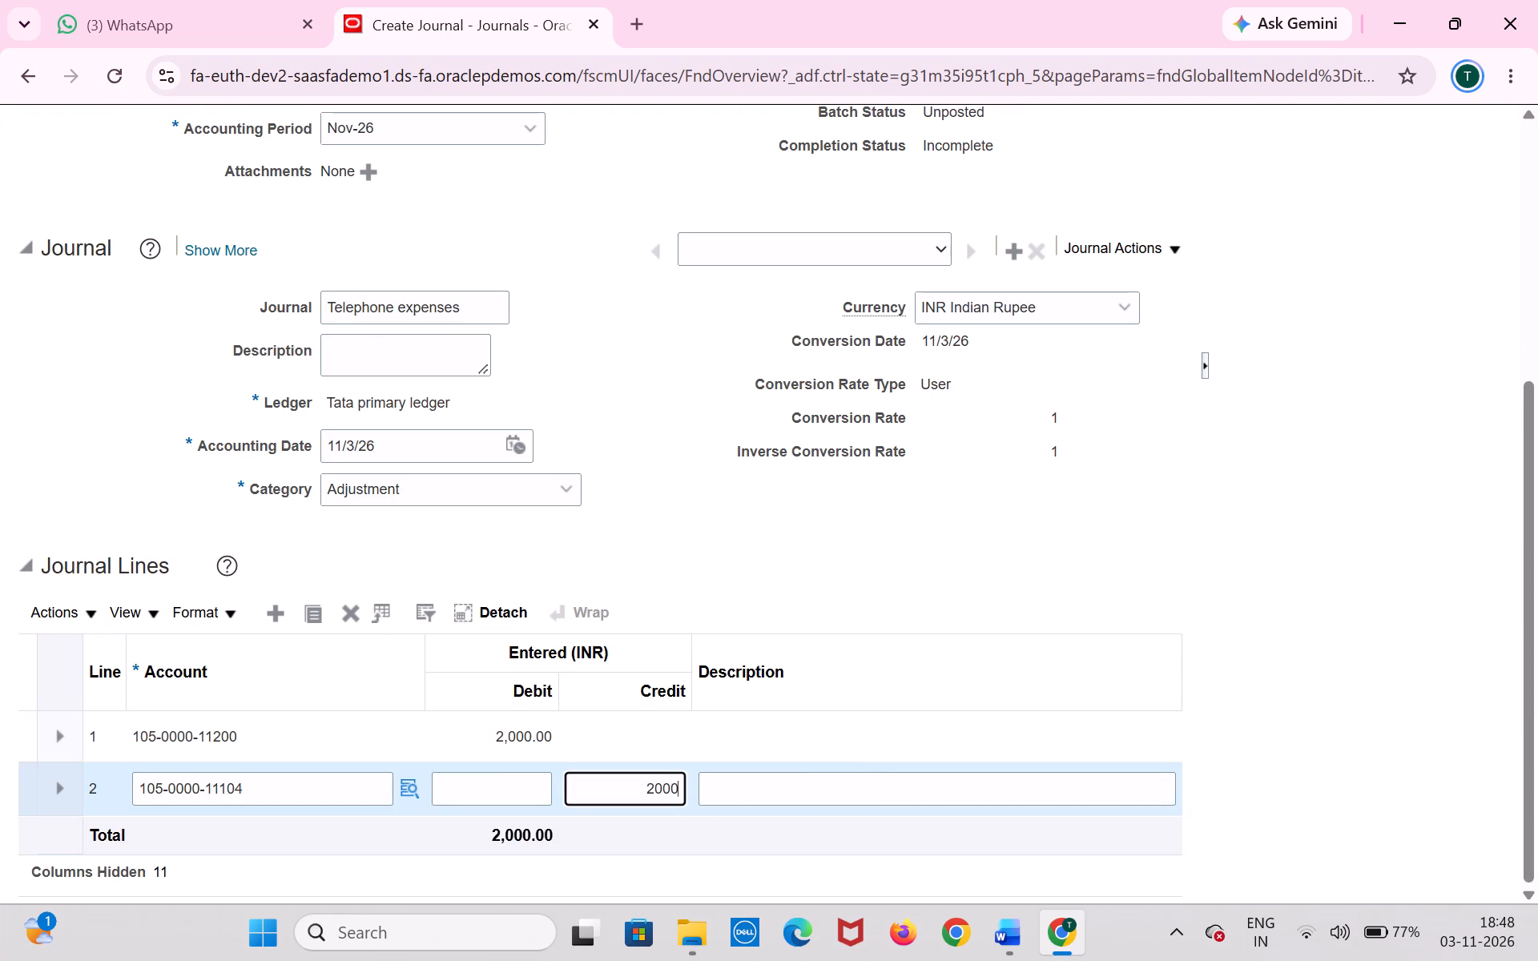
{"action": "scroll", "coordinate": [779, 617], "scroll_direction": "up", "scroll_amount": 10}
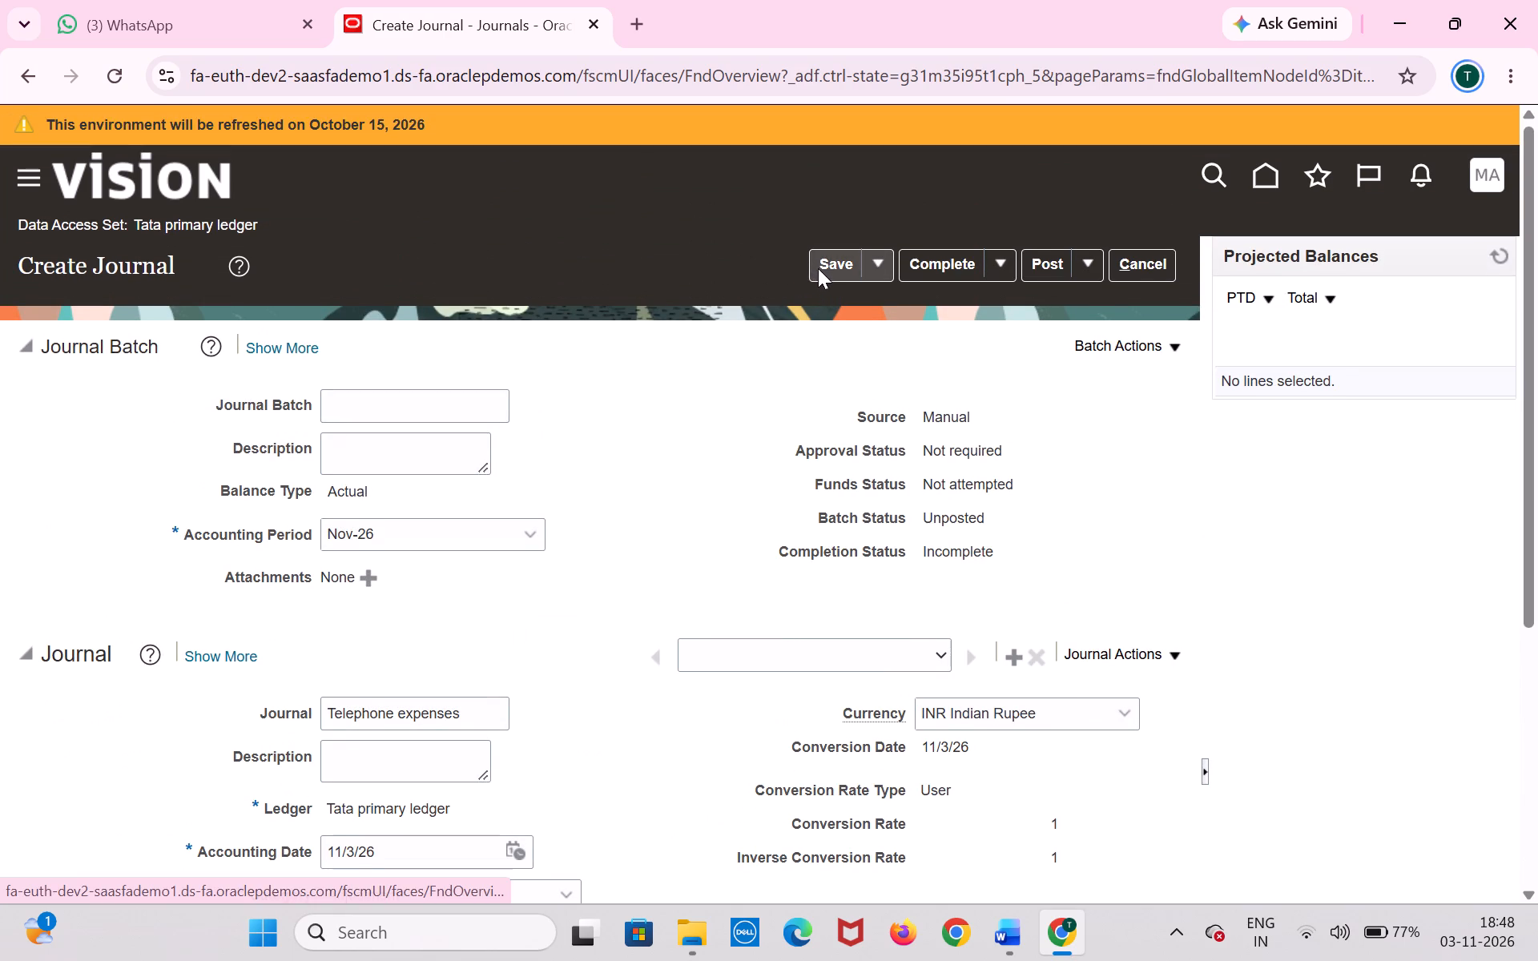
{"action": "left_click", "coordinate": [818, 268]}
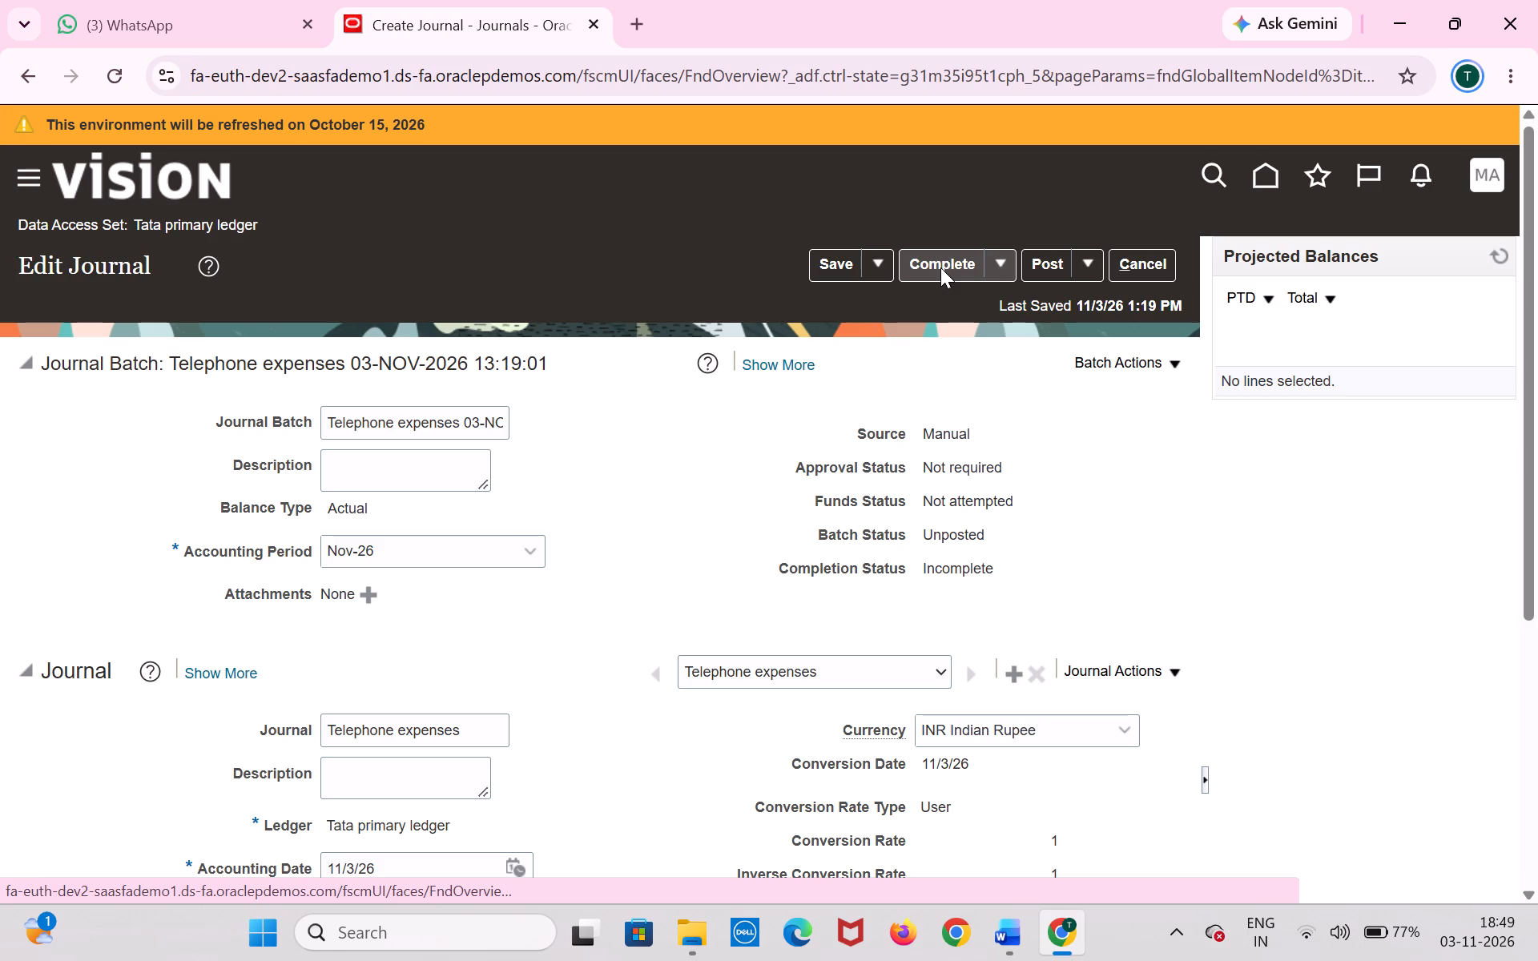
{"action": "left_click", "coordinate": [940, 267]}
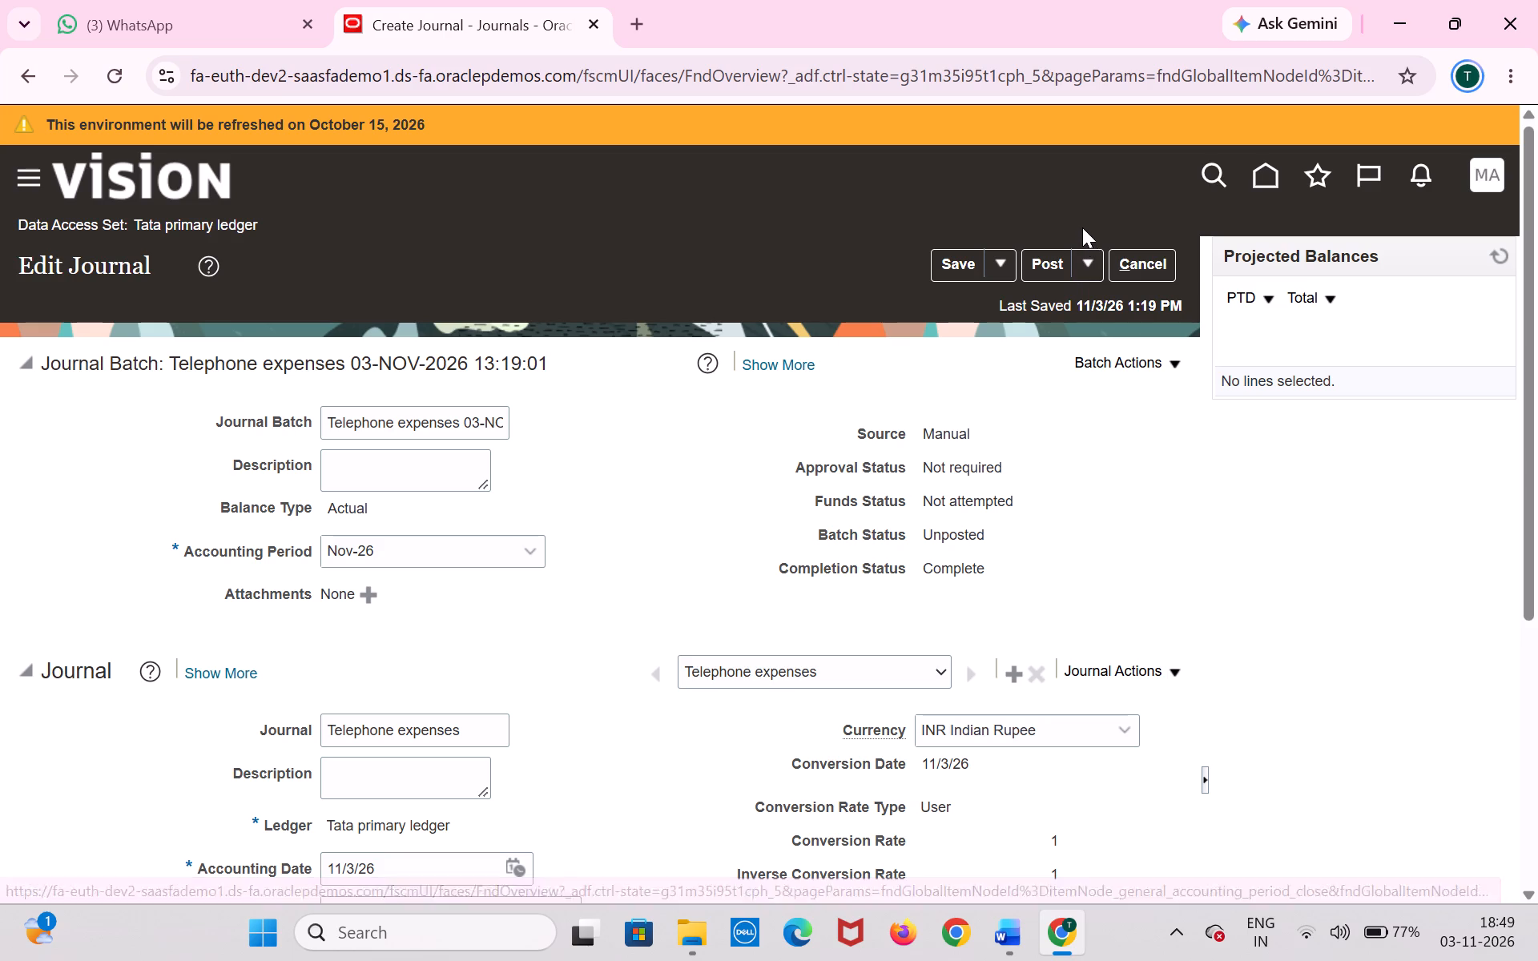
Post the Telephone expenses journal, acknowledge the submission and leave the journal editor.
{"action": "left_click", "coordinate": [1047, 262]}
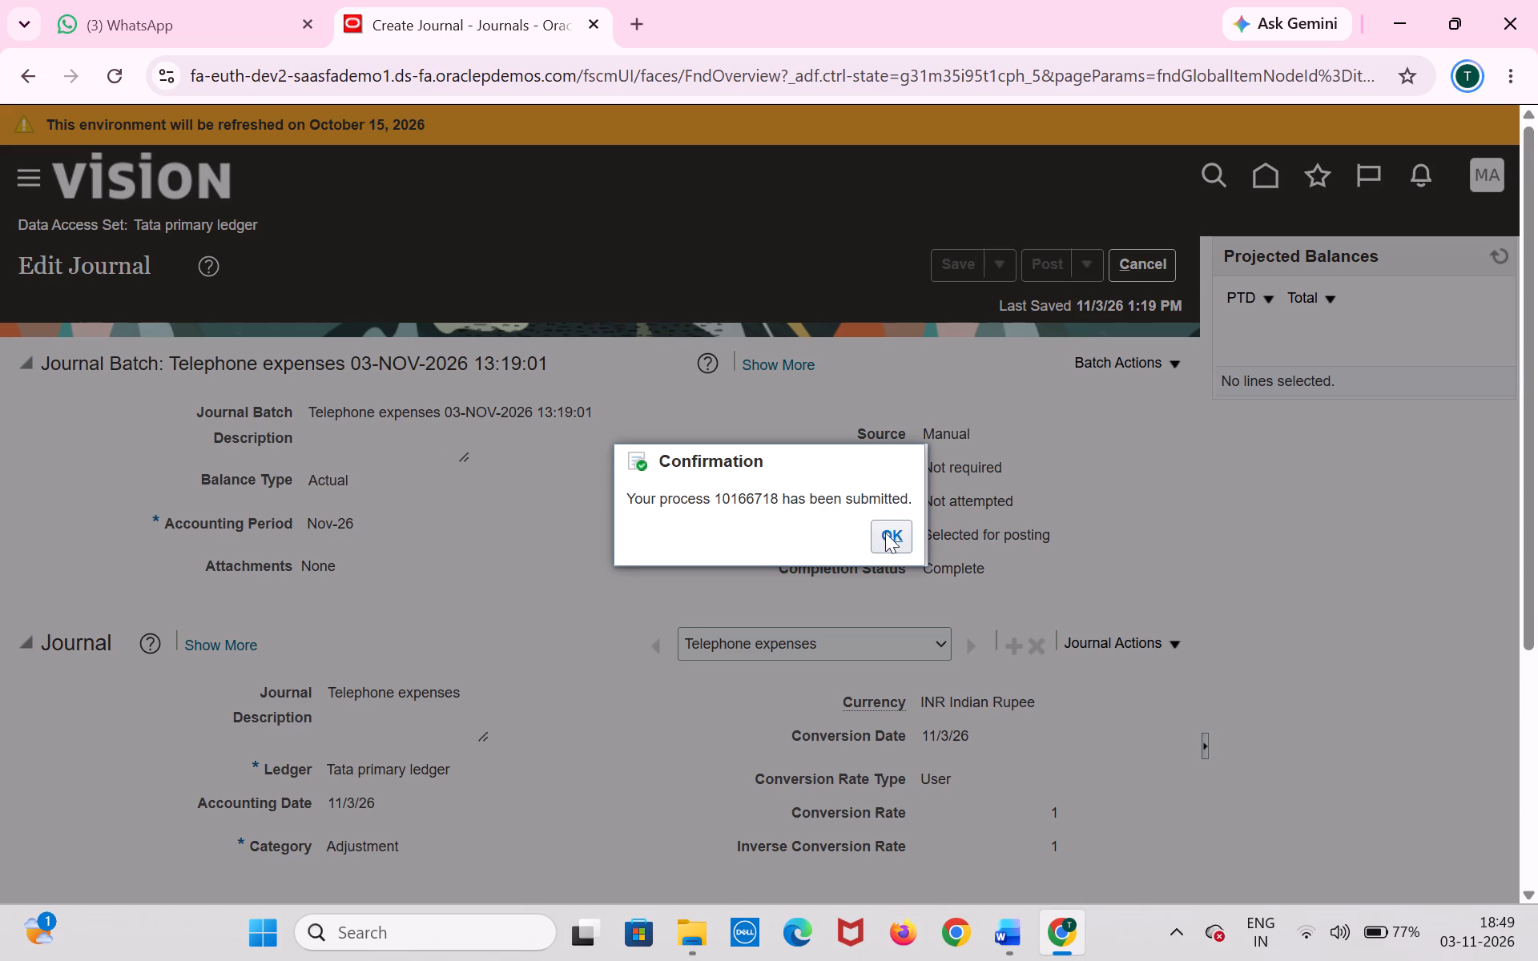
{"action": "left_click", "coordinate": [902, 520]}
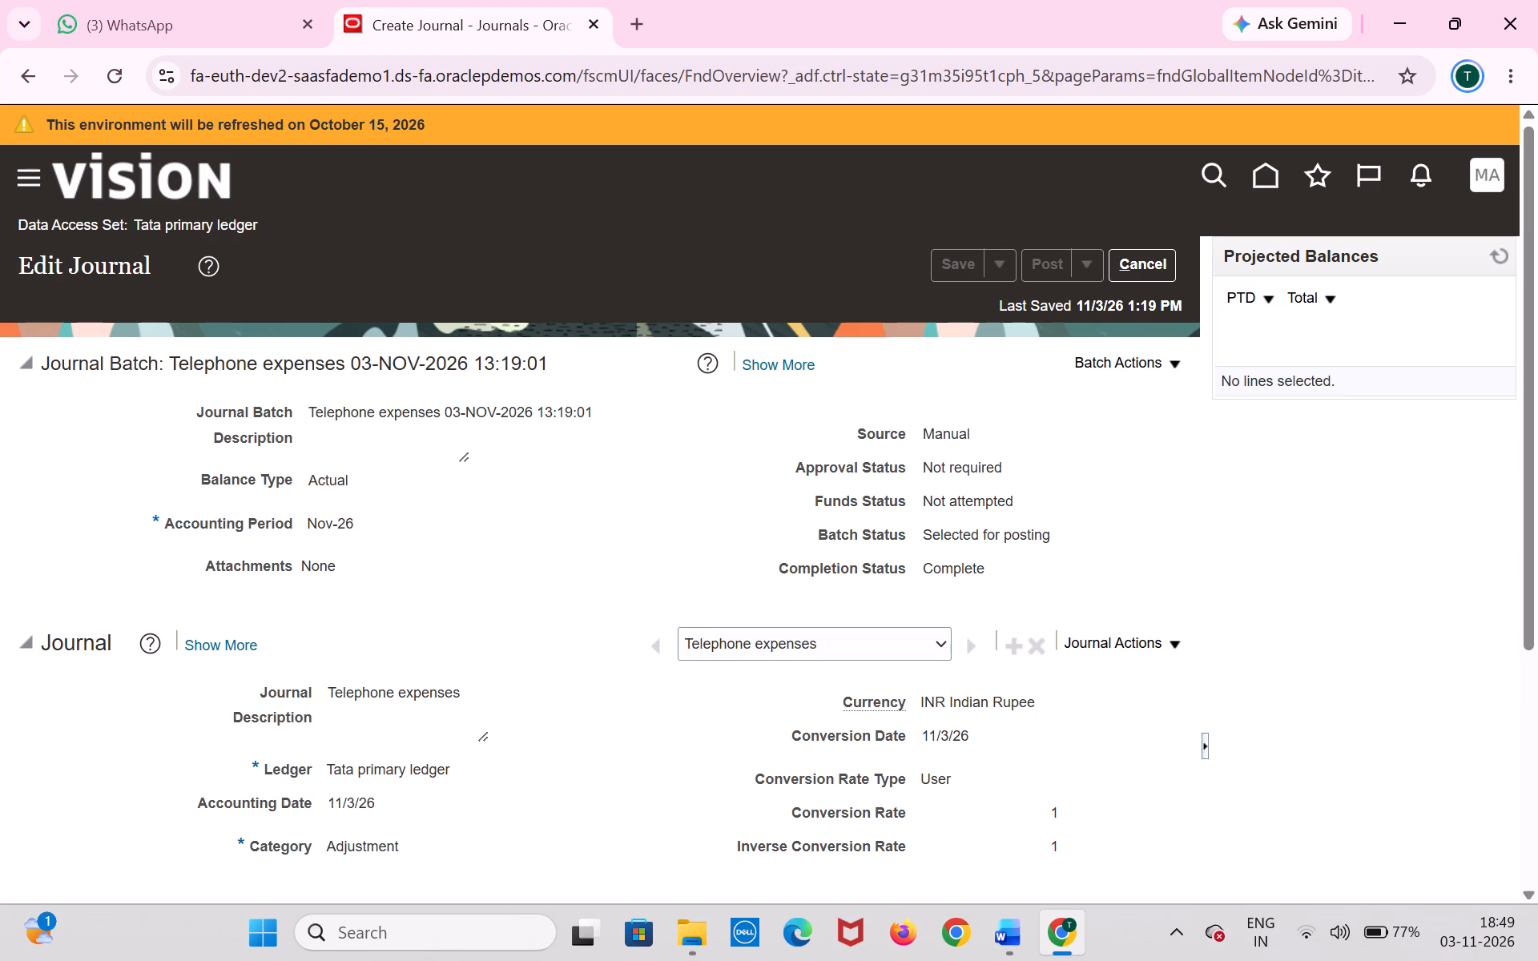
{"action": "scroll", "coordinate": [1009, 533], "scroll_direction": "down", "scroll_amount": 13}
{"action": "scroll", "coordinate": [1076, 403], "scroll_direction": "up", "scroll_amount": 7}
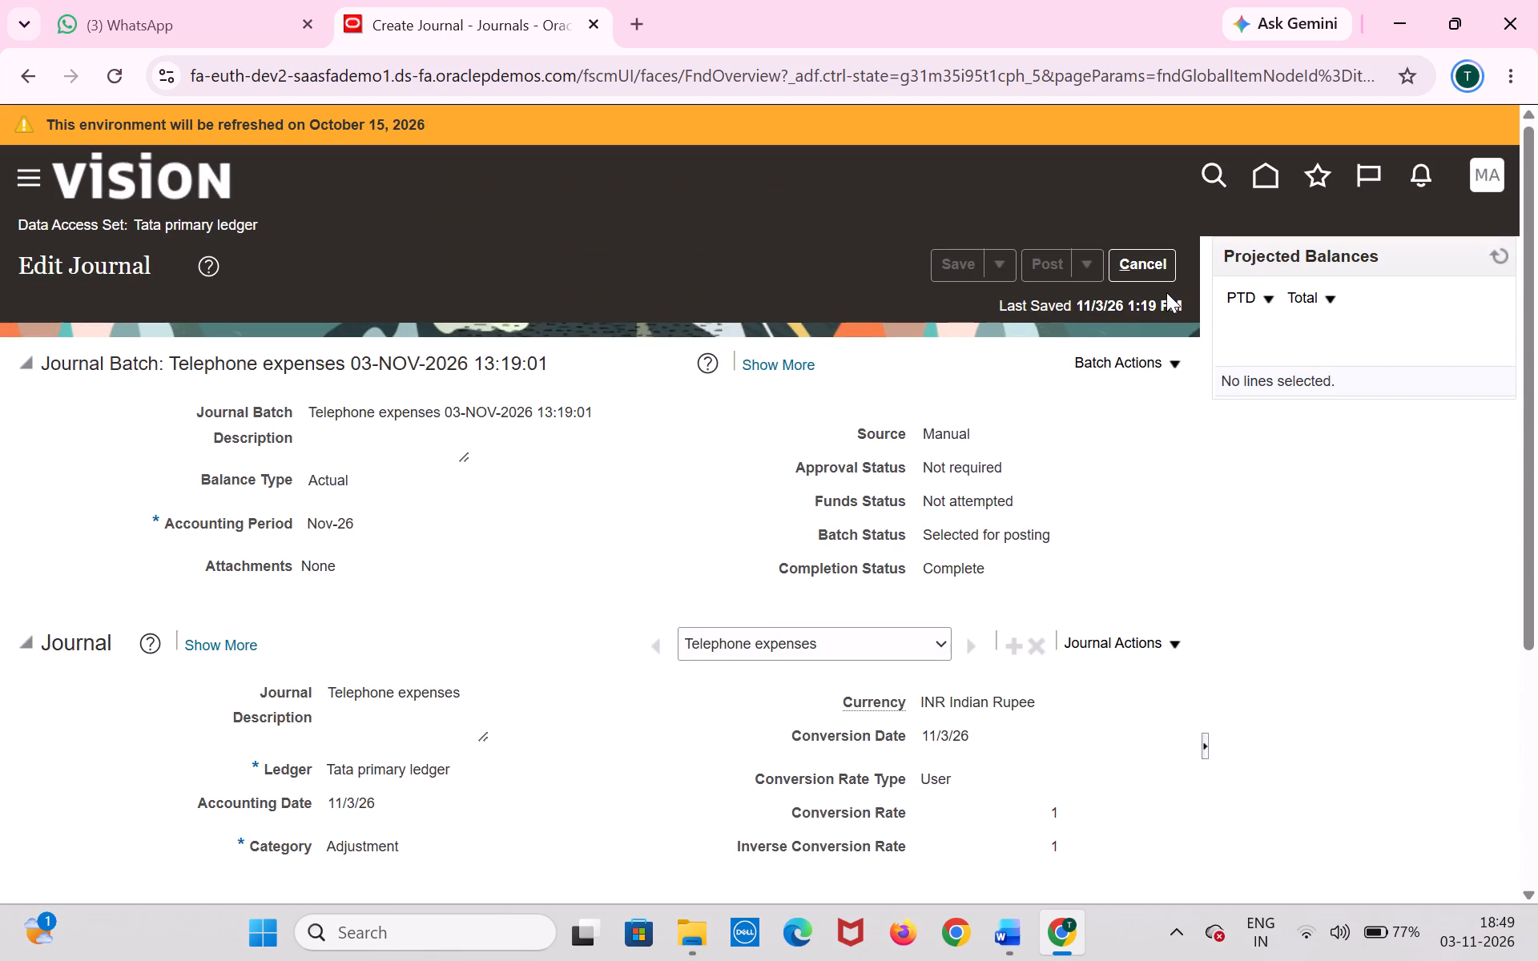
{"action": "left_click", "coordinate": [1146, 271]}
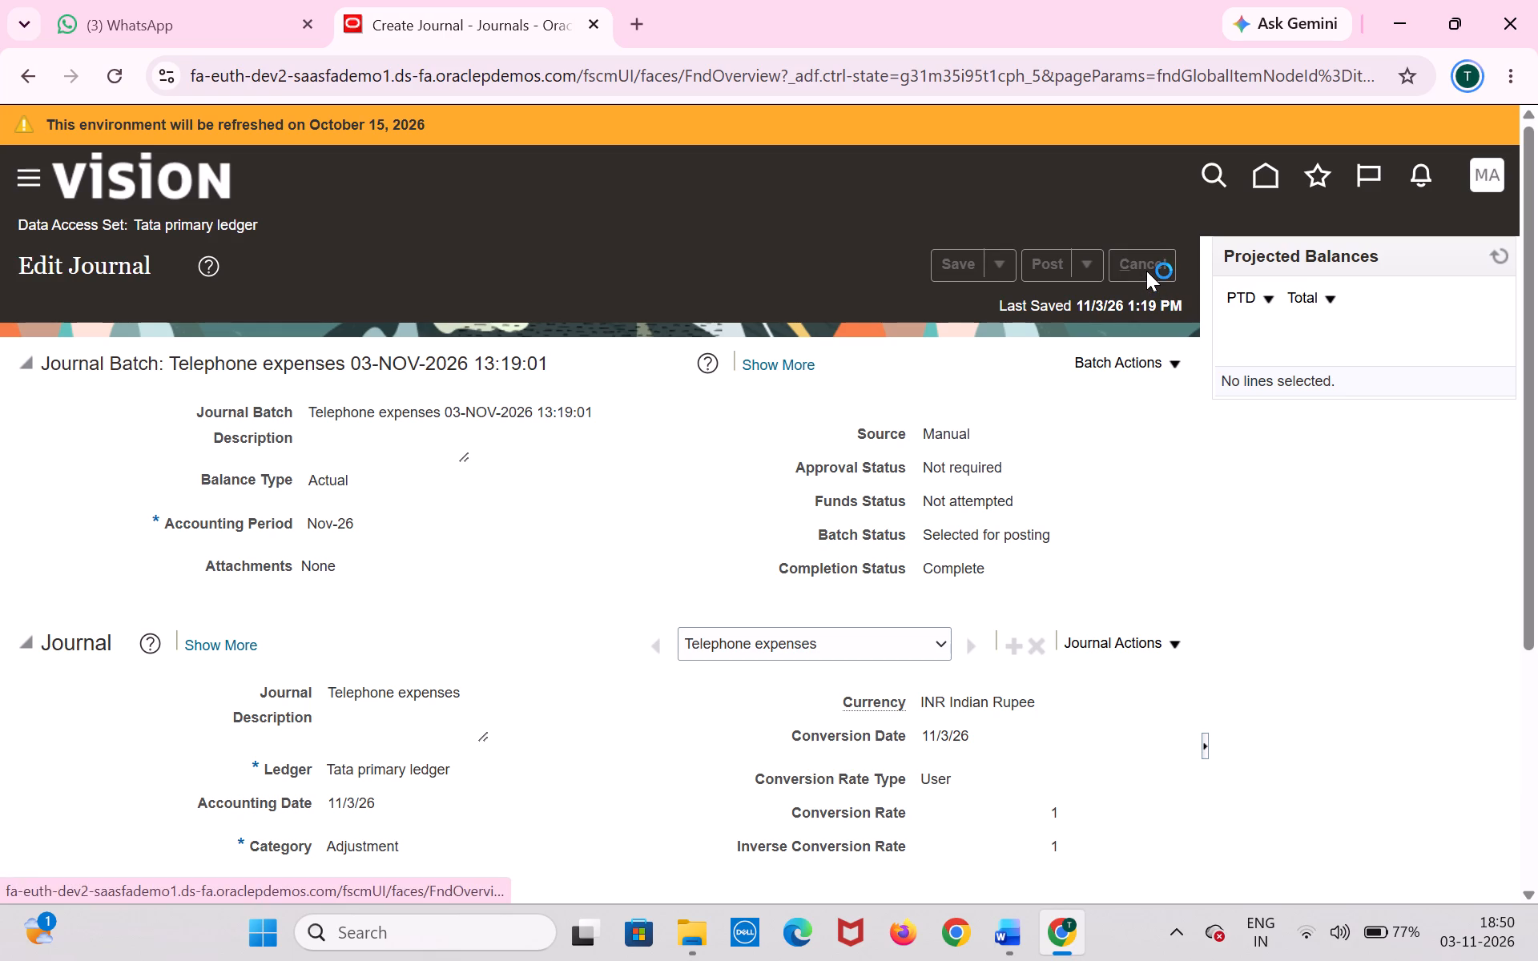
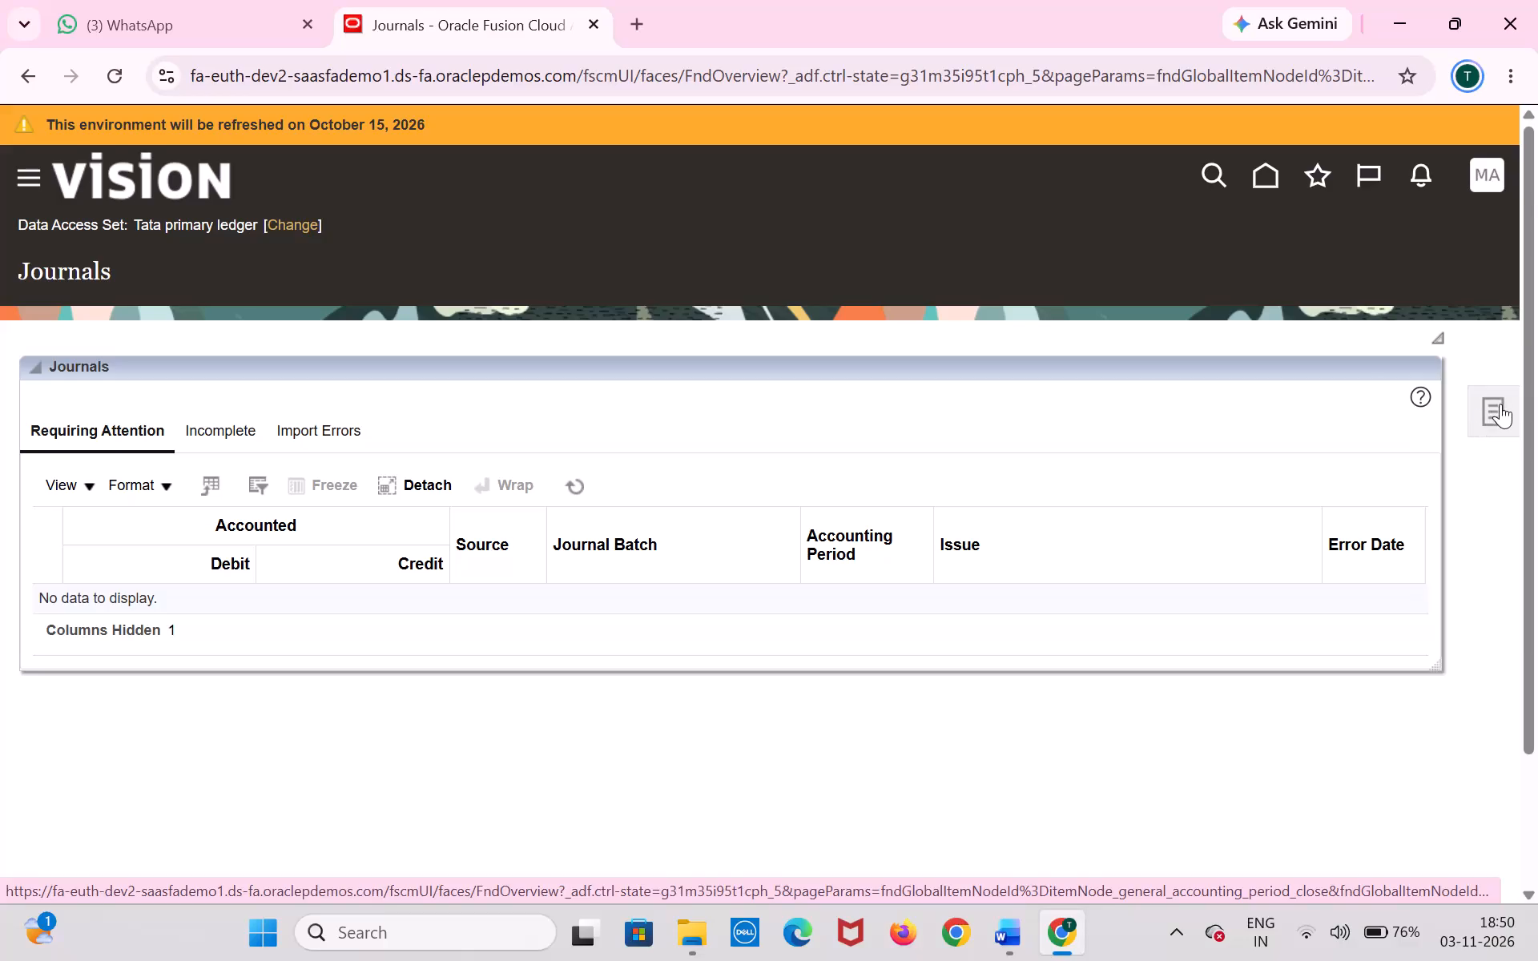
Search Manage Journals for accounting period Nov-26, check the Telephone expenses journal's batch status, and return to the Journals page.
{"action": "left_click", "coordinate": [1500, 404]}
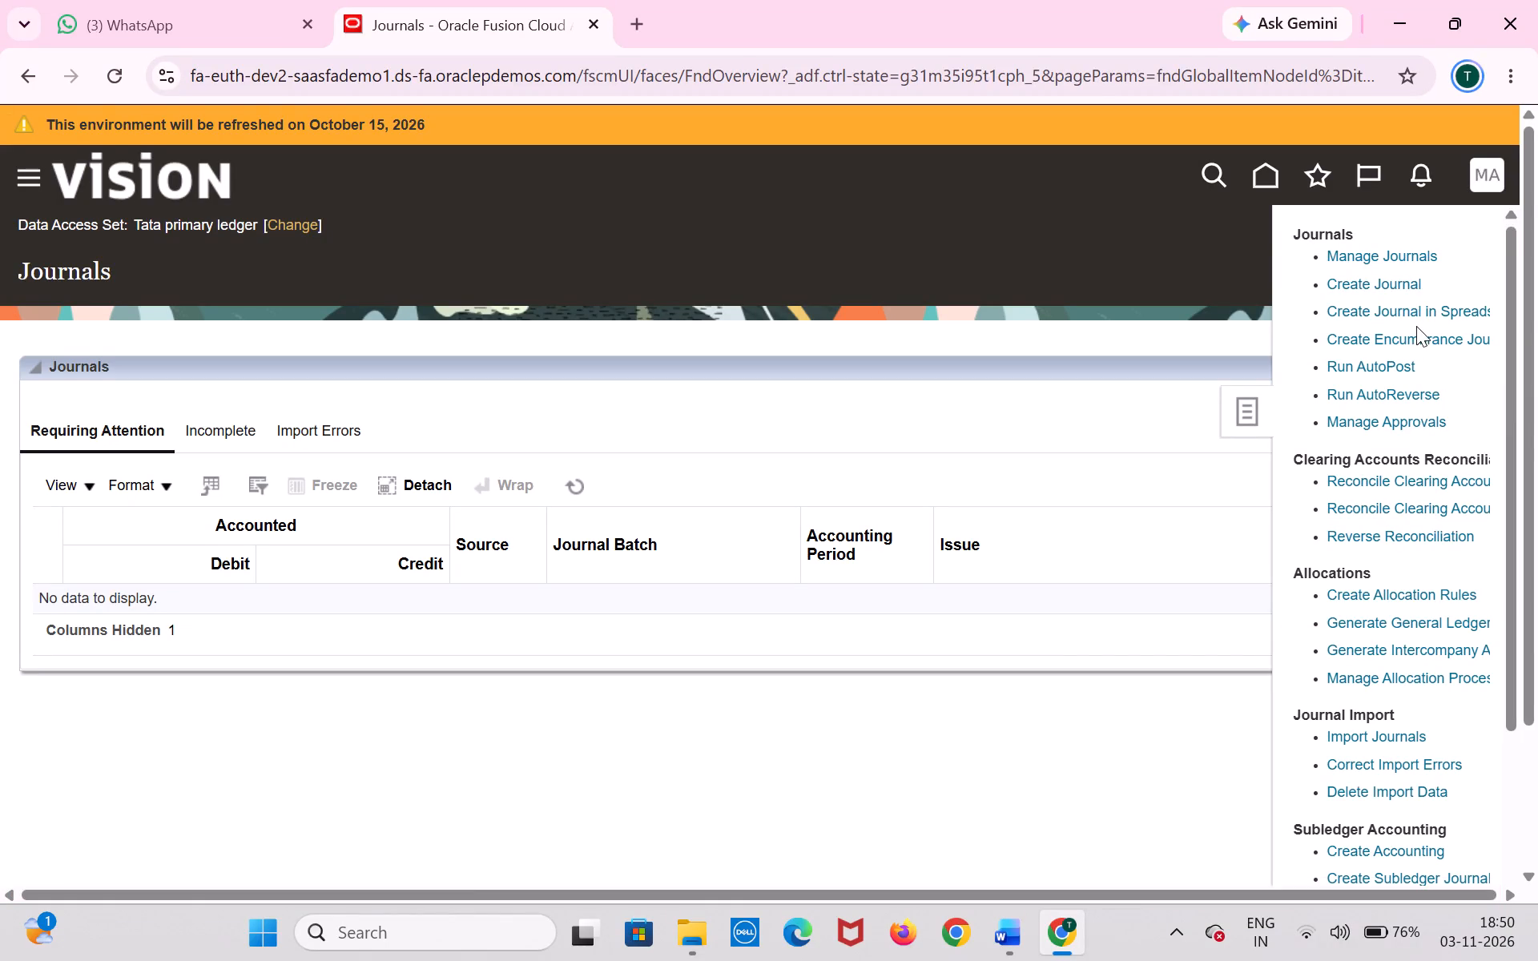
{"action": "left_click", "coordinate": [1395, 255]}
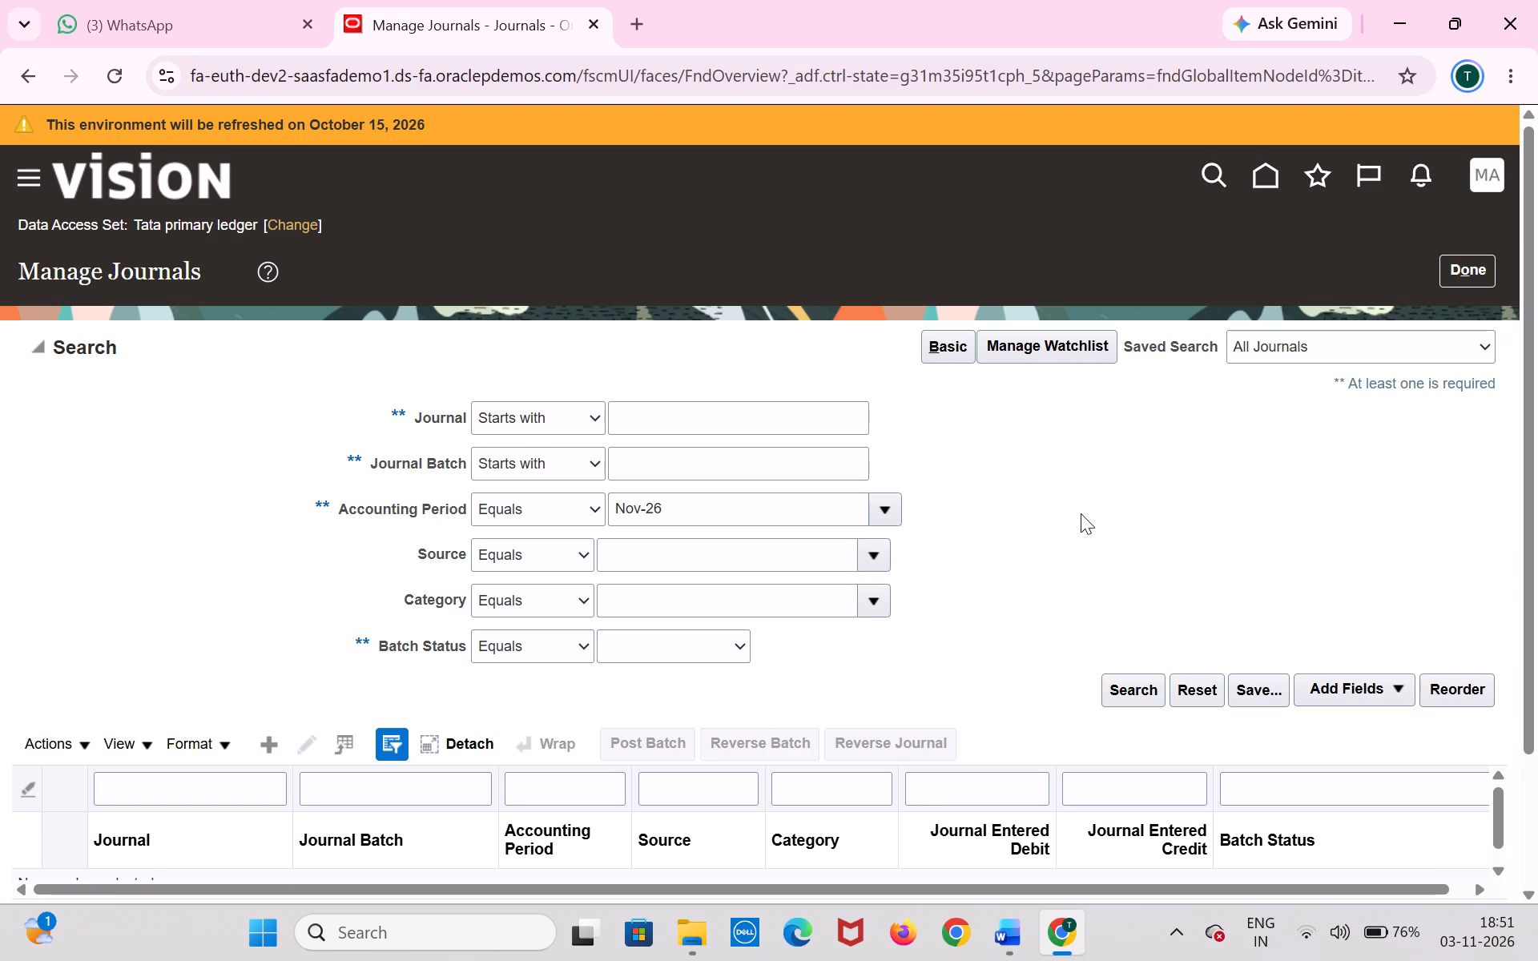
{"action": "left_click", "coordinate": [1122, 686]}
{"action": "scroll", "coordinate": [1108, 621], "scroll_direction": "down", "scroll_amount": 8}
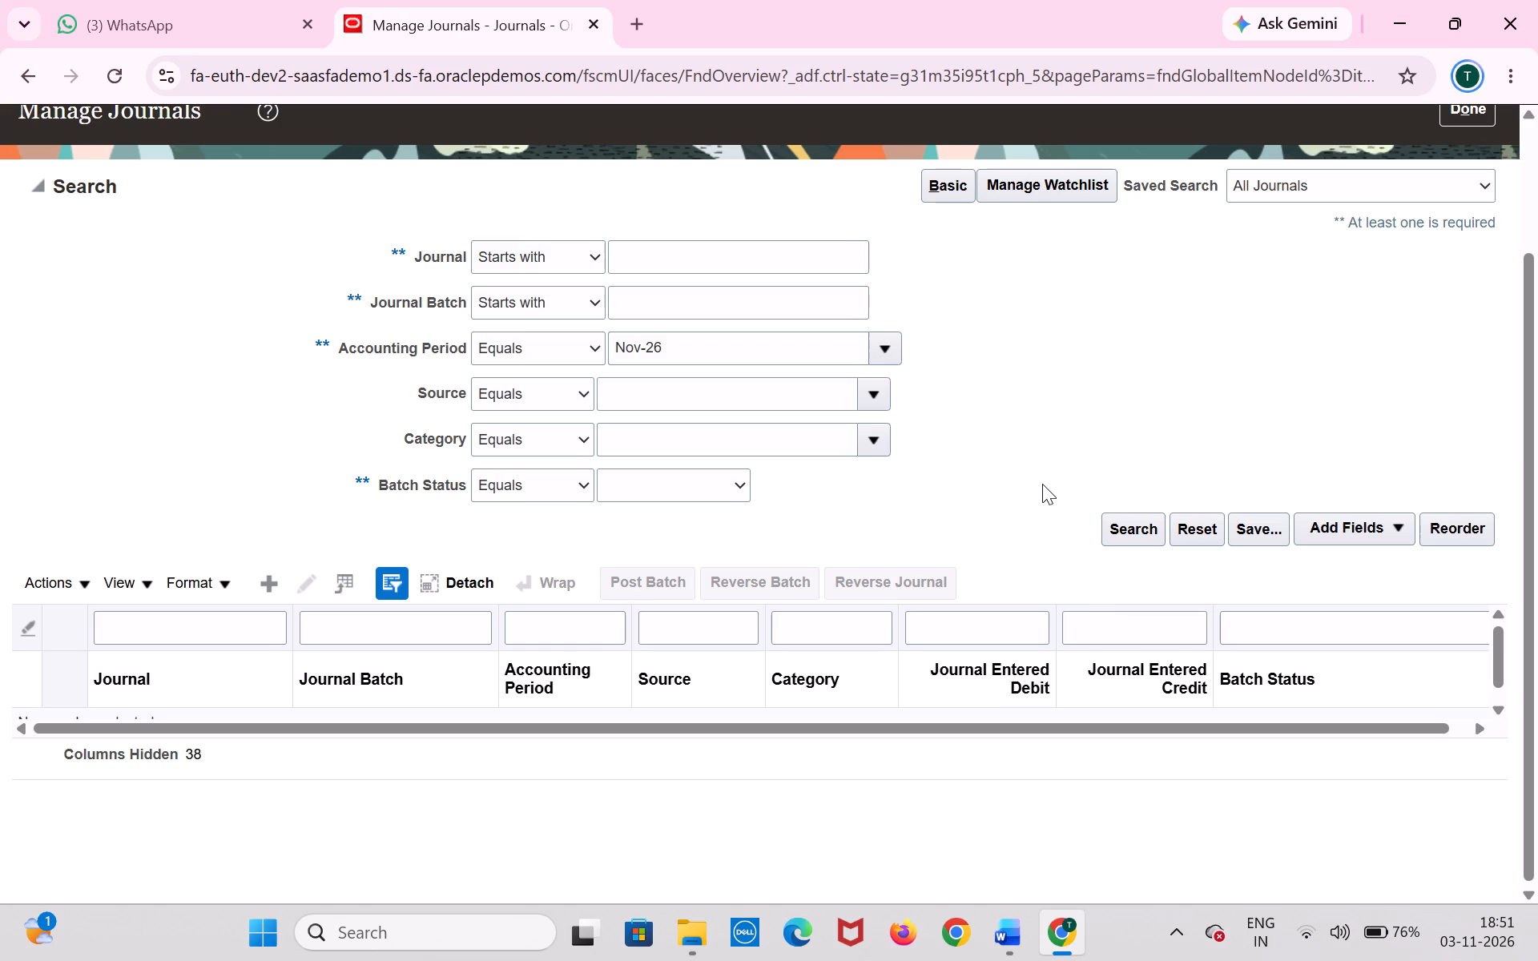
{"action": "scroll", "coordinate": [1042, 484], "scroll_direction": "up", "scroll_amount": 9}
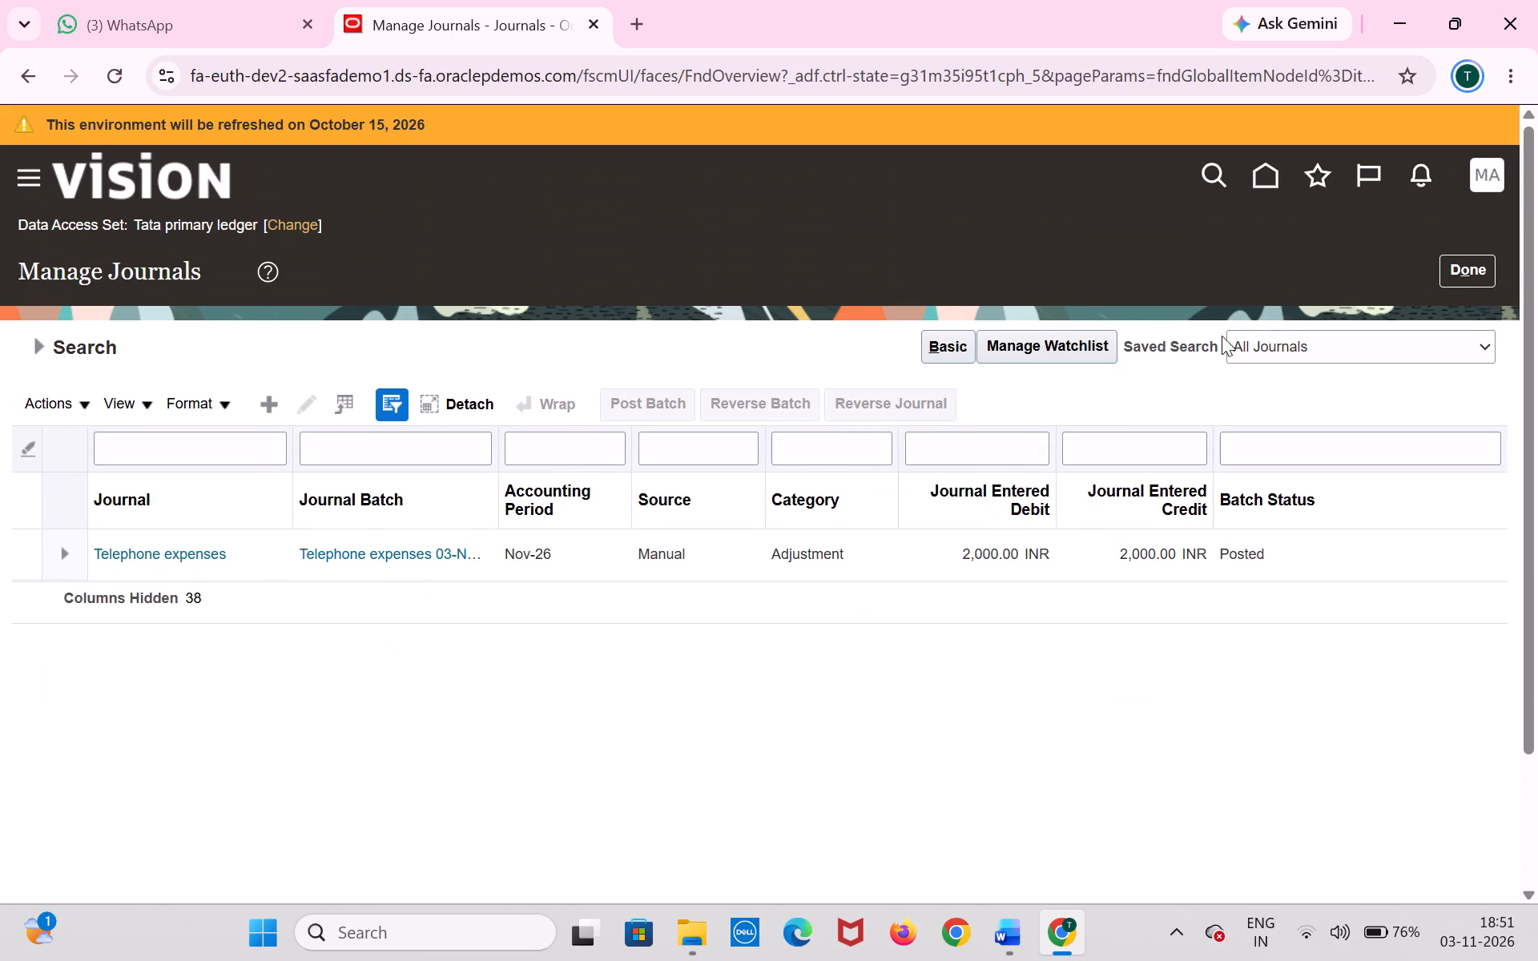
{"action": "left_click", "coordinate": [1459, 263]}
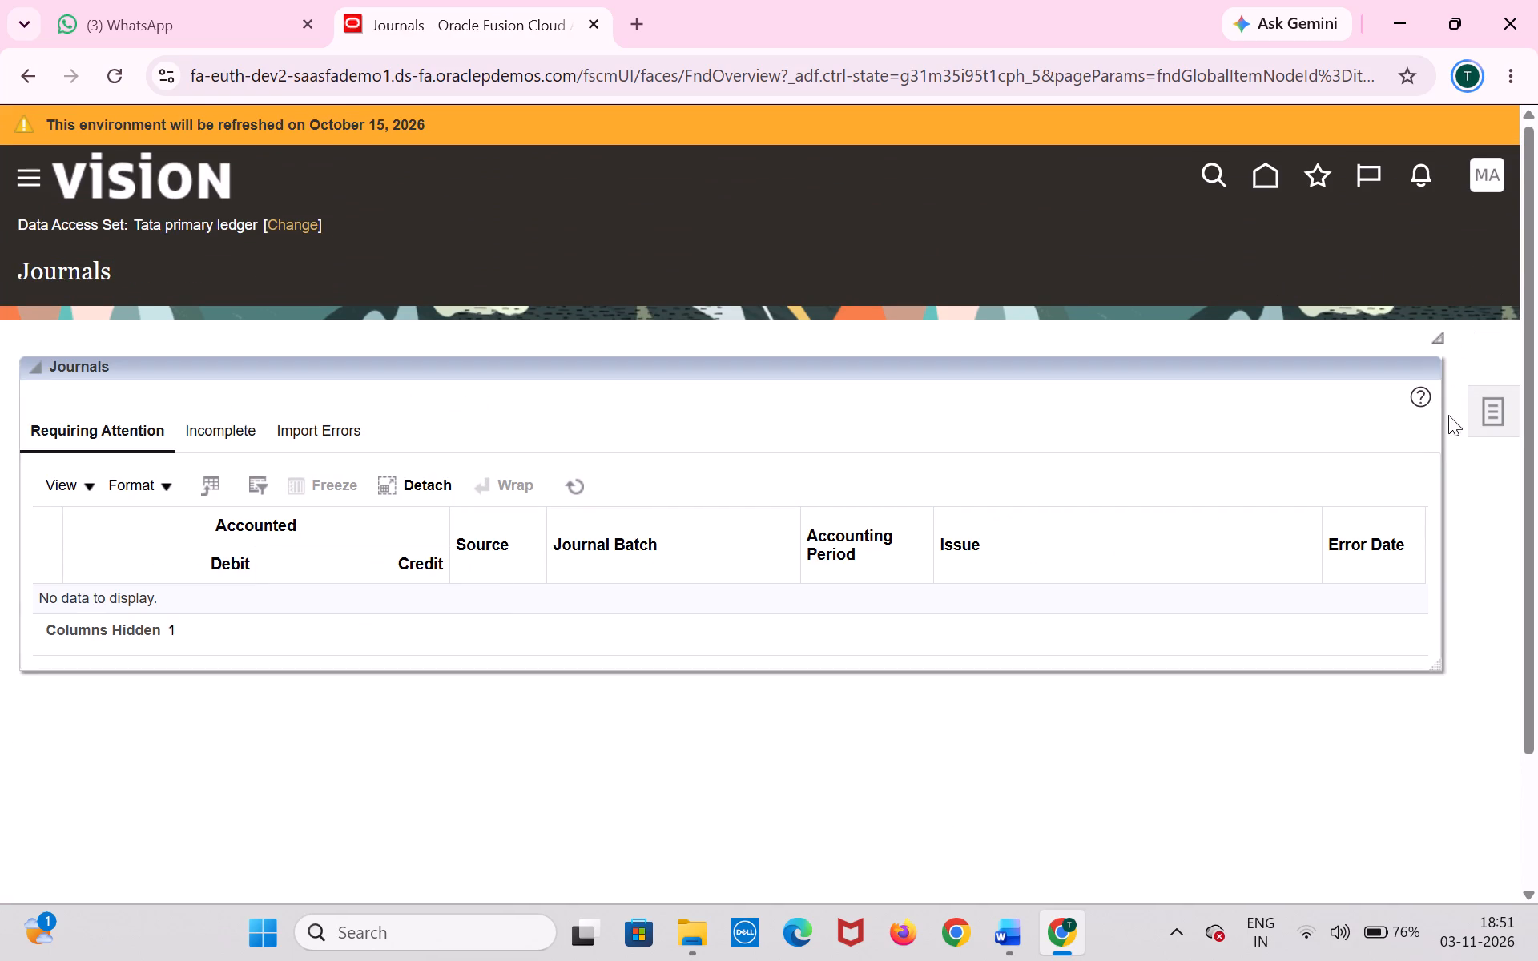
Download the Create Journal in Spreadsheet workbook from the journal tasks, requesting it a second time.
{"action": "left_click", "coordinate": [1496, 399]}
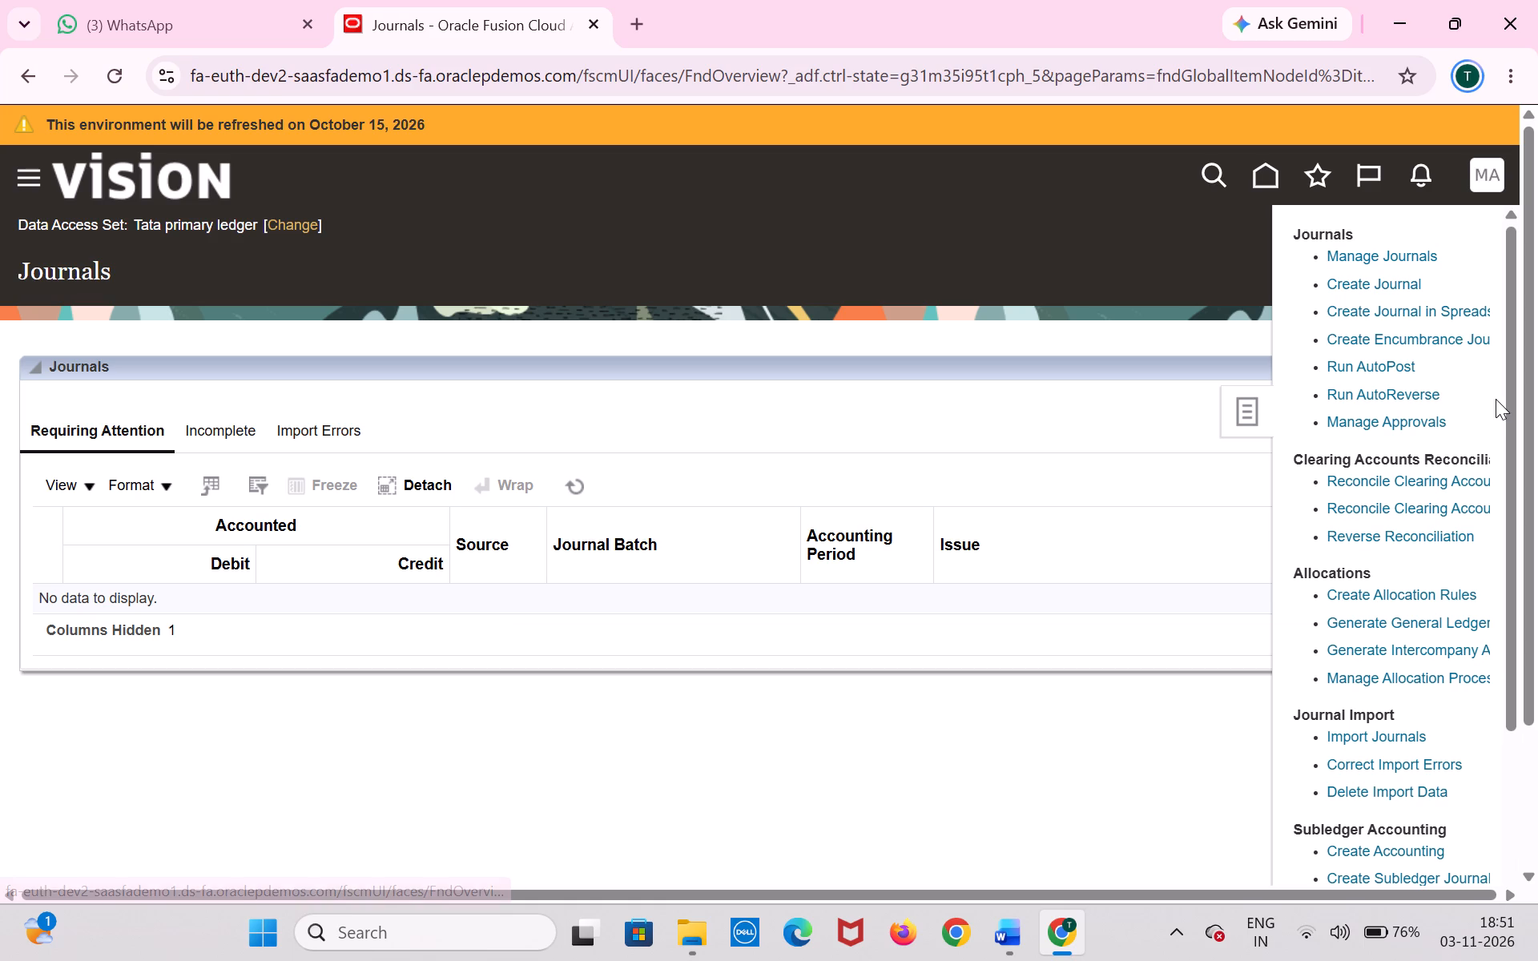
{"action": "left_click", "coordinate": [1383, 317]}
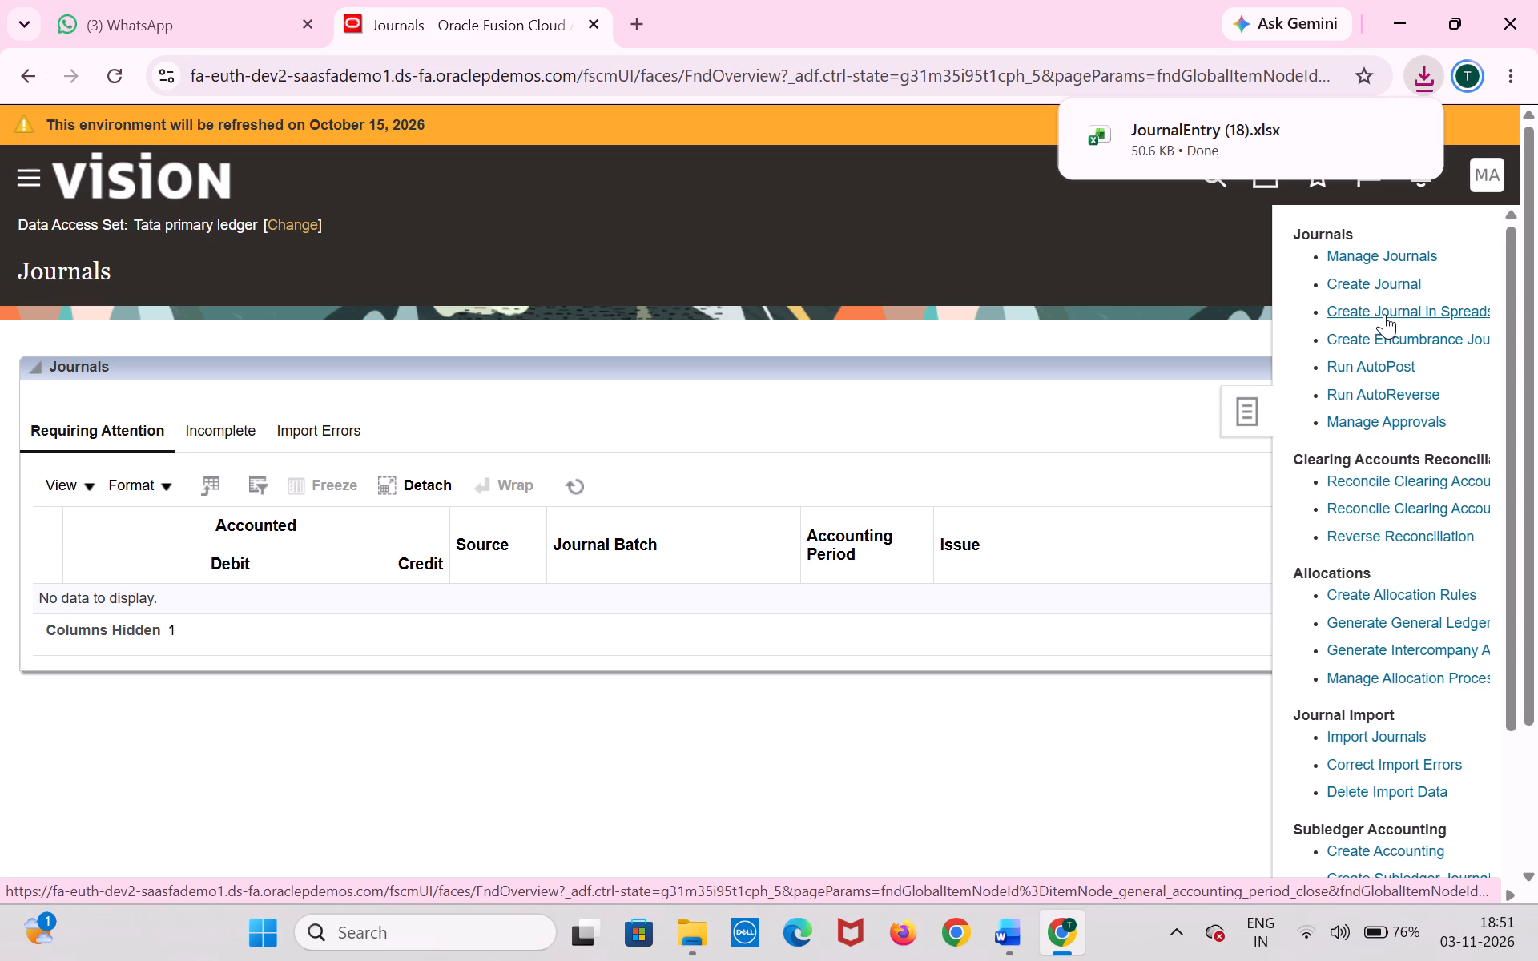
{"action": "left_click", "coordinate": [1384, 313]}
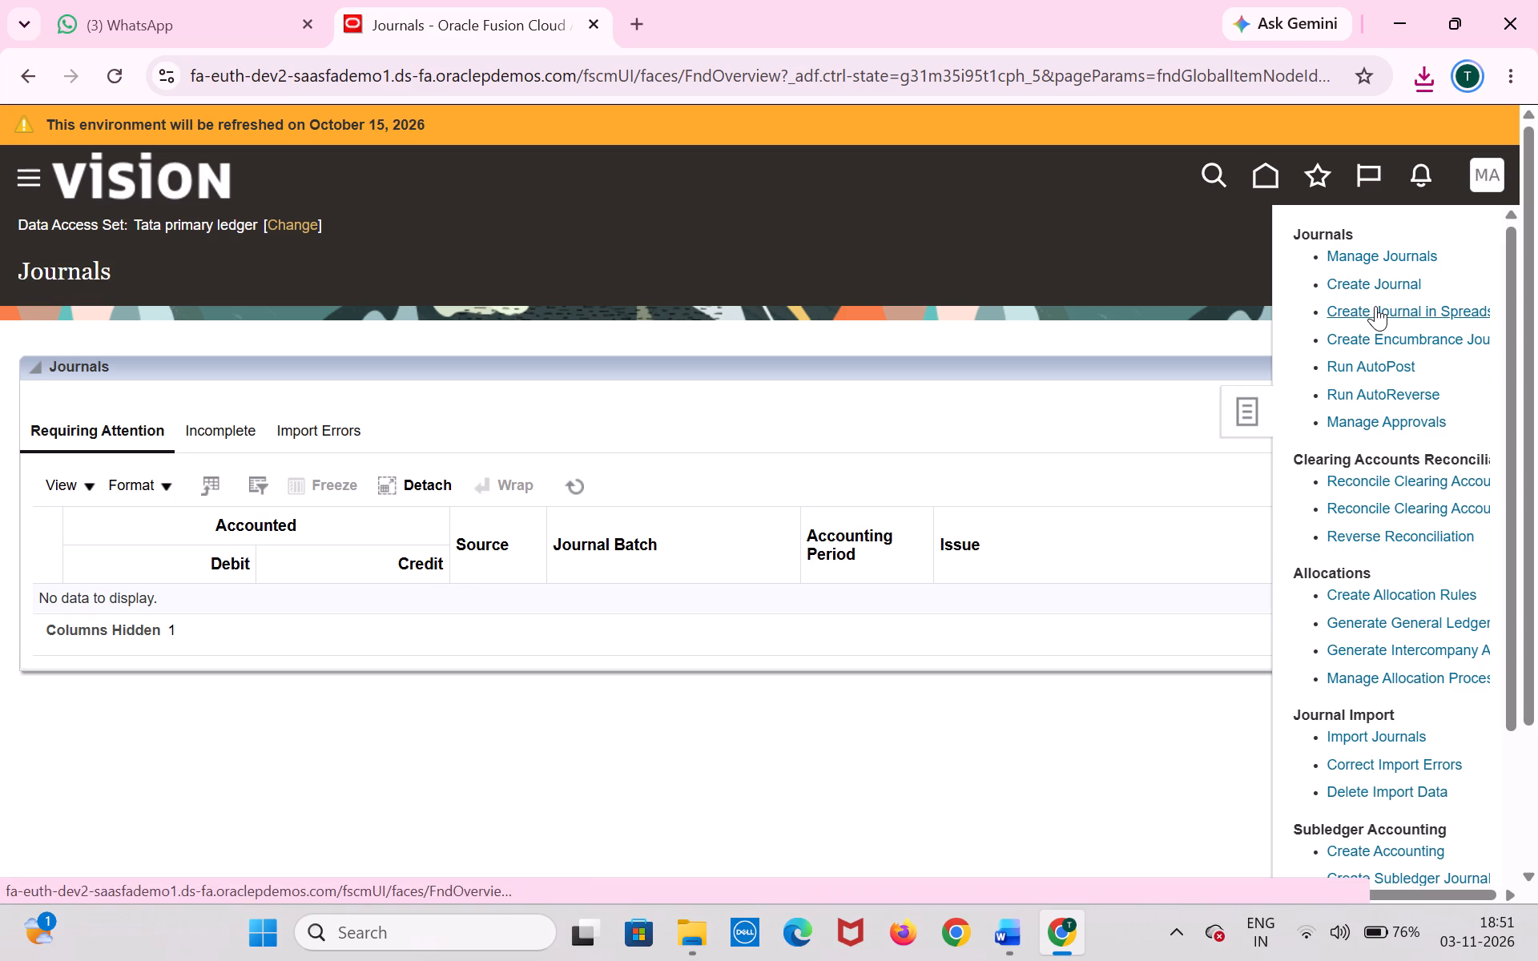
{"action": "left_click", "coordinate": [1234, 338]}
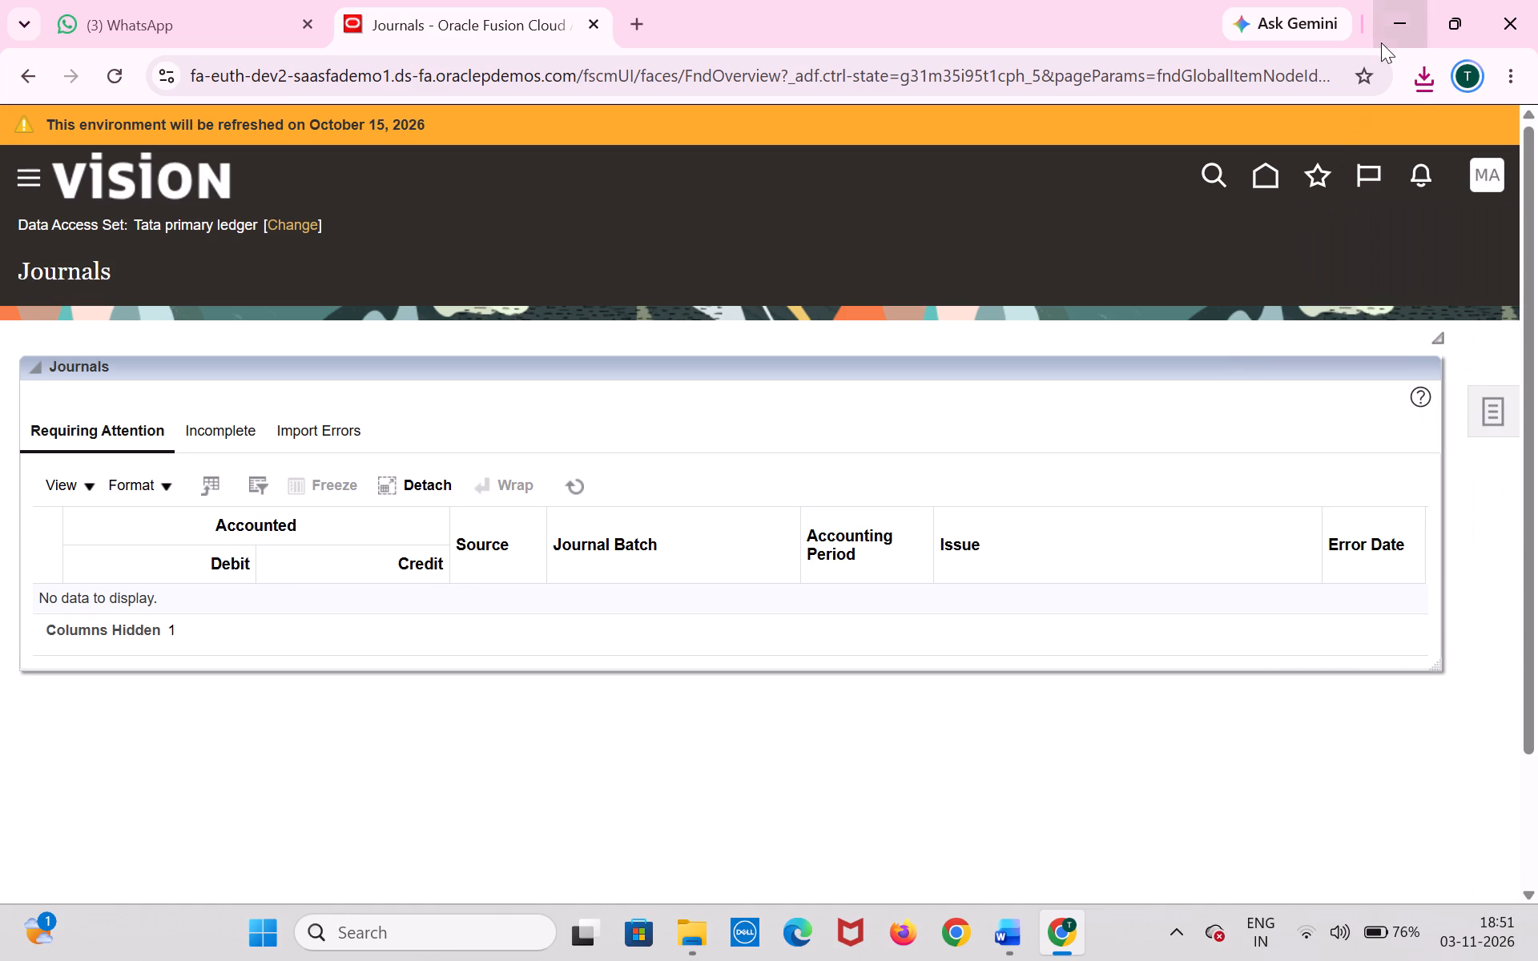
Open the most recently downloaded JournalEntry workbook in Excel and enable editing.
{"action": "left_click", "coordinate": [1417, 90]}
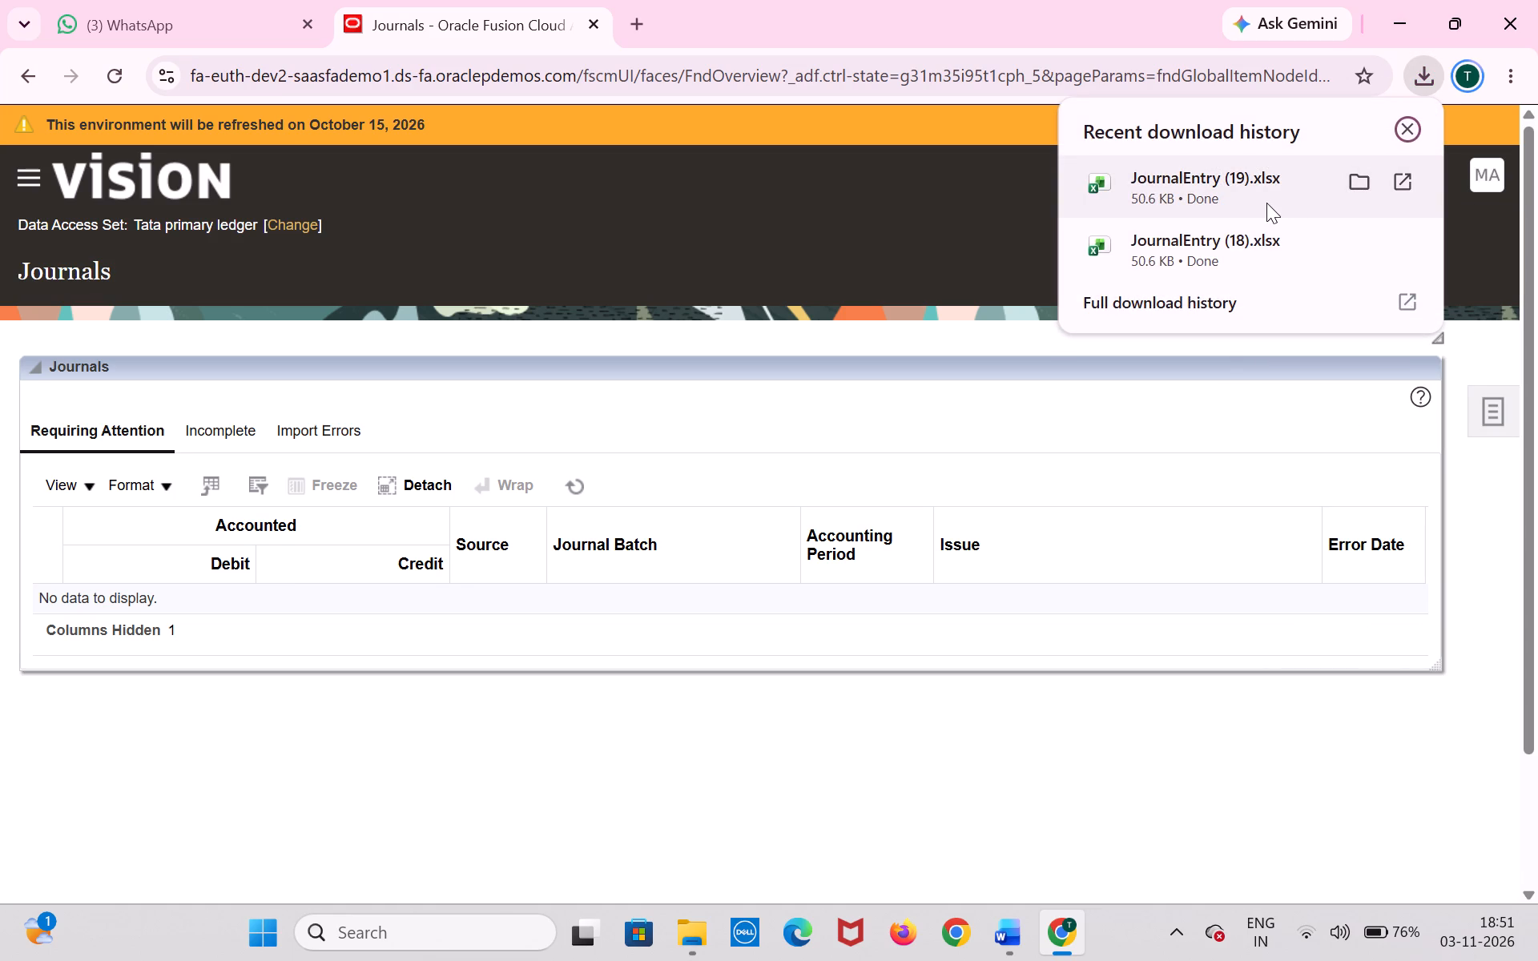
{"action": "left_click", "coordinate": [1262, 199]}
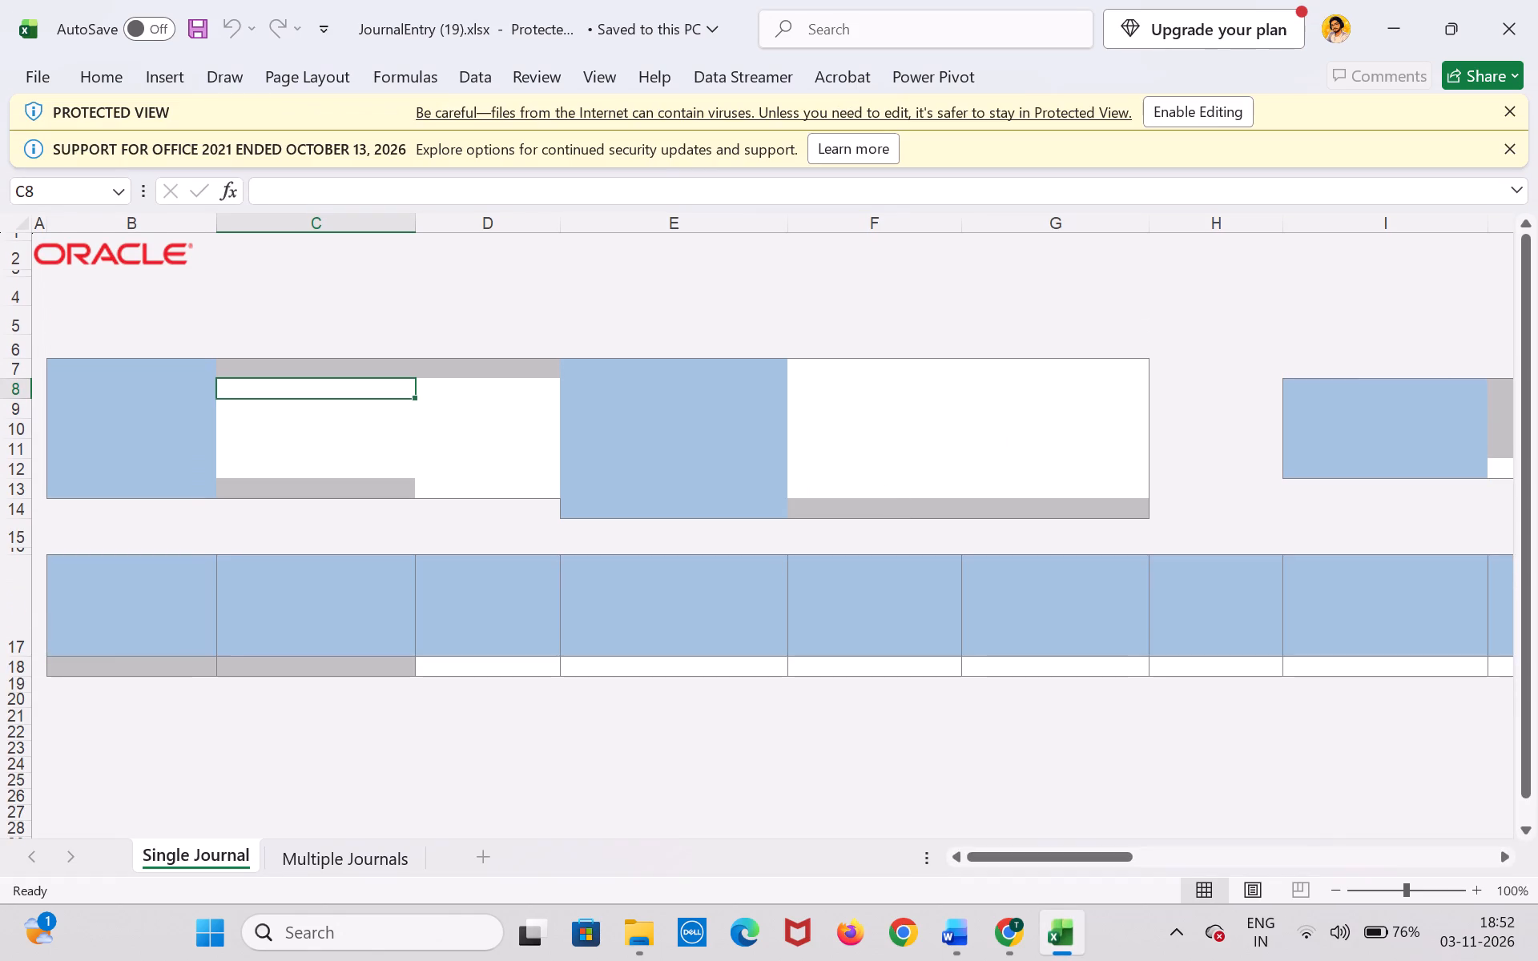
{"action": "left_click", "coordinate": [1181, 110]}
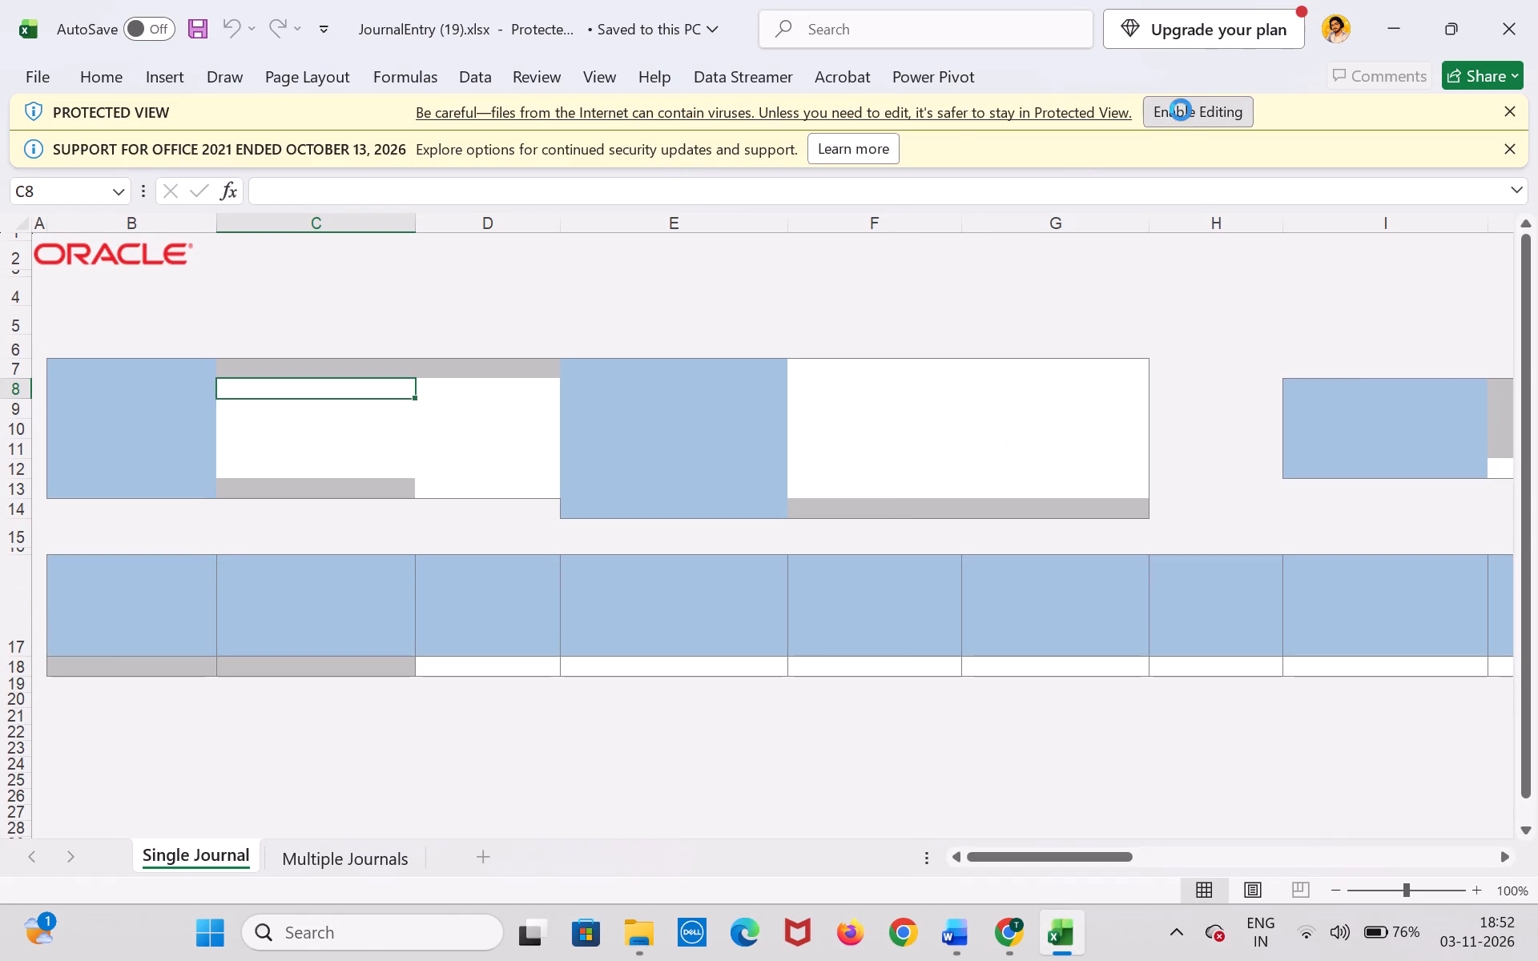
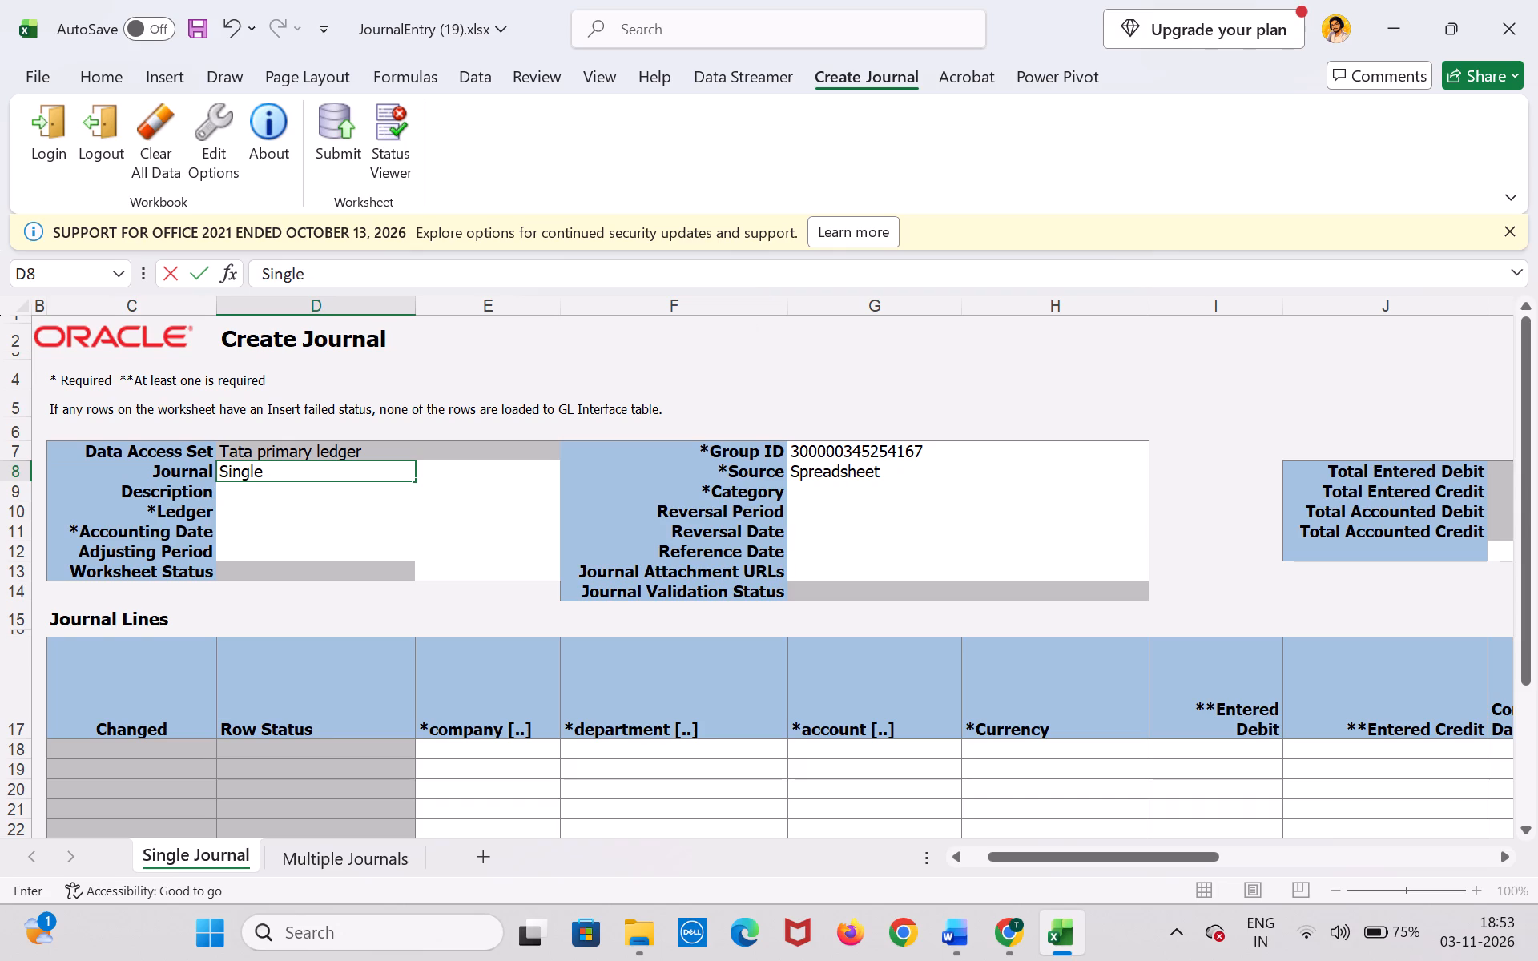
Complete the journal name as Single JV (SS) in the Single Journal sheet's header.
{"action": "type", "text": "JV"}
{"action": "key", "text": "space"}
{"action": "key", "text": "shift+parenleft"}
{"action": "key", "text": "shift+s"}
{"action": "key", "text": "shift+s"}
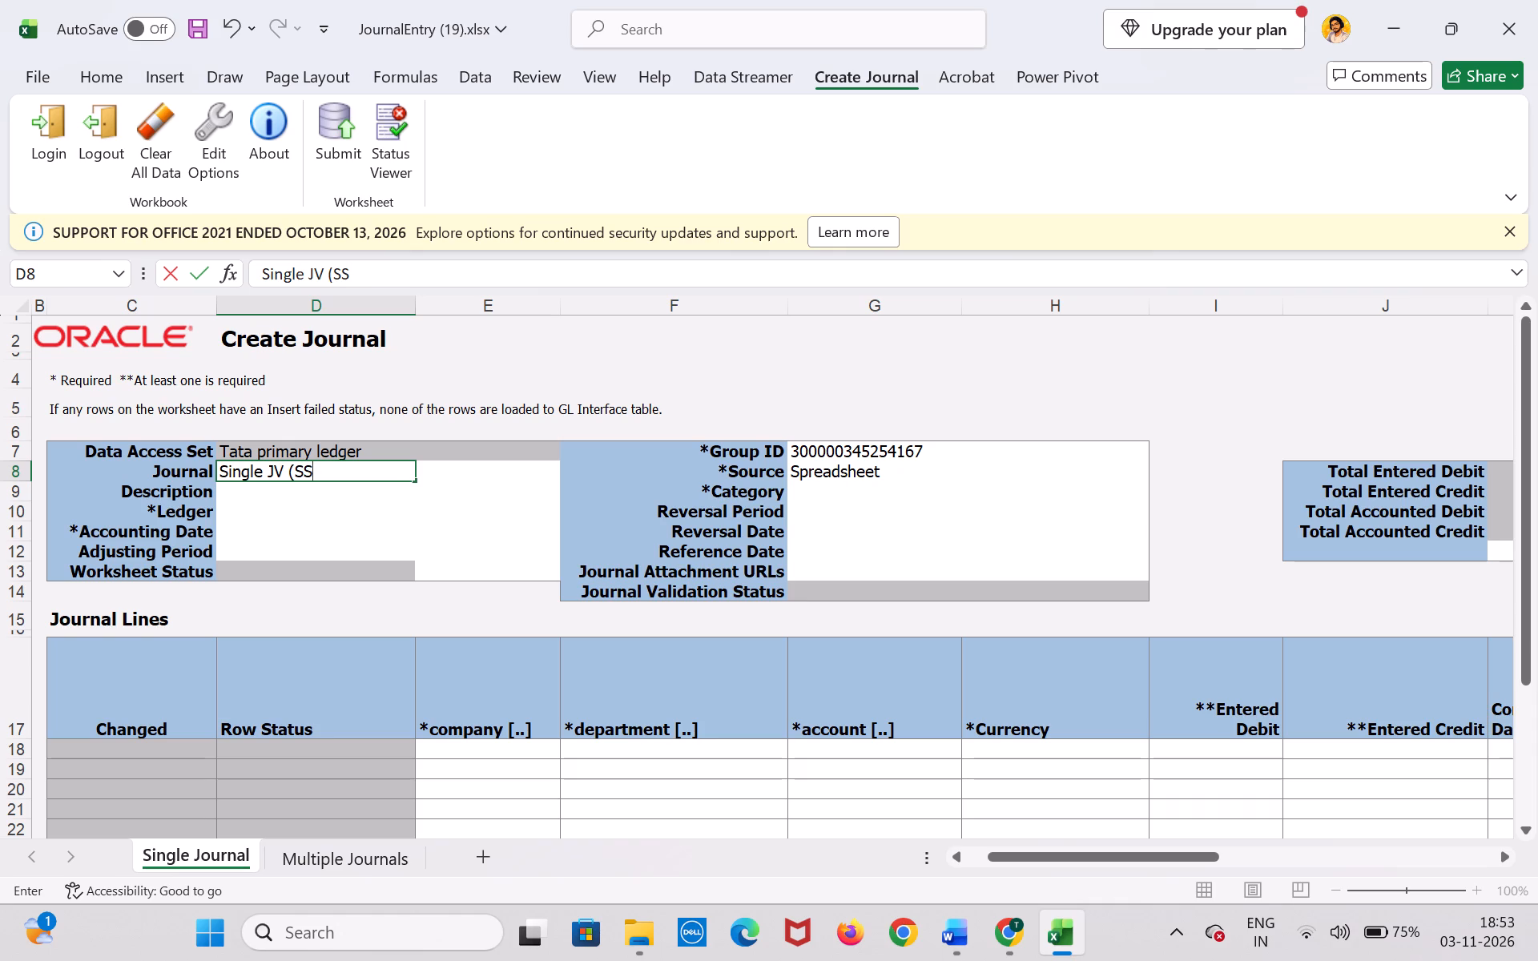
{"action": "key", "text": "shift+parenright"}
{"action": "key", "text": "Return"}
{"action": "key", "text": "Tab"}
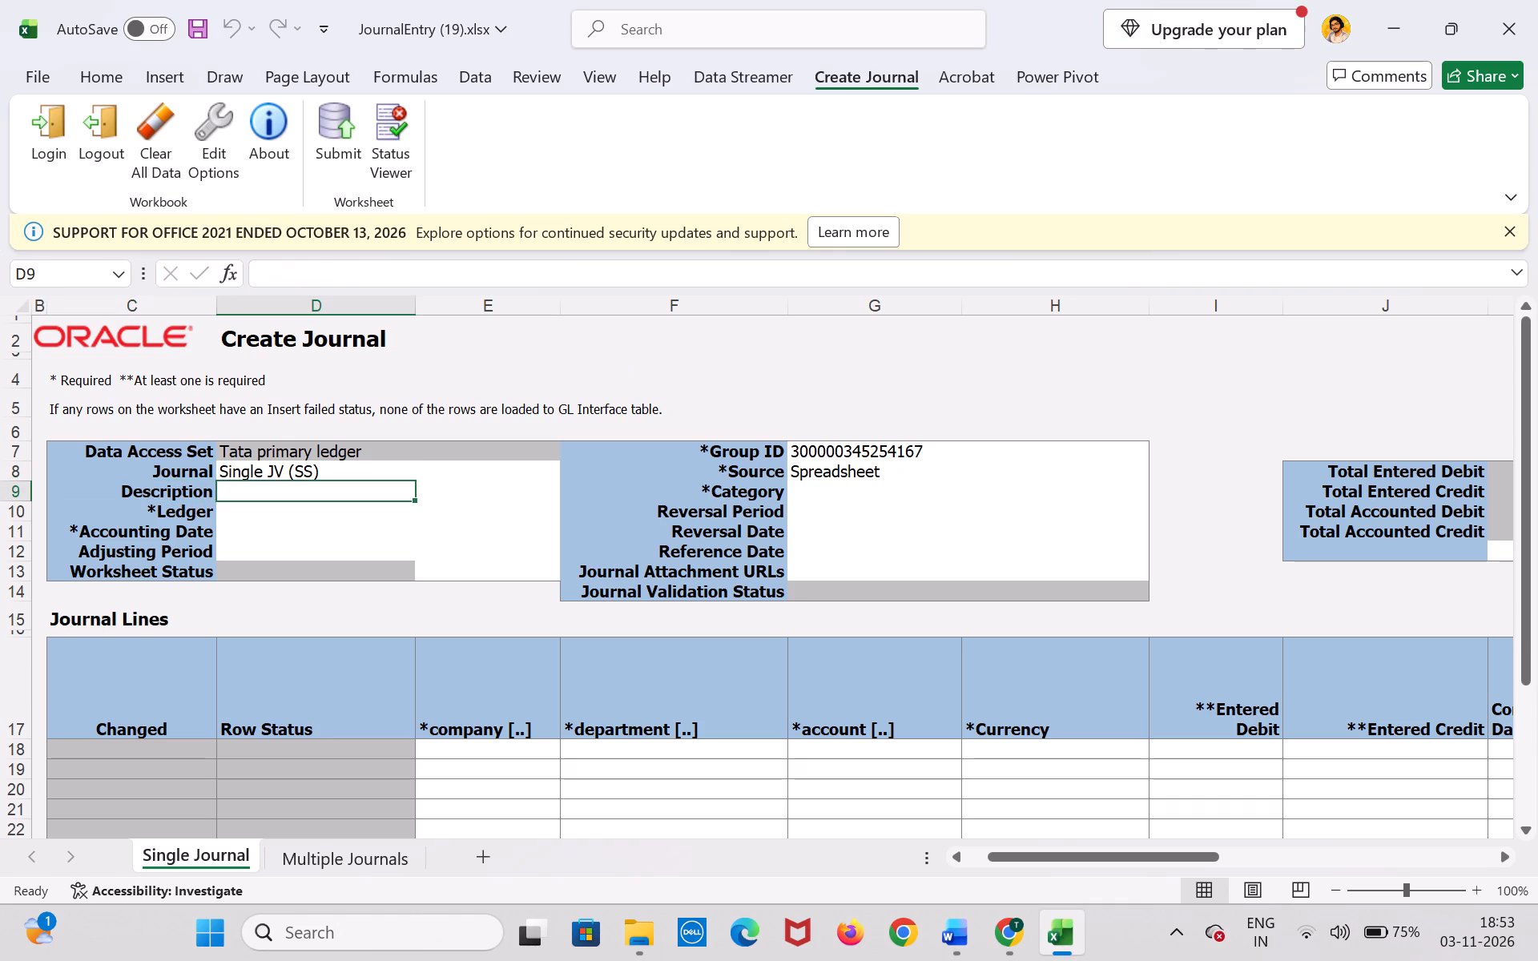
Enter Single JV Spread Sheet as the journal description.
{"action": "key", "text": "shift+s"}
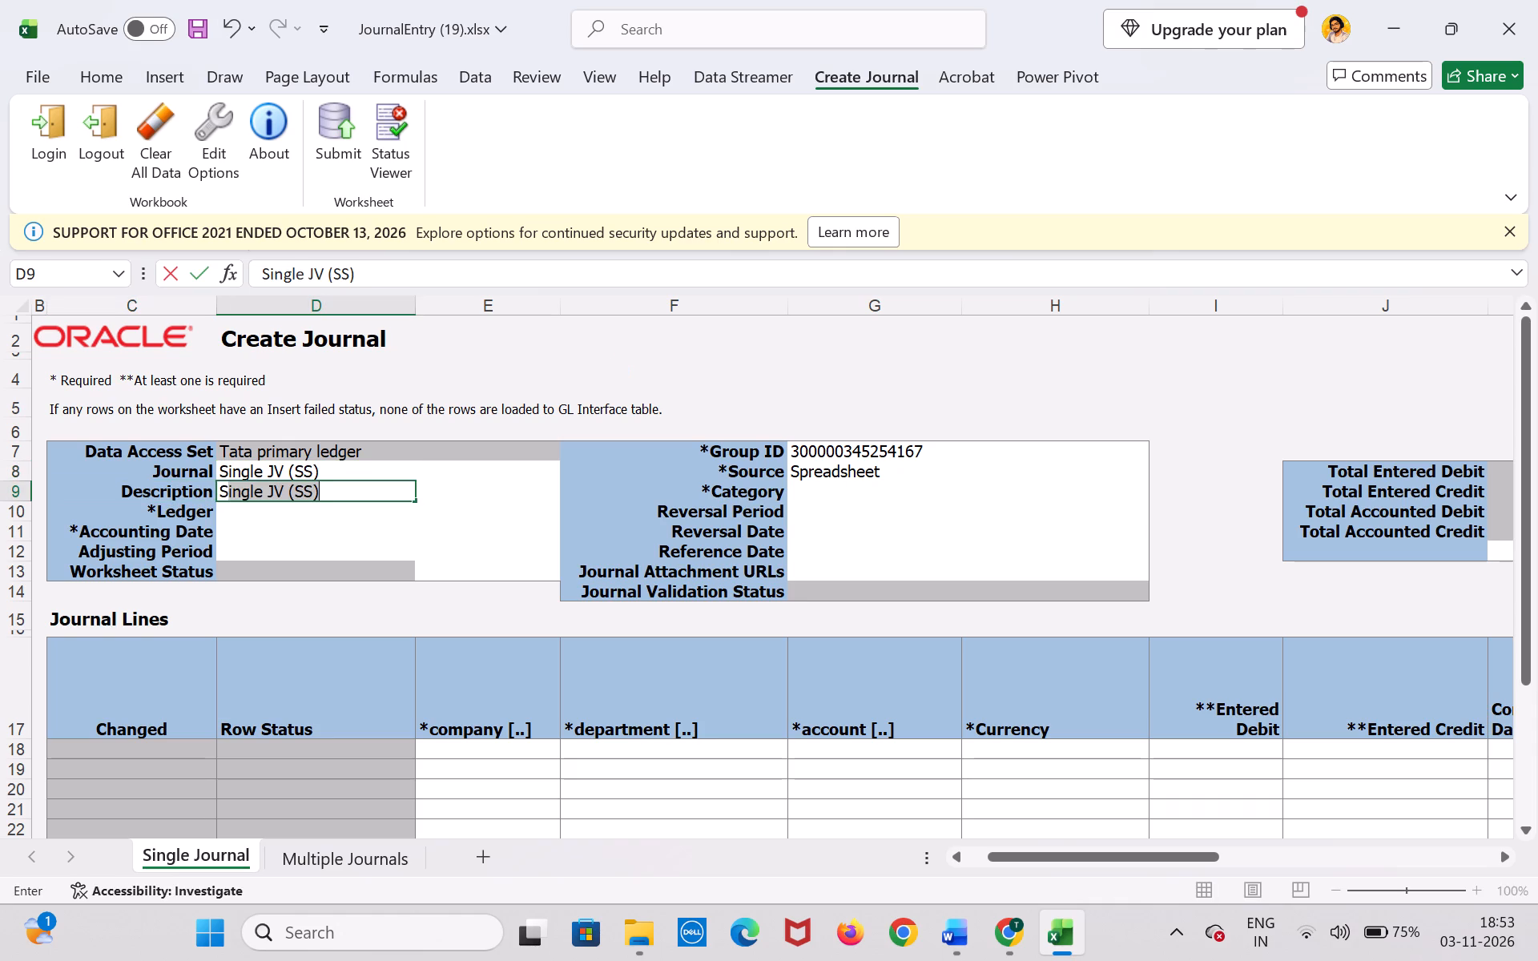
{"action": "type", "text": "ingle"}
{"action": "key", "text": "space"}
{"action": "type", "text": "JV"}
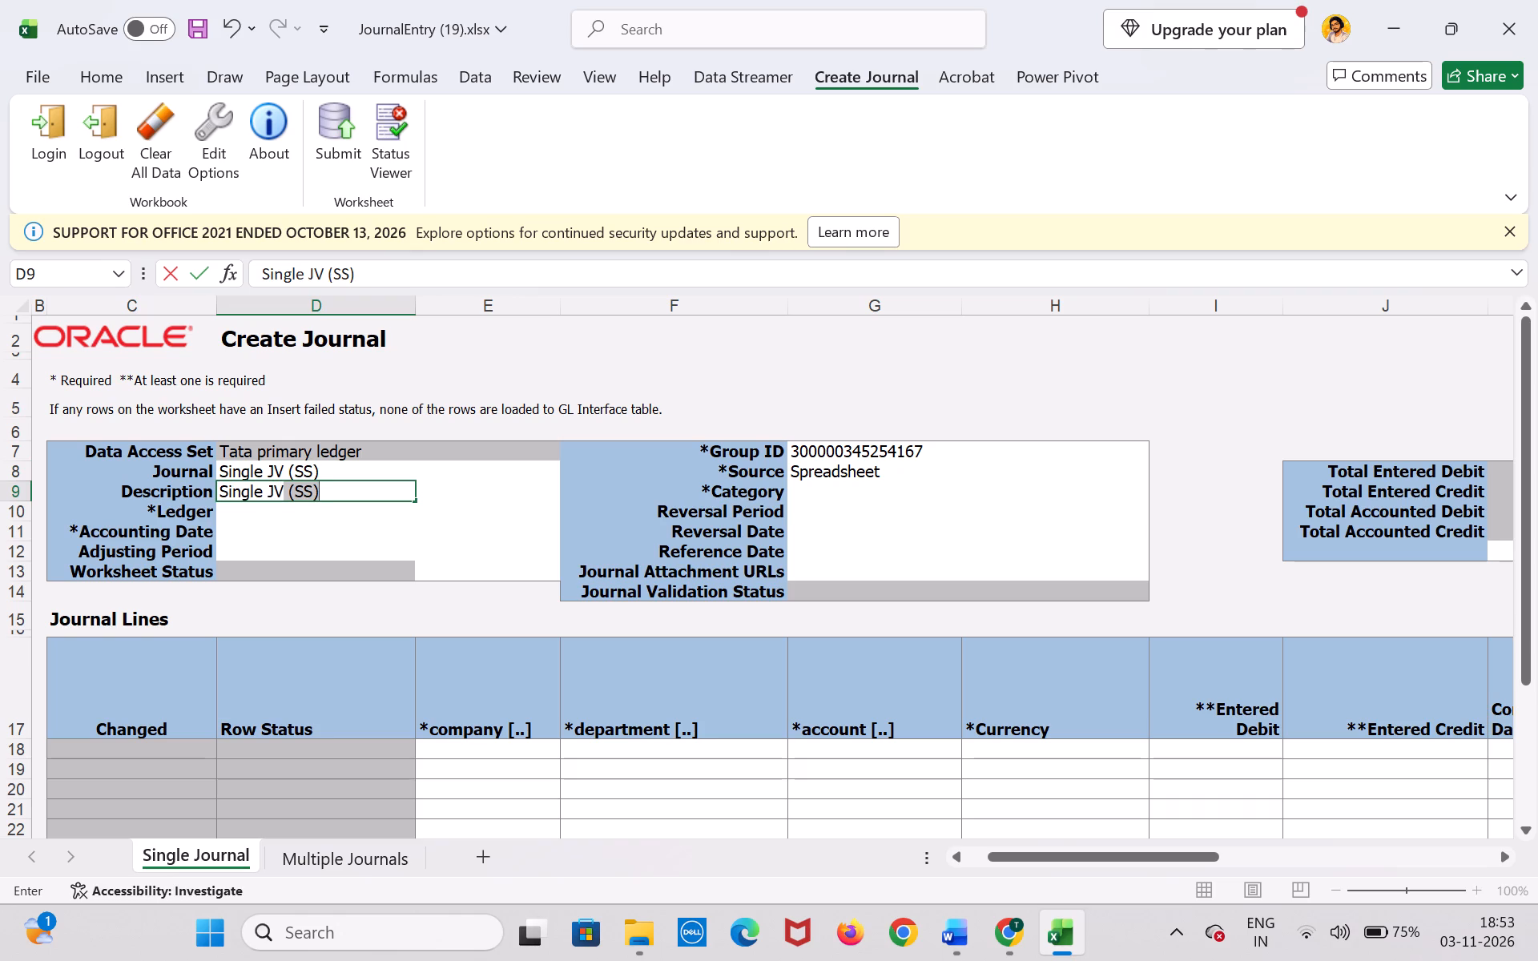
{"action": "key", "text": "space"}
{"action": "key", "text": "shift+s"}
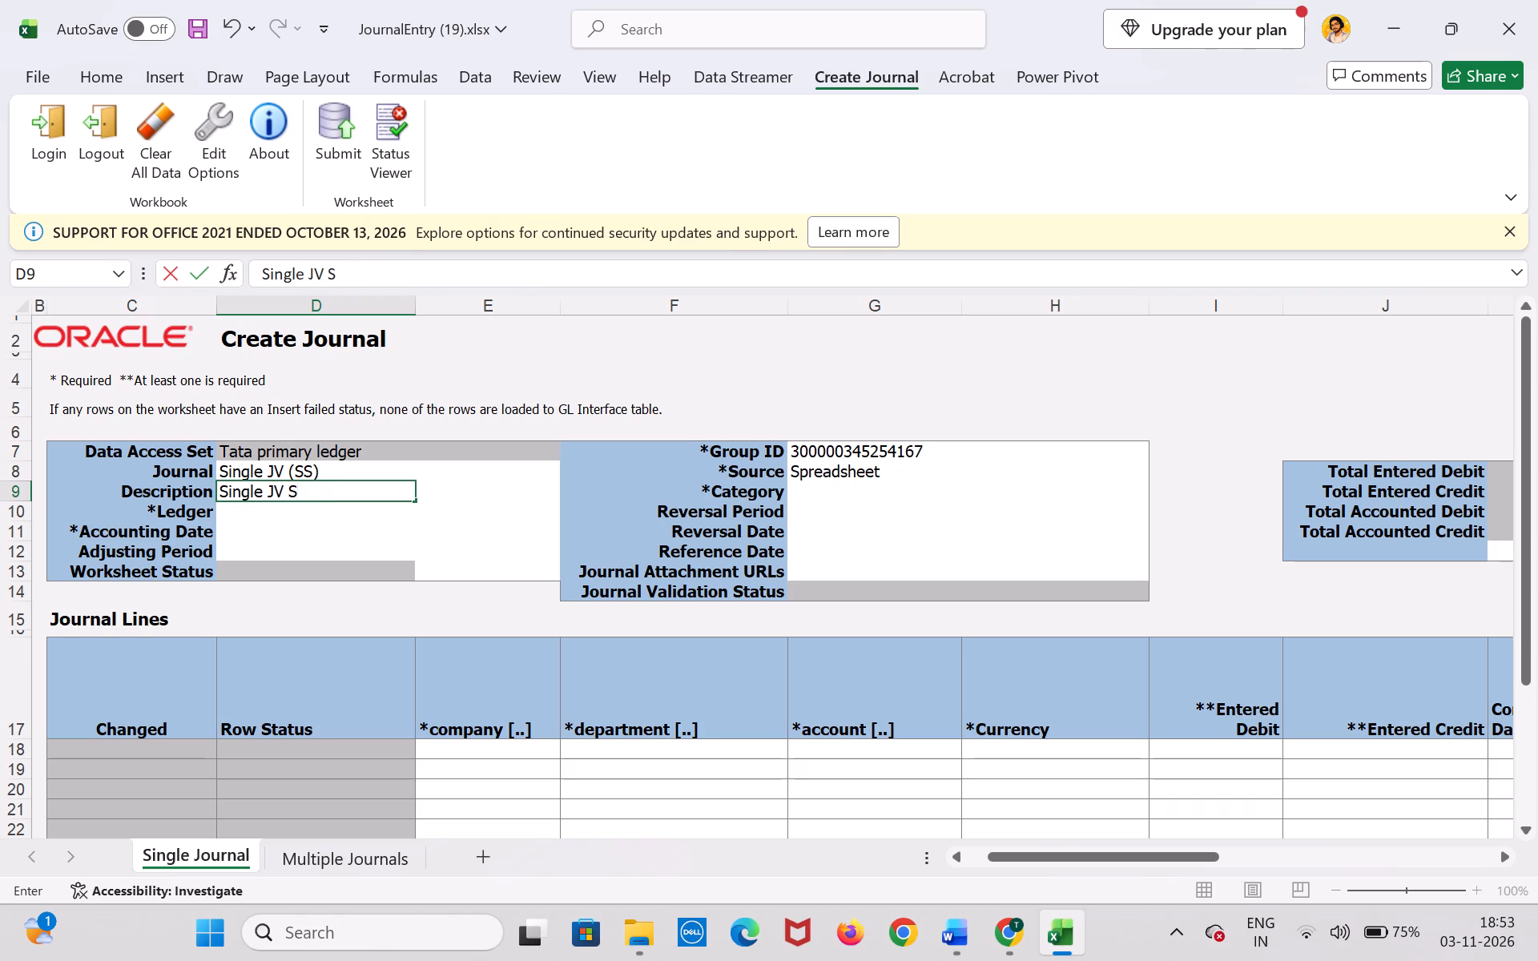
{"action": "key", "text": "p"}
{"action": "type", "text": "re"}
{"action": "type", "text": "ad"}
{"action": "key", "text": "space"}
{"action": "key", "text": "shift+s"}
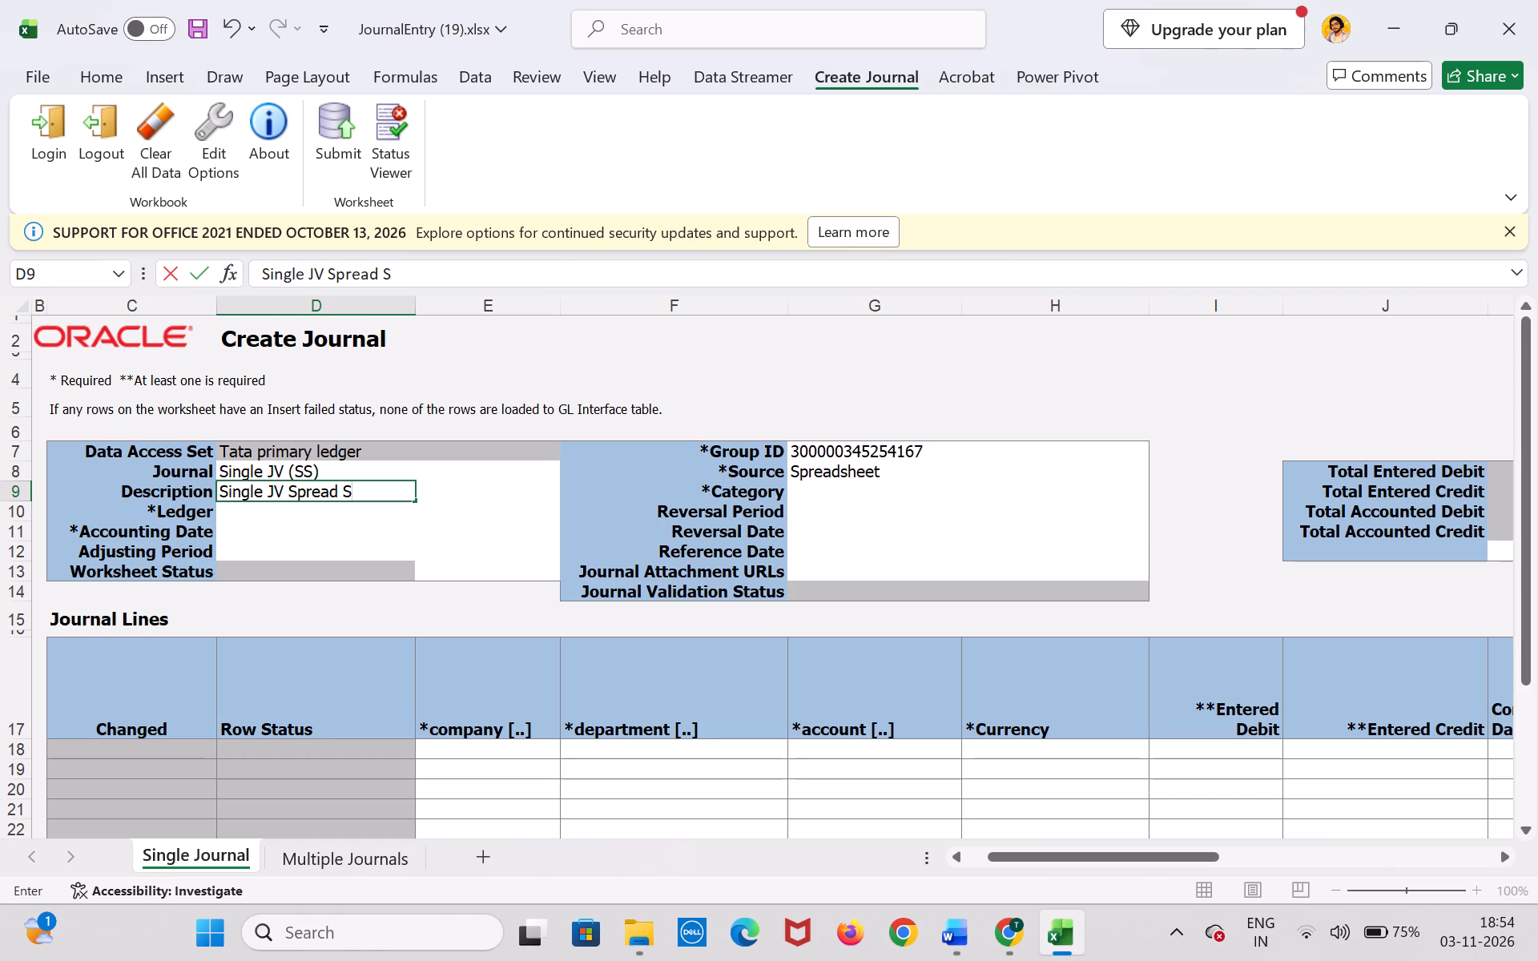
{"action": "type", "text": "heet"}
{"action": "key", "text": "Down"}
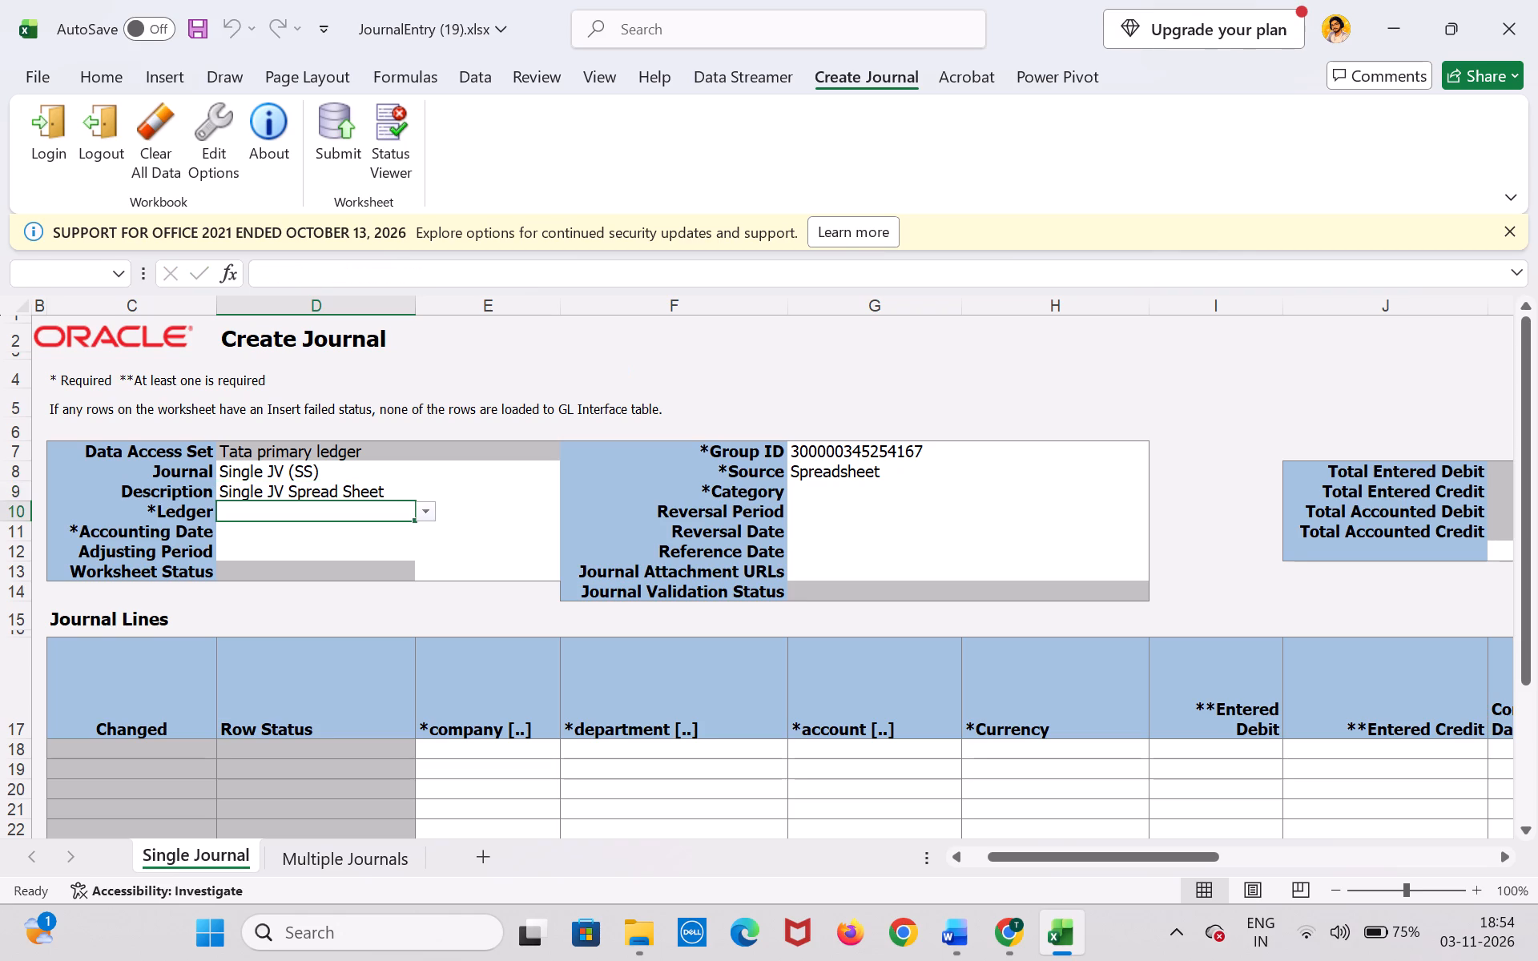
Choose Tata primary ledger as the journal's ledger and set the accounting date to 03-11-2026.
{"action": "left_click", "coordinate": [421, 507]}
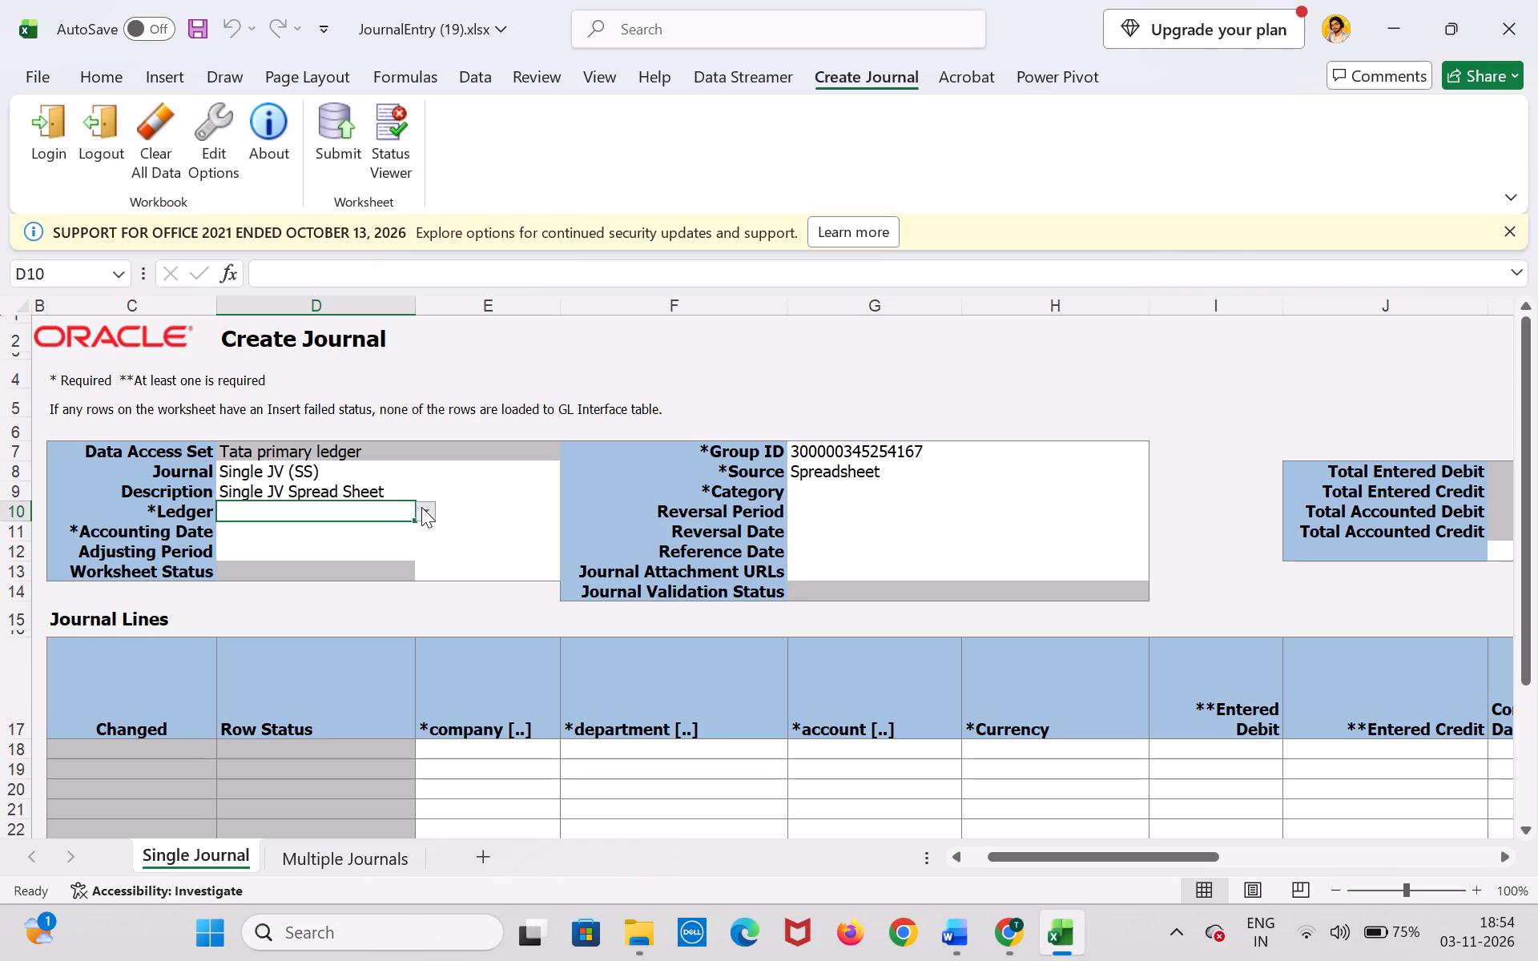
{"action": "left_click", "coordinate": [420, 522]}
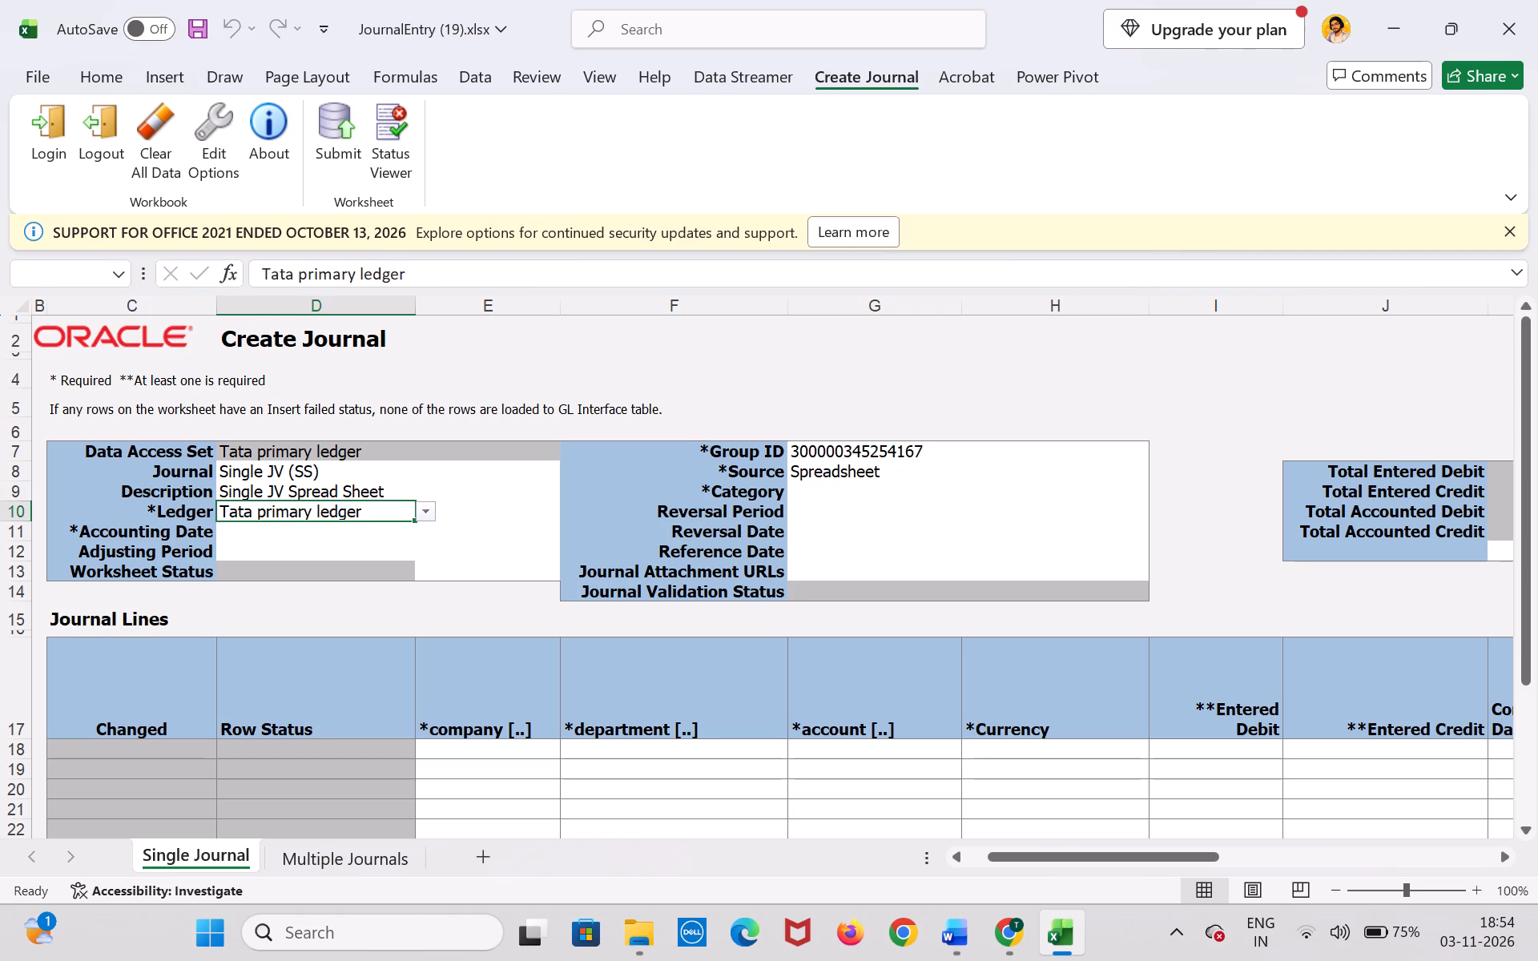
{"action": "left_click", "coordinate": [286, 531]}
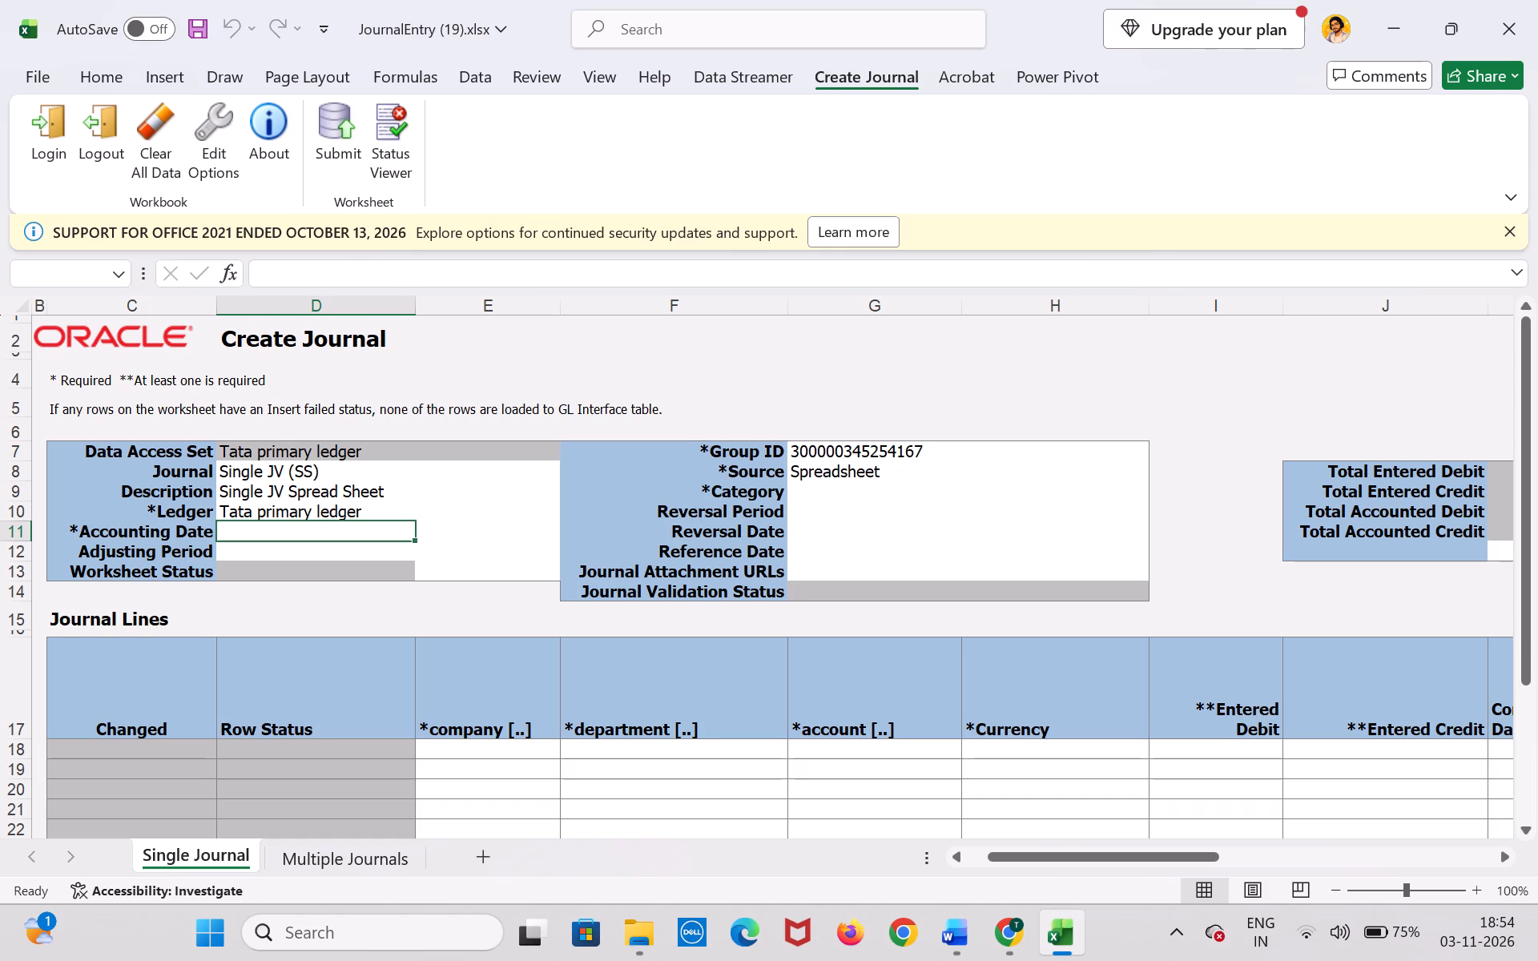
{"action": "type", "text": "03"}
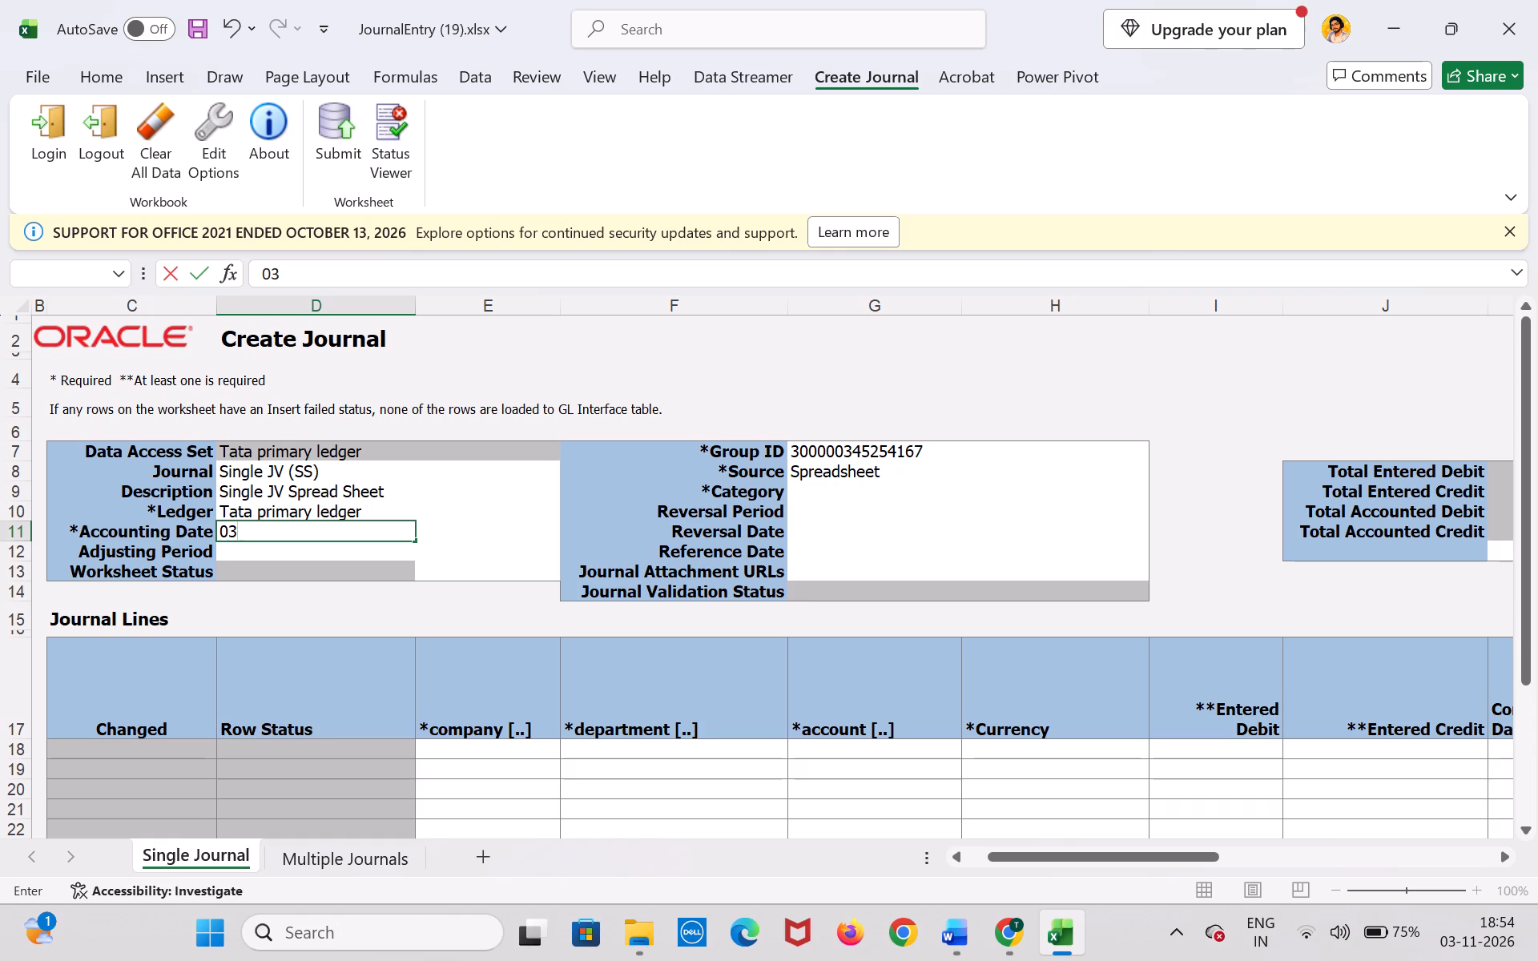
{"action": "key", "text": "slash"}
{"action": "key", "text": "BackSpace"}
{"action": "type", "text": "-11-1"}
{"action": "key", "text": "BackSpace"}
{"action": "type", "text": "2026"}
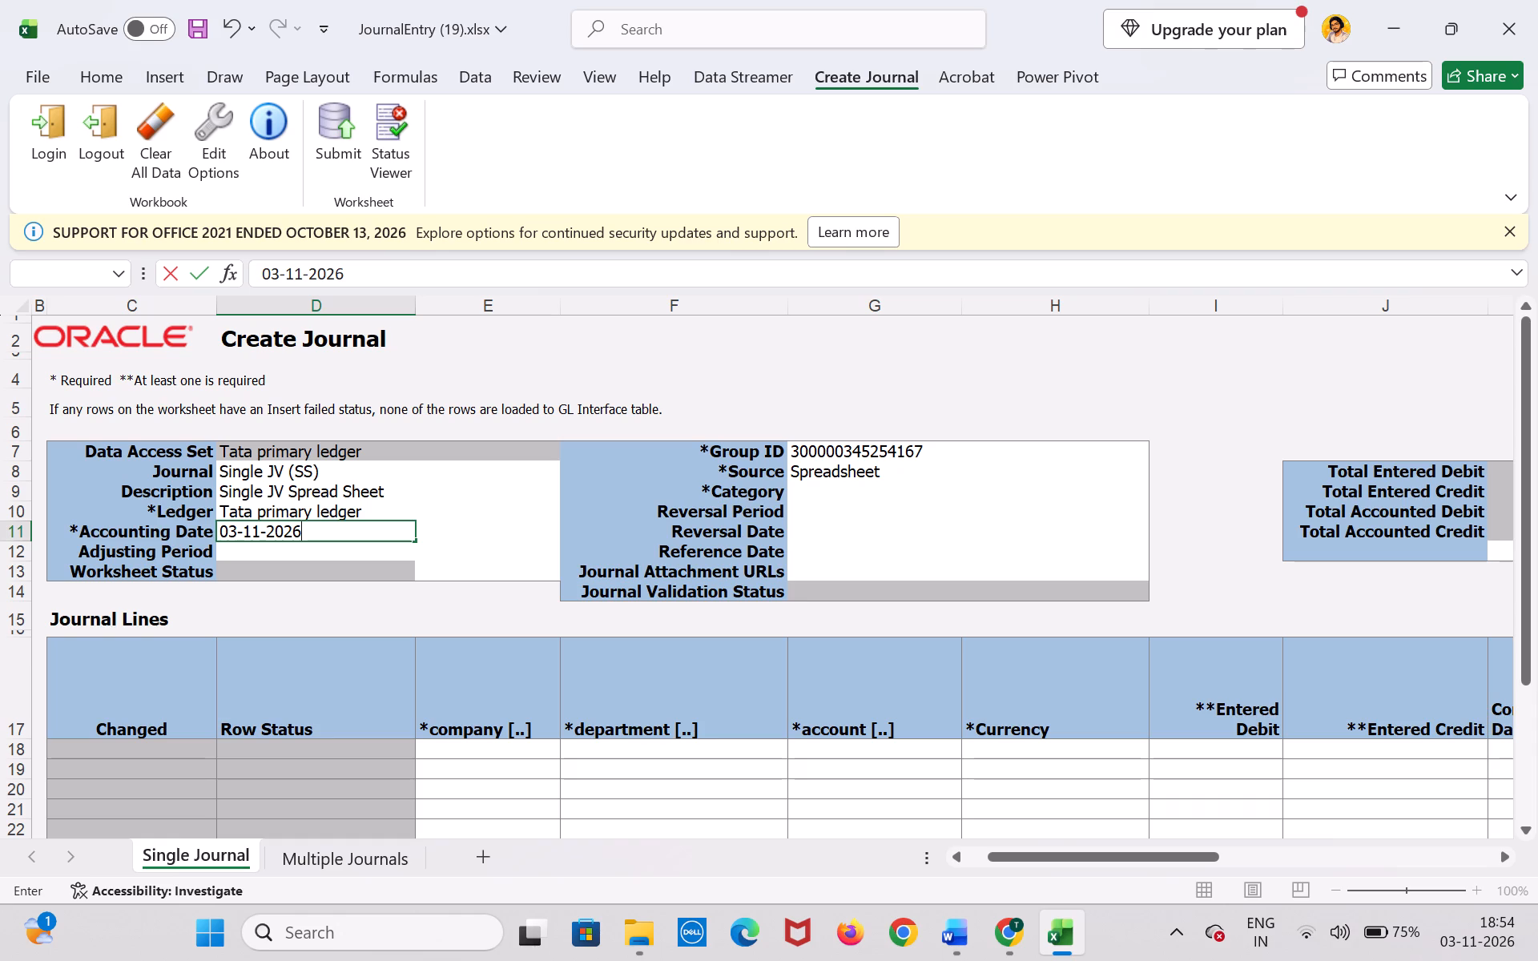
Set the journal category to Adjustment.
{"action": "left_click", "coordinate": [811, 491]}
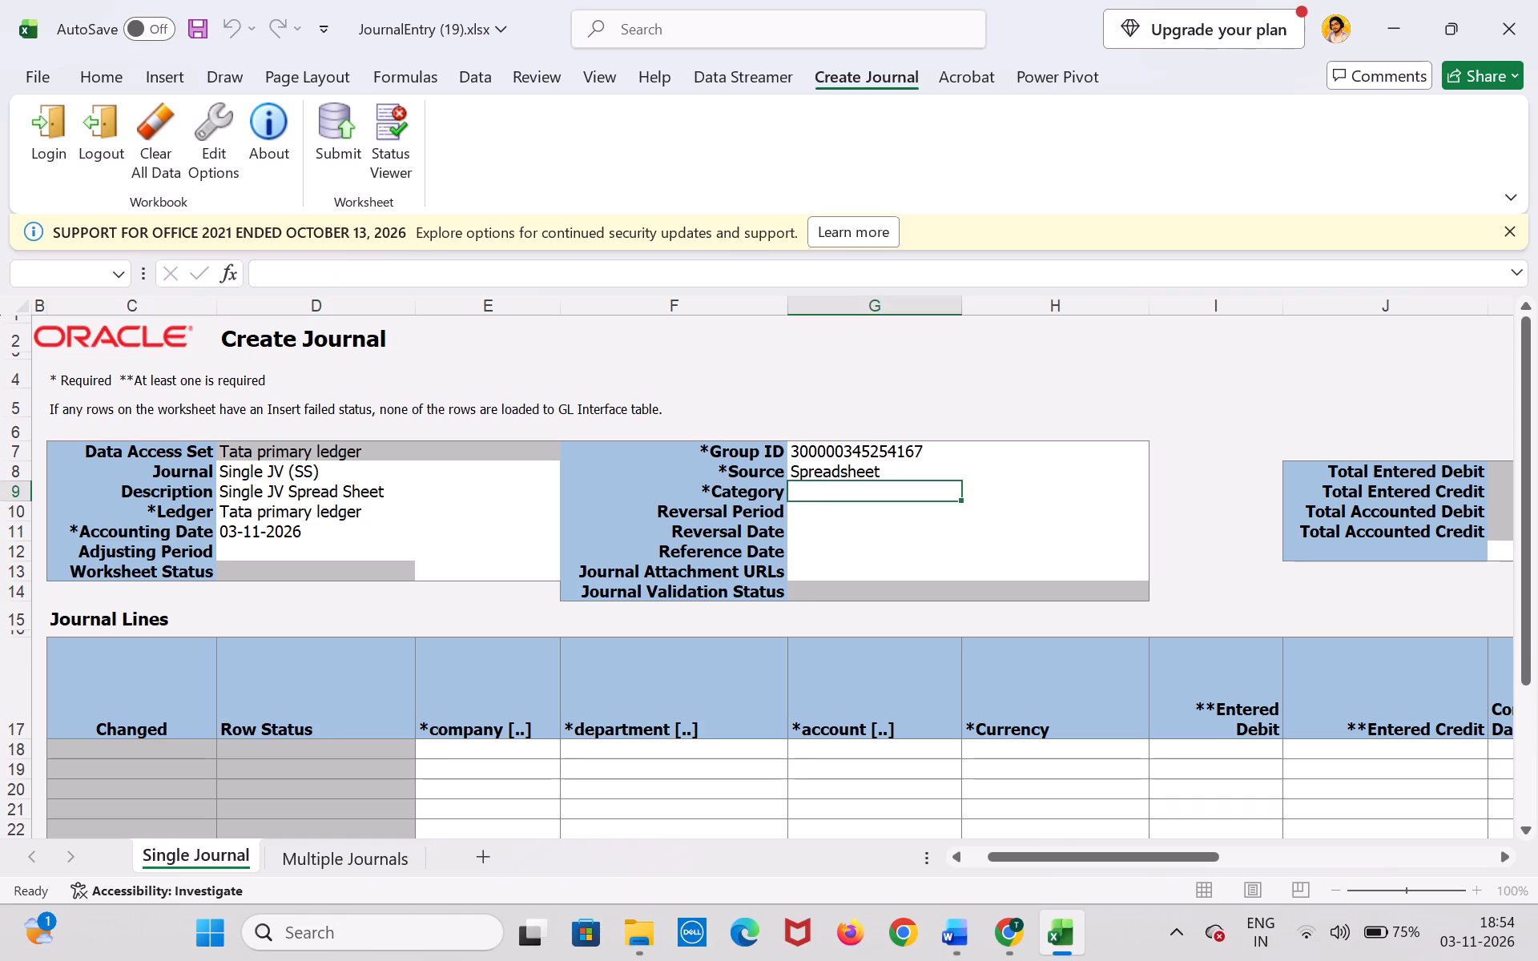
{"action": "type", "text": "AD"}
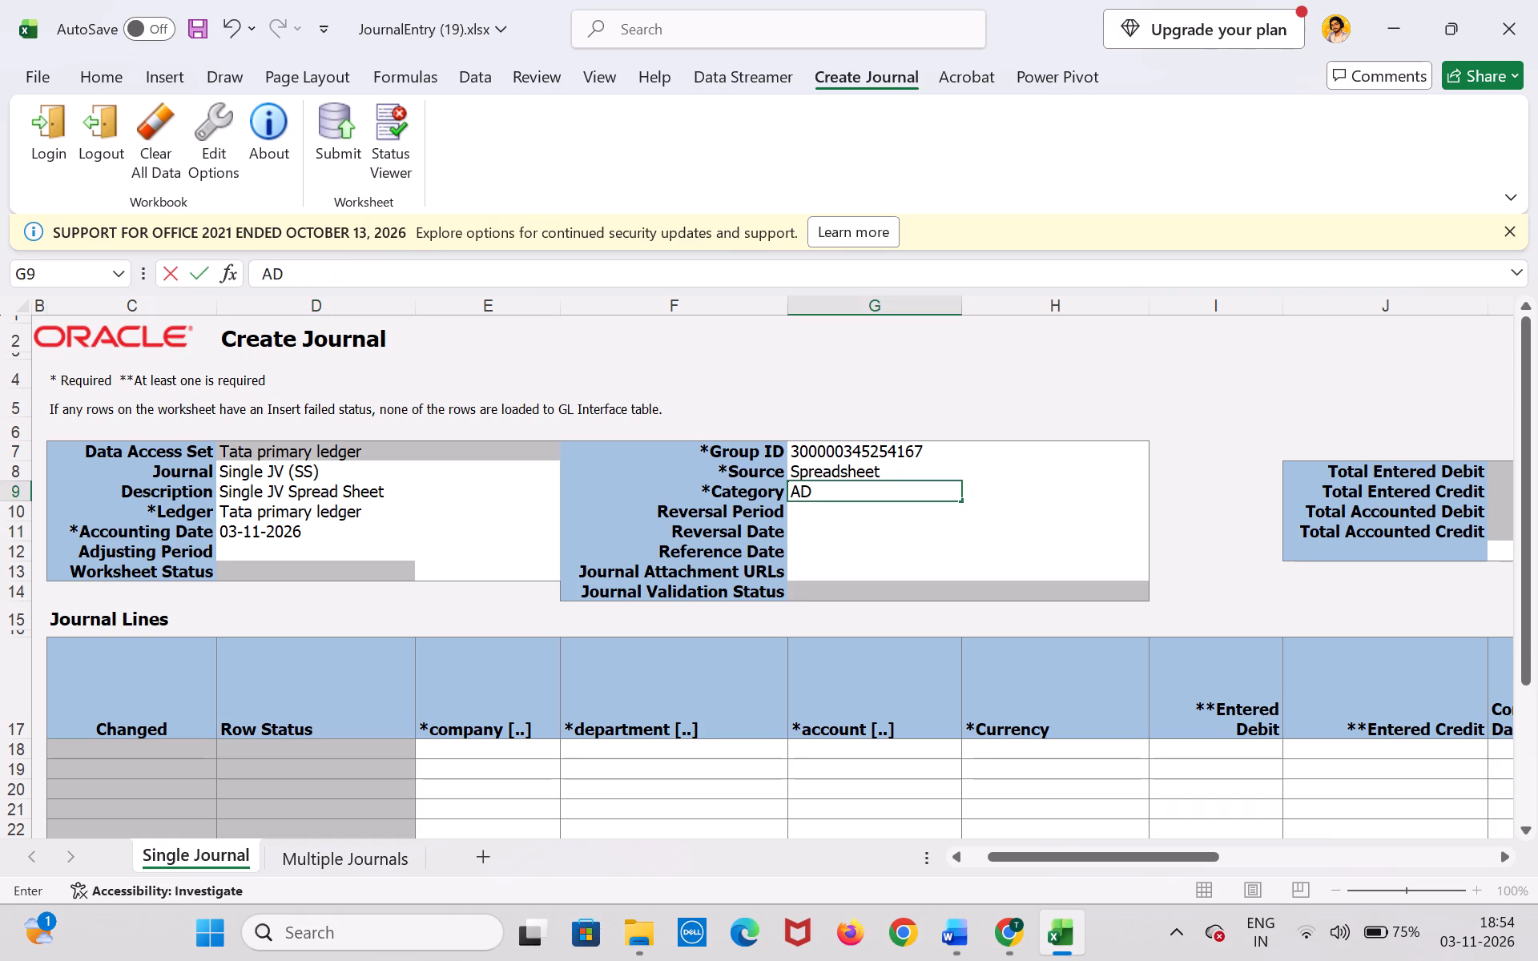
{"action": "key", "text": "BackSpace"}
{"action": "key", "text": "d"}
{"action": "type", "text": "justment"}
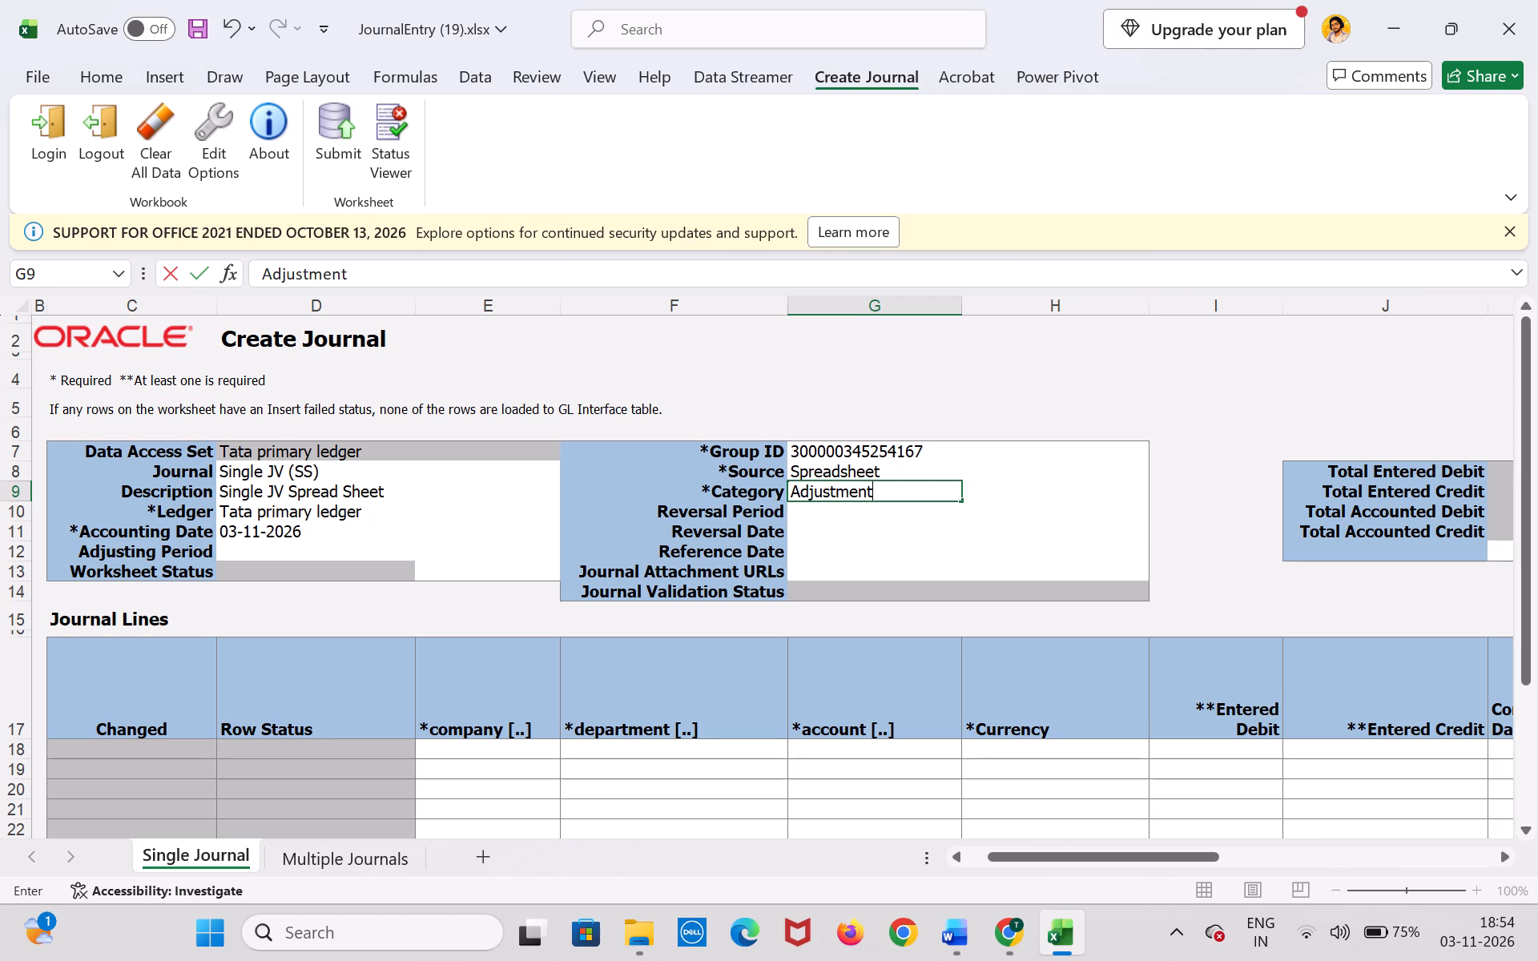
{"action": "left_click", "coordinate": [533, 751]}
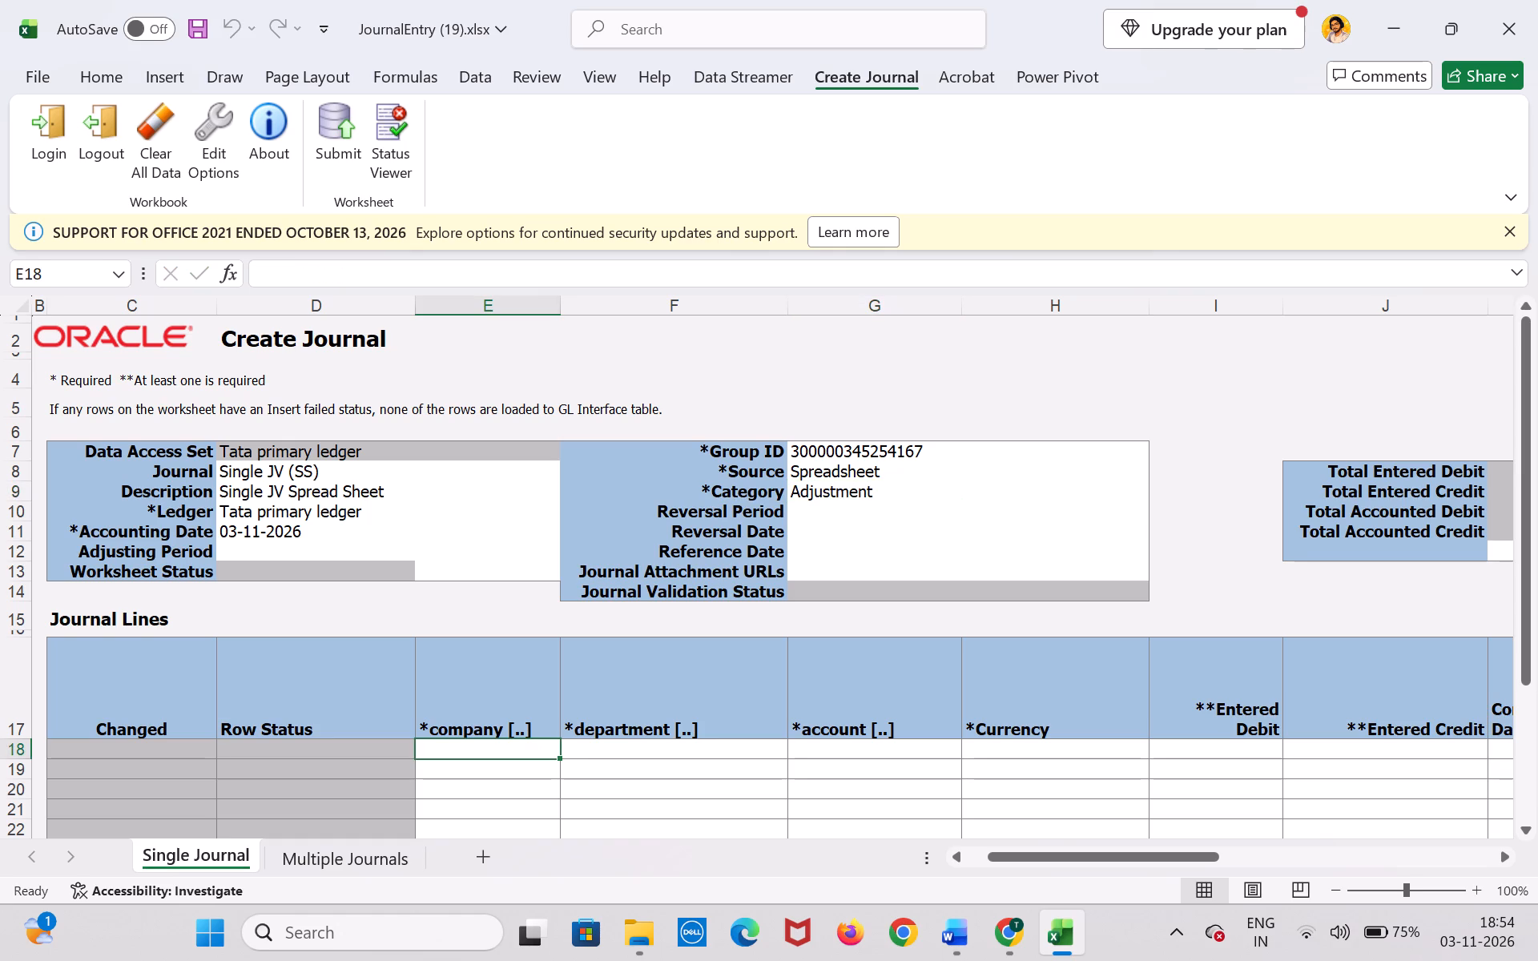
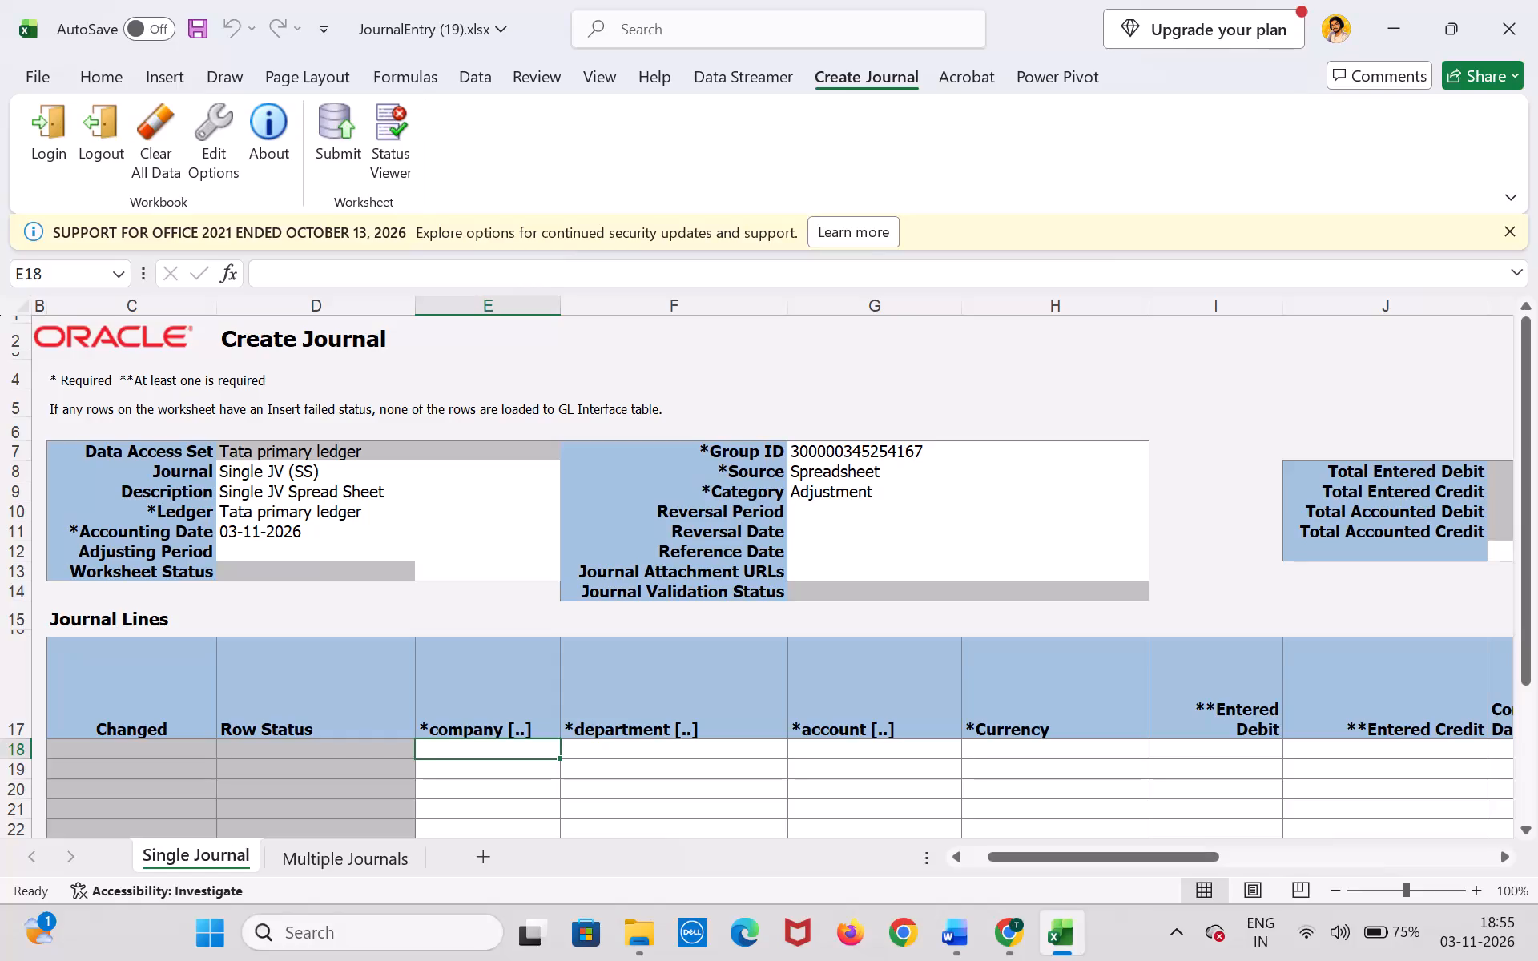
Fill the first journal line's account combination with company 105, department 0000 and account 11300.
{"action": "double_click", "coordinate": [540, 752]}
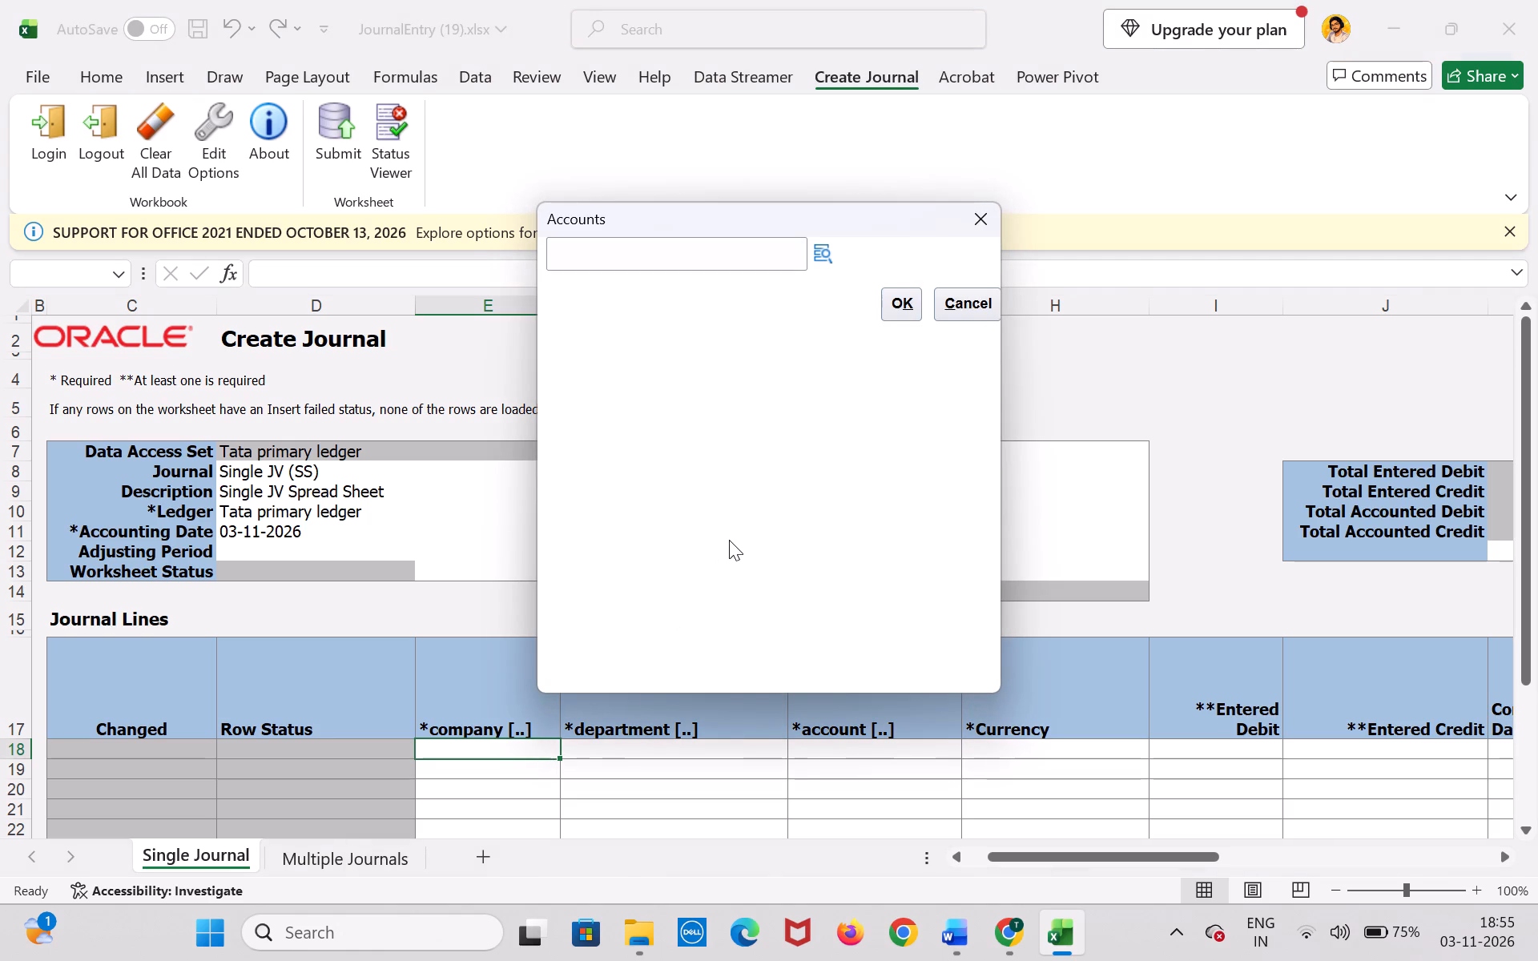
{"action": "left_click", "coordinate": [821, 246]}
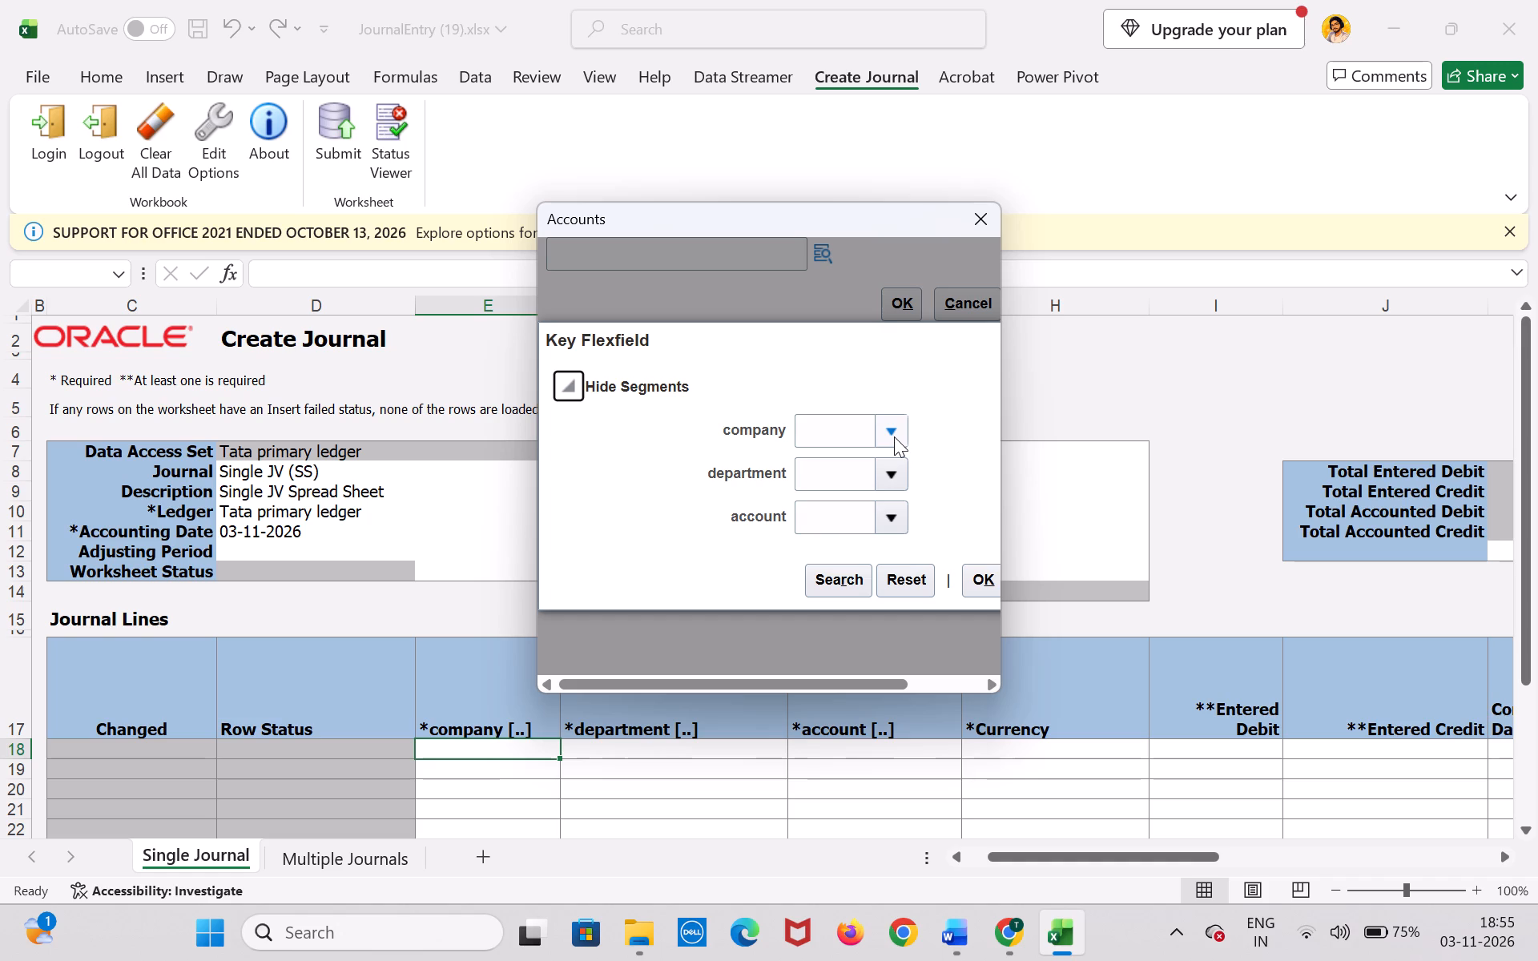
{"action": "left_click", "coordinate": [894, 436]}
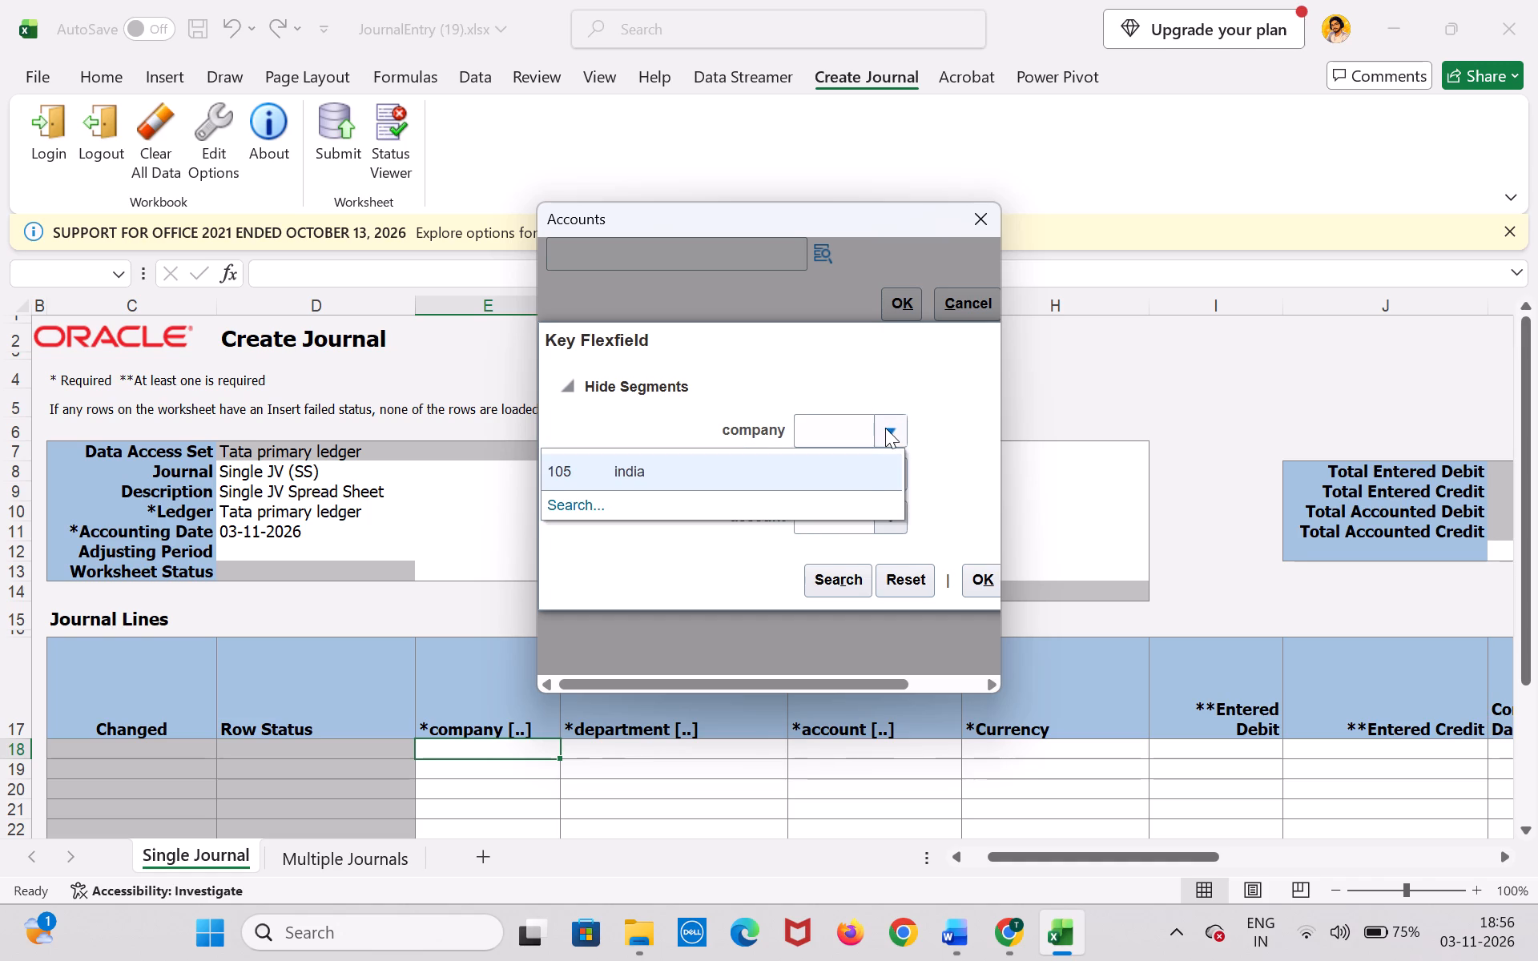
{"action": "left_click", "coordinate": [864, 468]}
{"action": "left_click", "coordinate": [884, 474]}
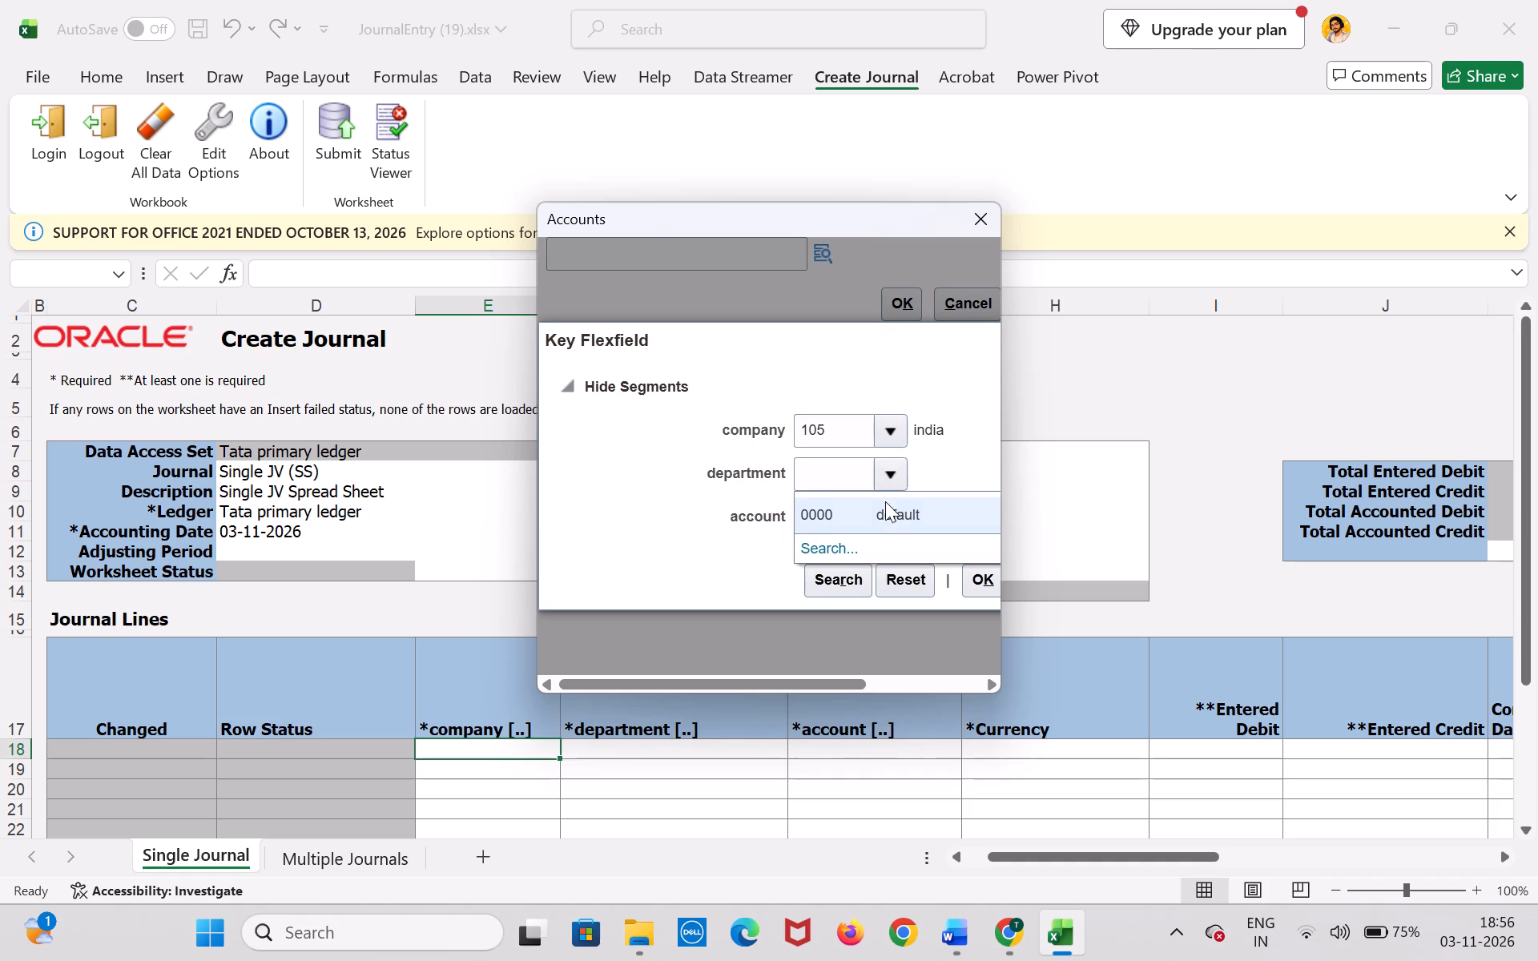
{"action": "left_click", "coordinate": [885, 502]}
{"action": "left_click", "coordinate": [892, 519]}
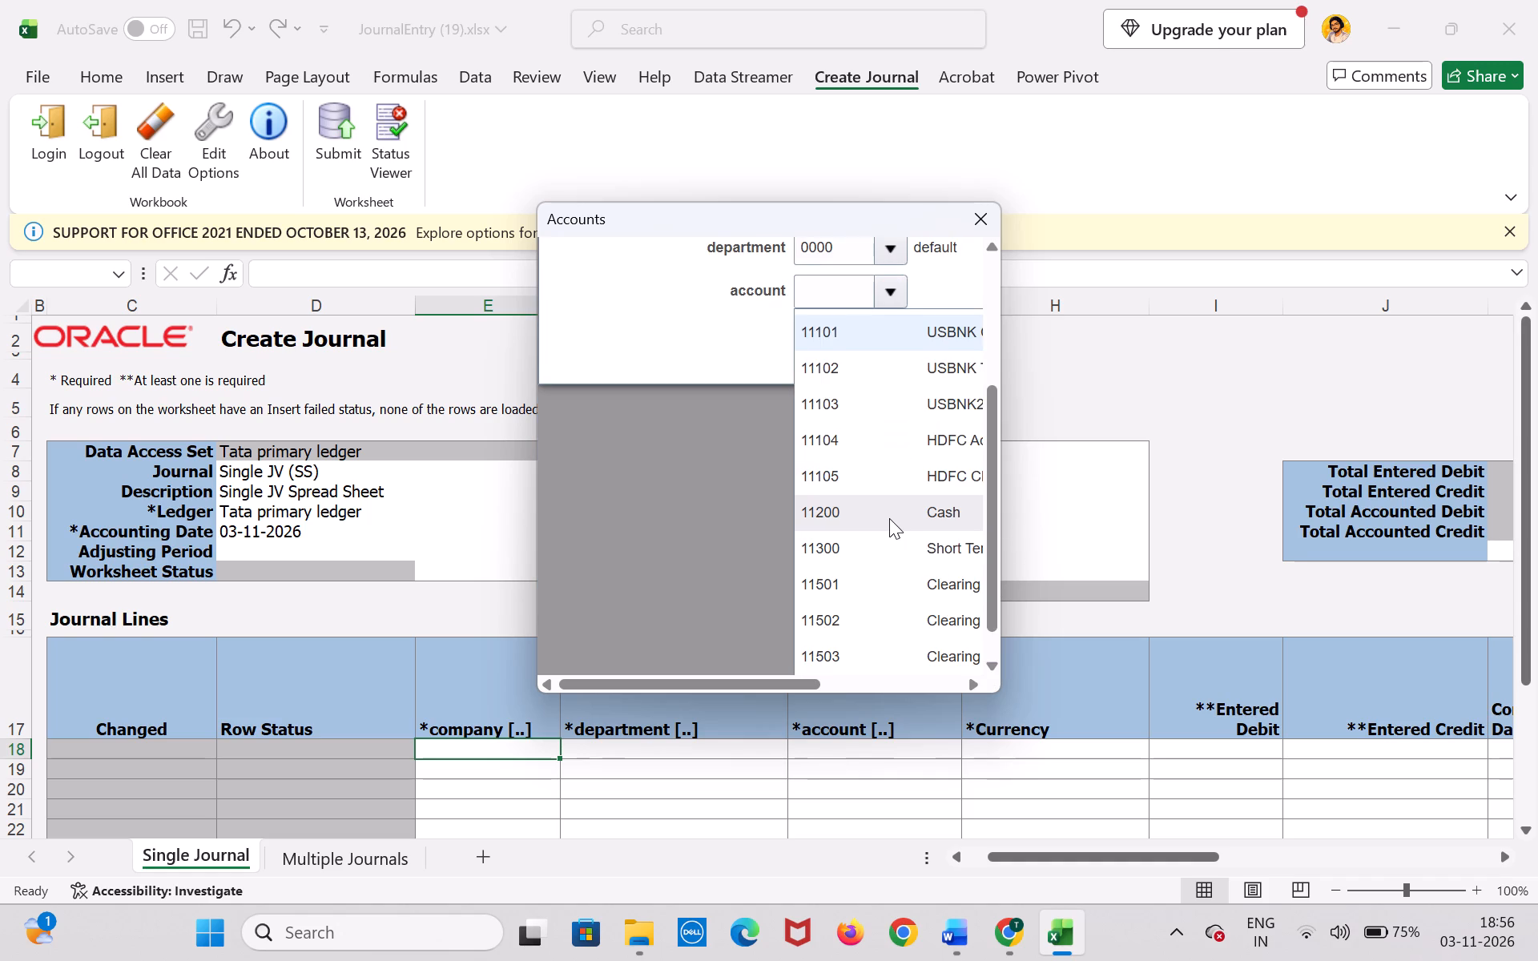
{"action": "scroll", "coordinate": [889, 518], "scroll_direction": "down", "scroll_amount": 4}
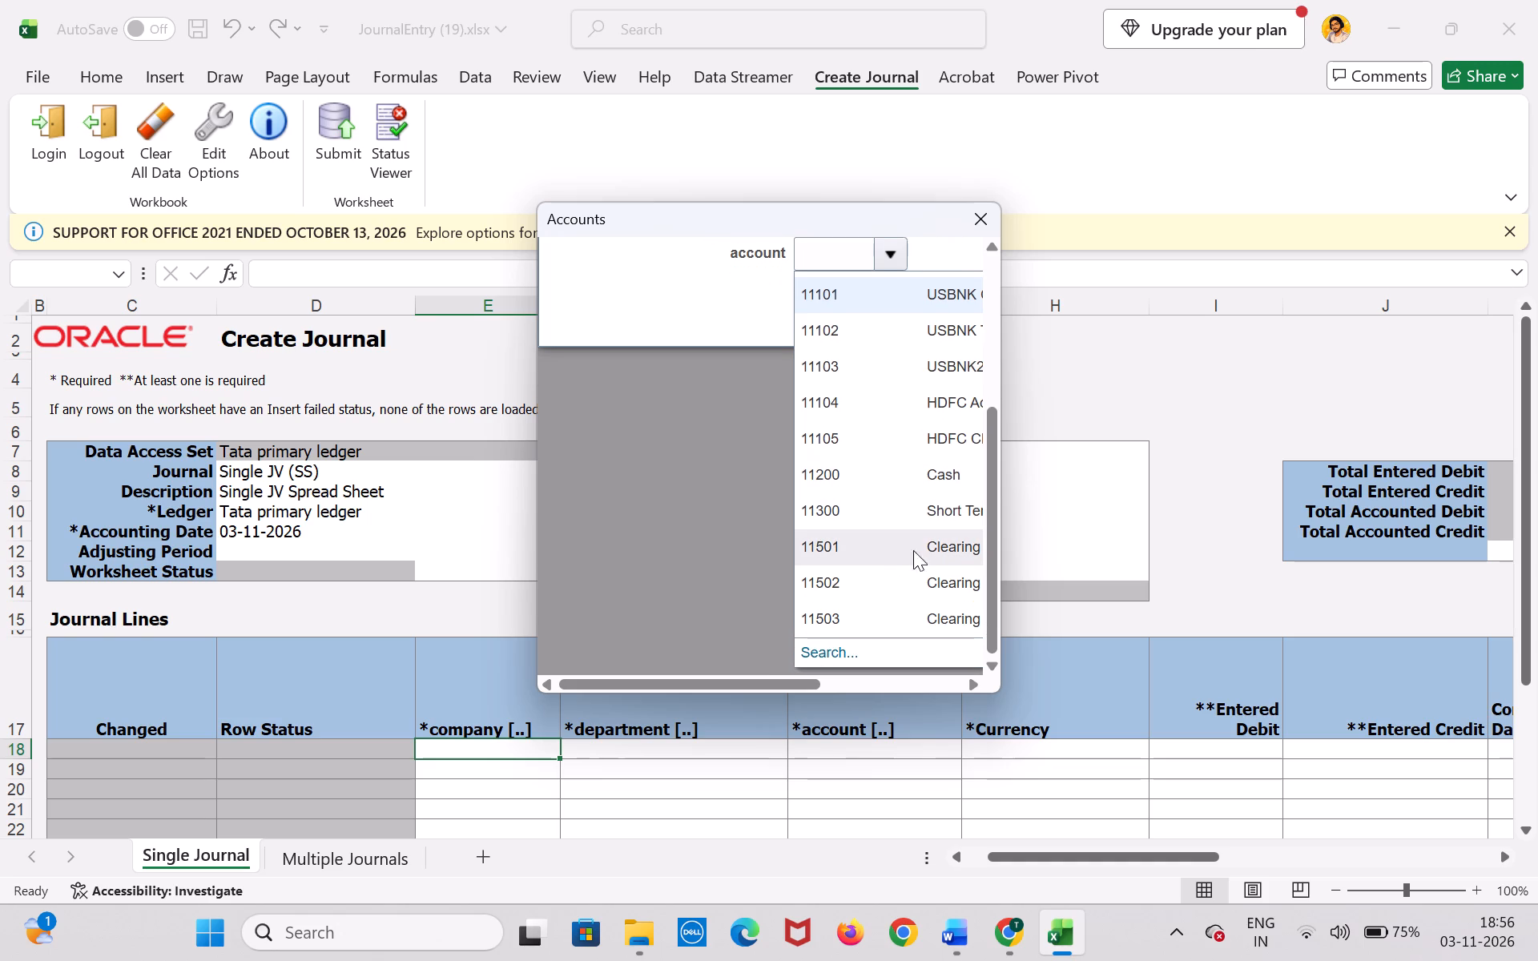
{"action": "left_click", "coordinate": [924, 525]}
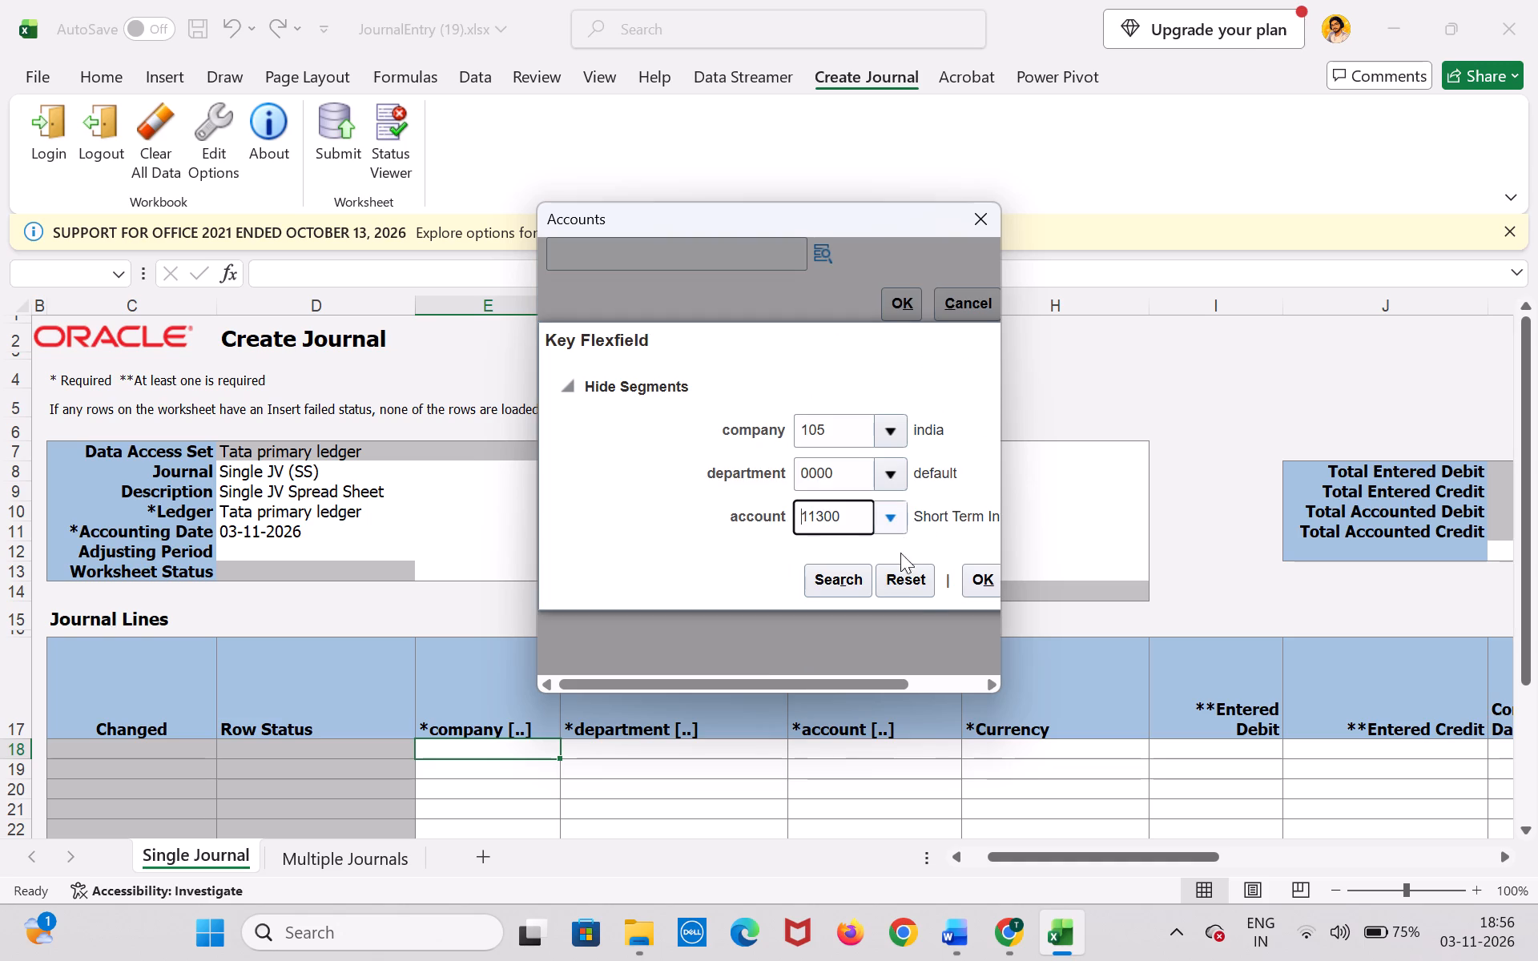
{"action": "left_click", "coordinate": [989, 572]}
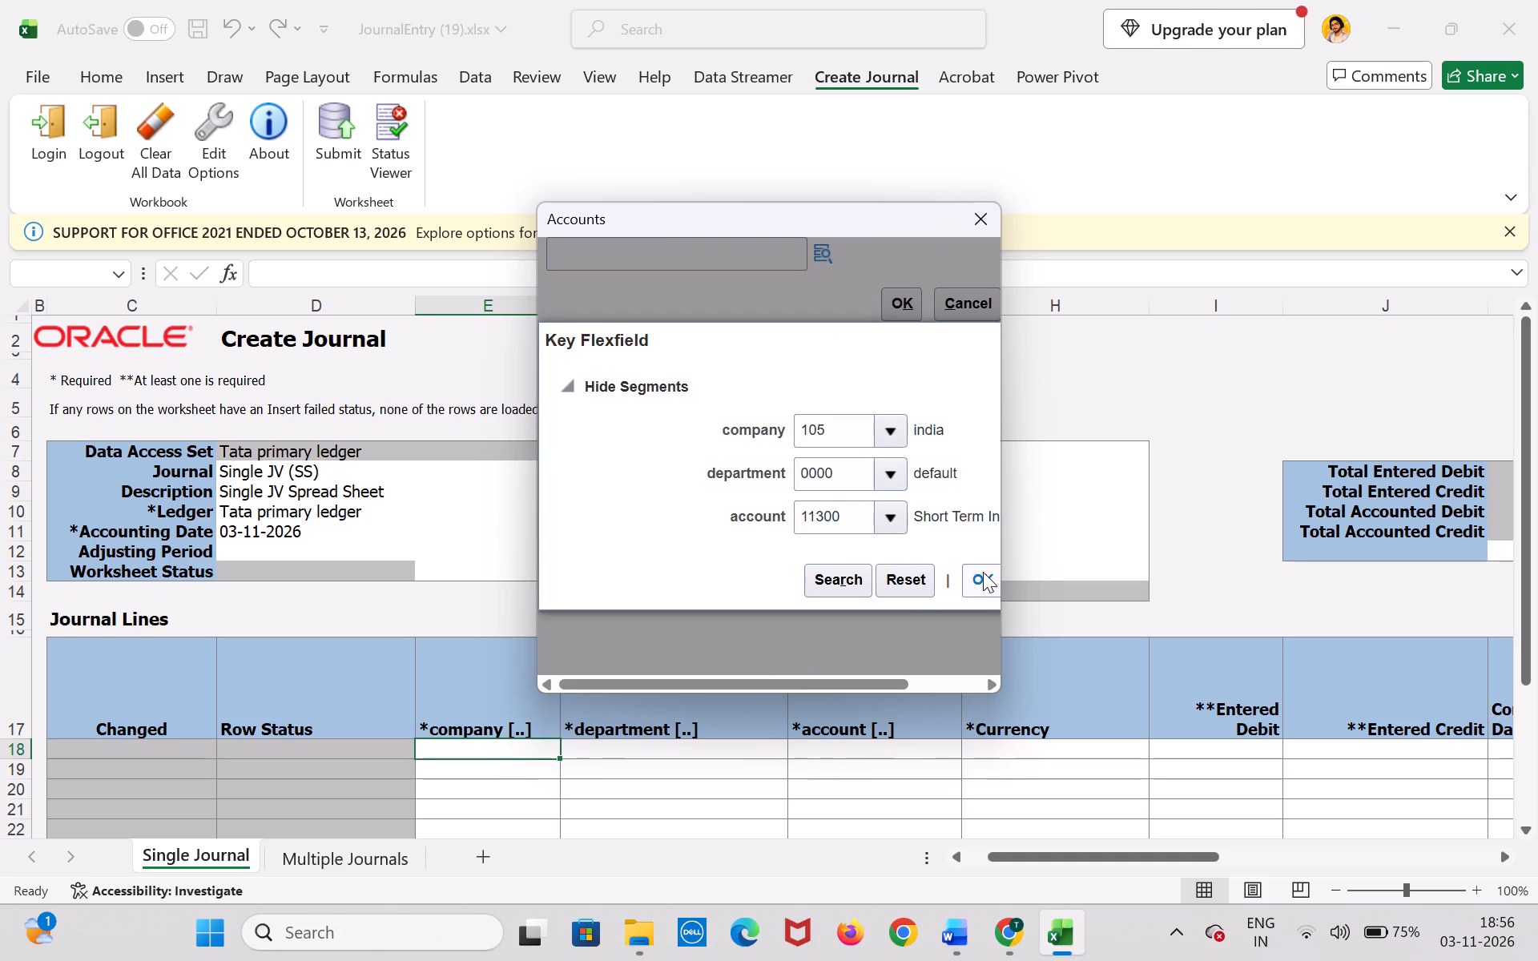
{"action": "left_click", "coordinate": [907, 311]}
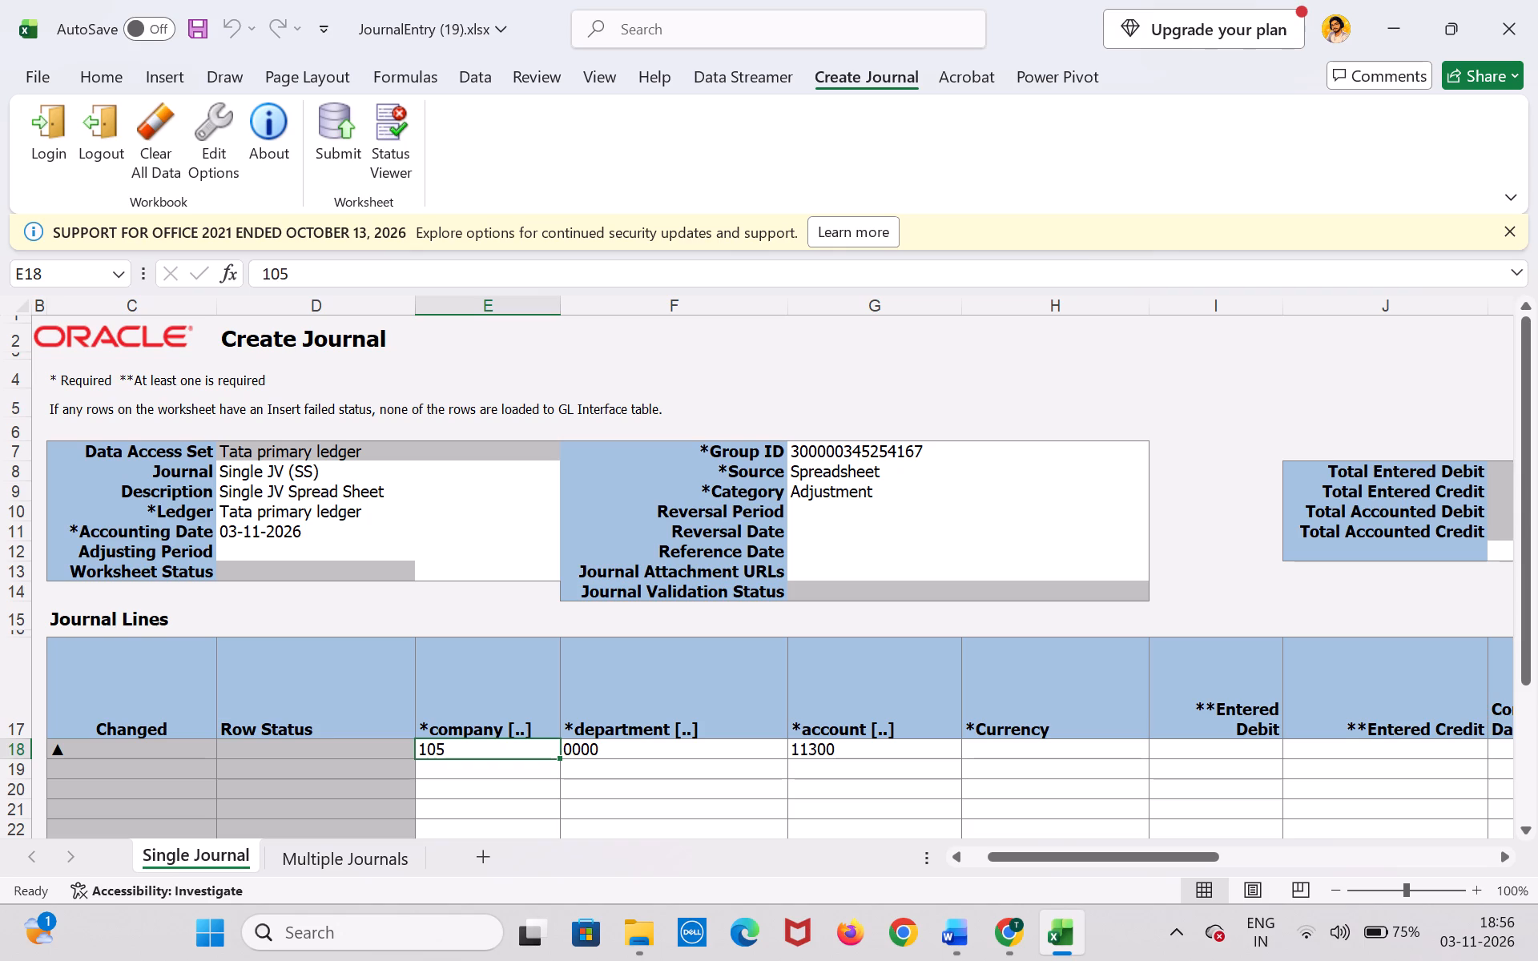
Set the first journal line's currency to INR and its entered debit to 3000.
{"action": "scroll", "coordinate": [907, 386], "scroll_direction": "down", "scroll_amount": 2}
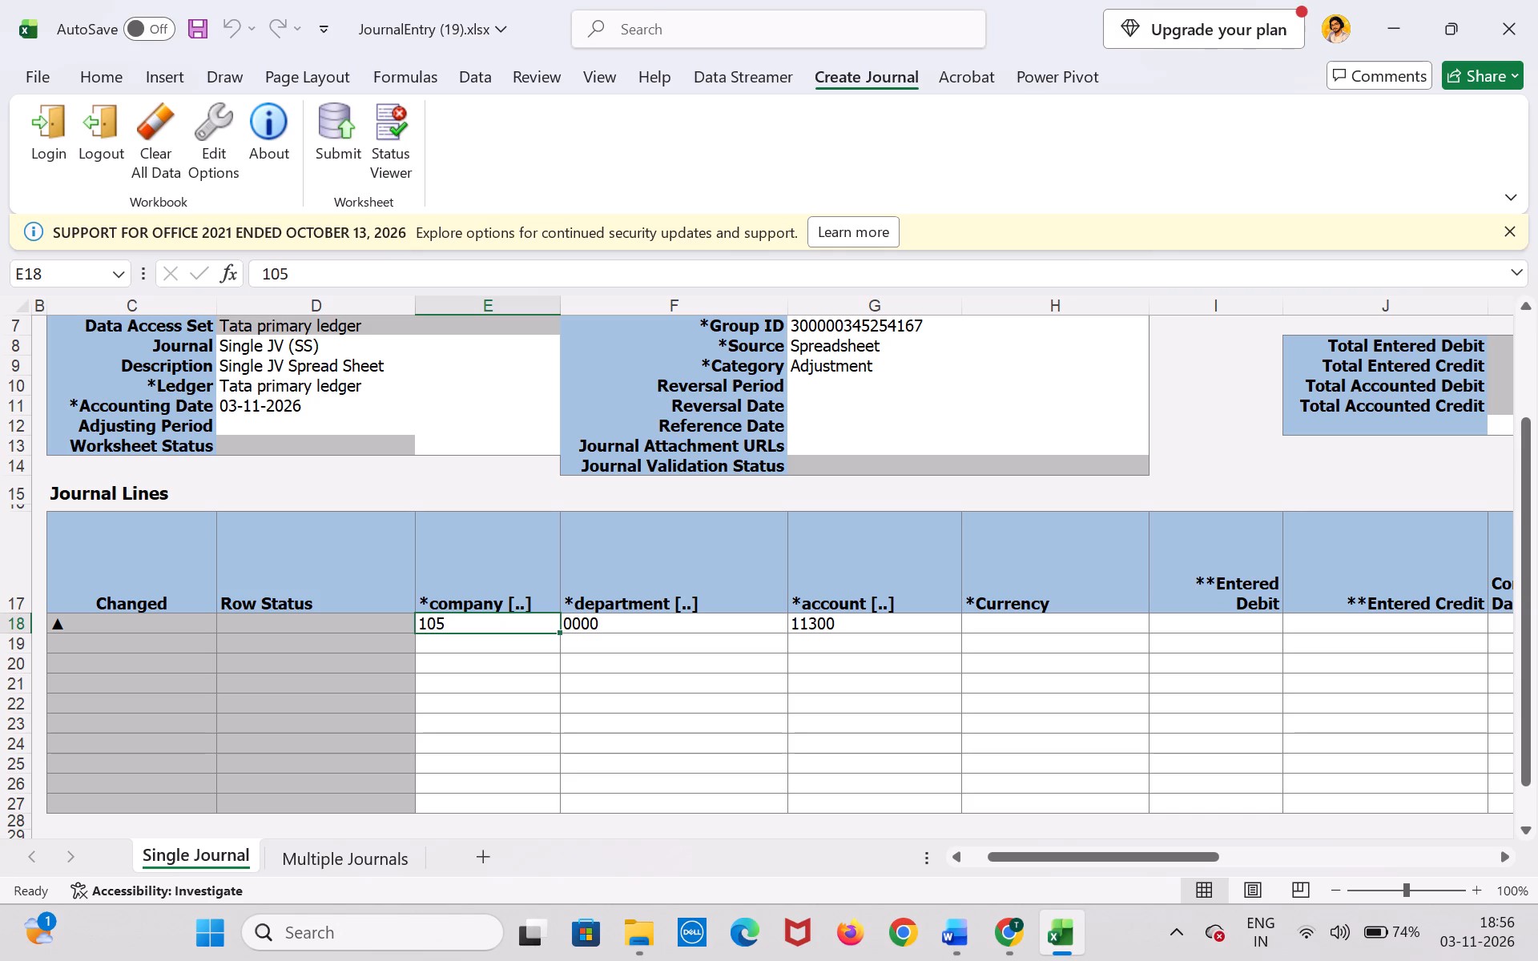
{"action": "left_click", "coordinate": [1009, 621]}
{"action": "key", "text": "shift+i"}
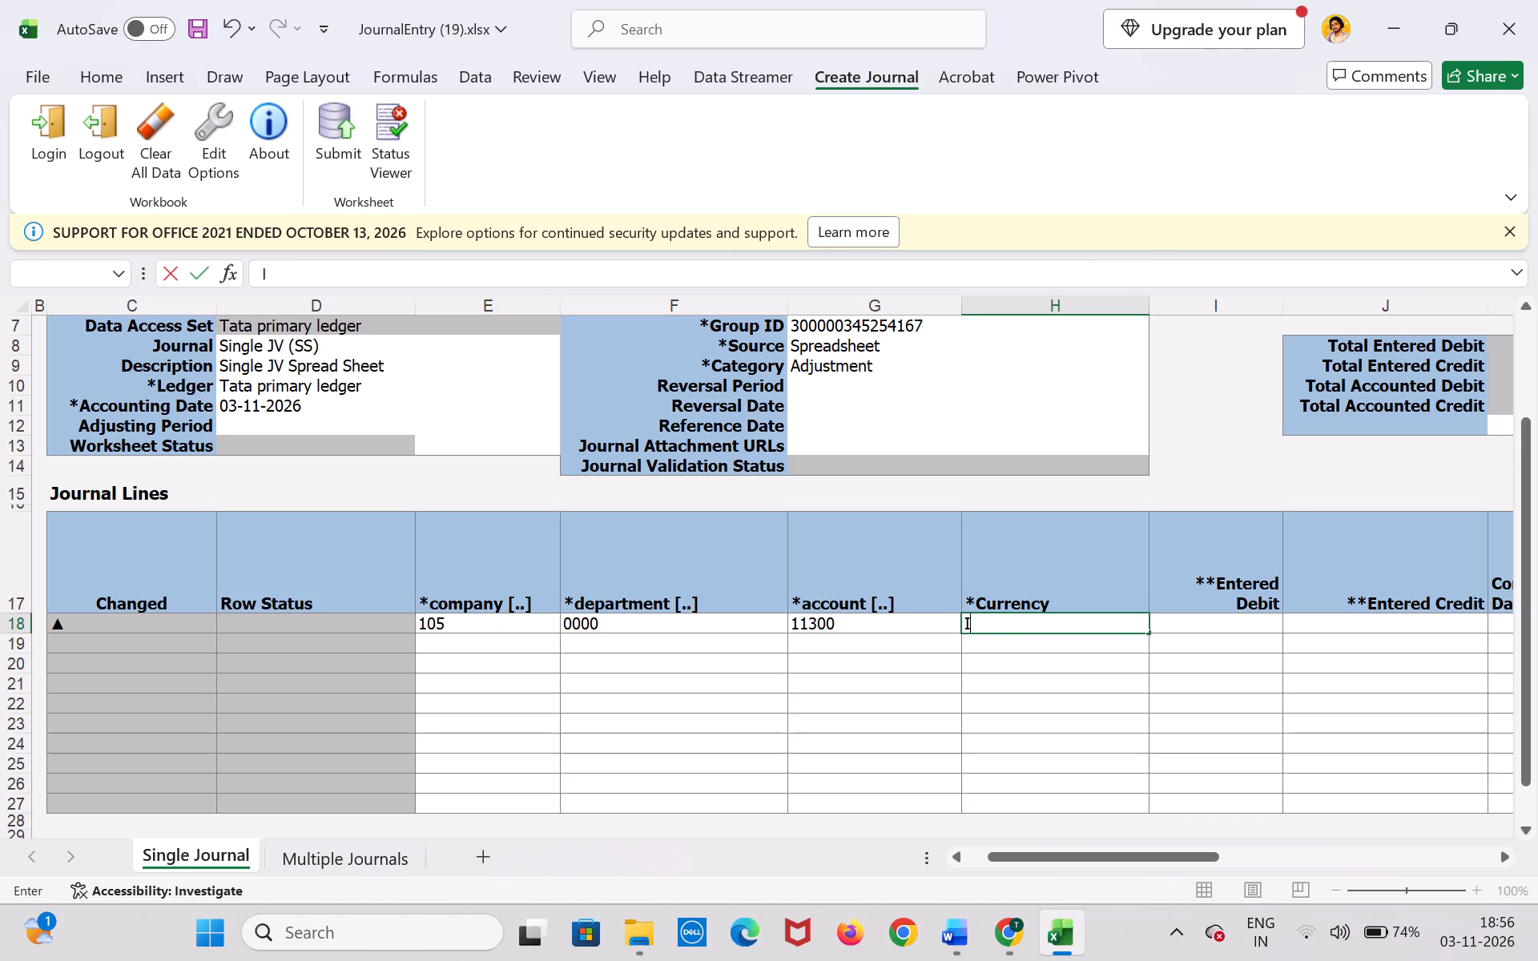
{"action": "type", "text": "NR"}
{"action": "key", "text": "Tab"}
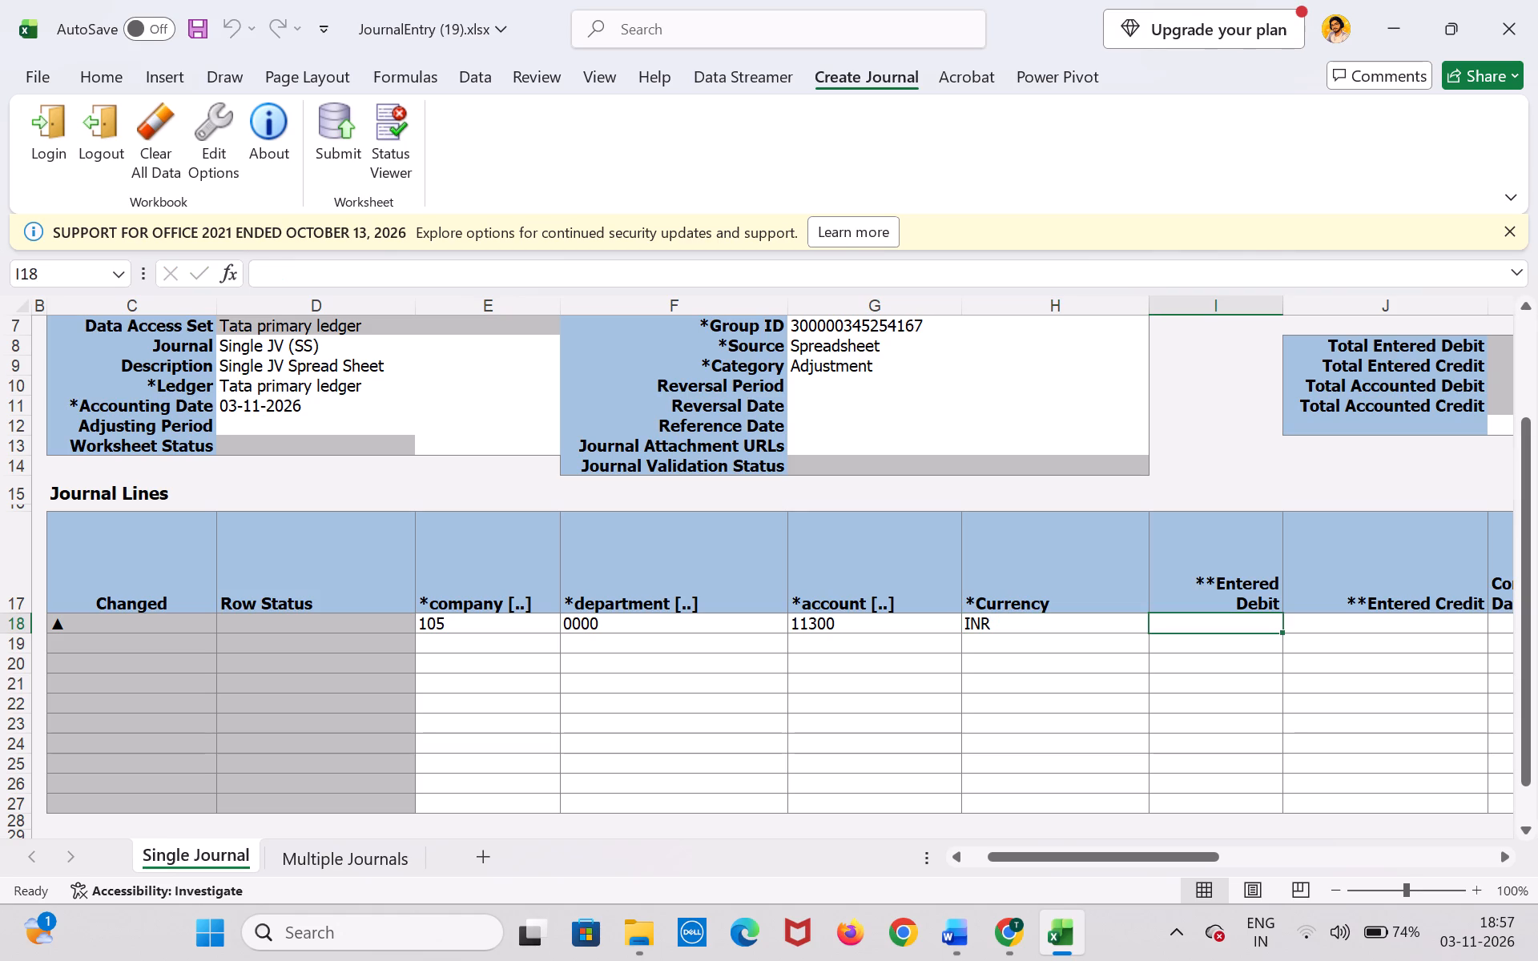
{"action": "type", "text": "3000"}
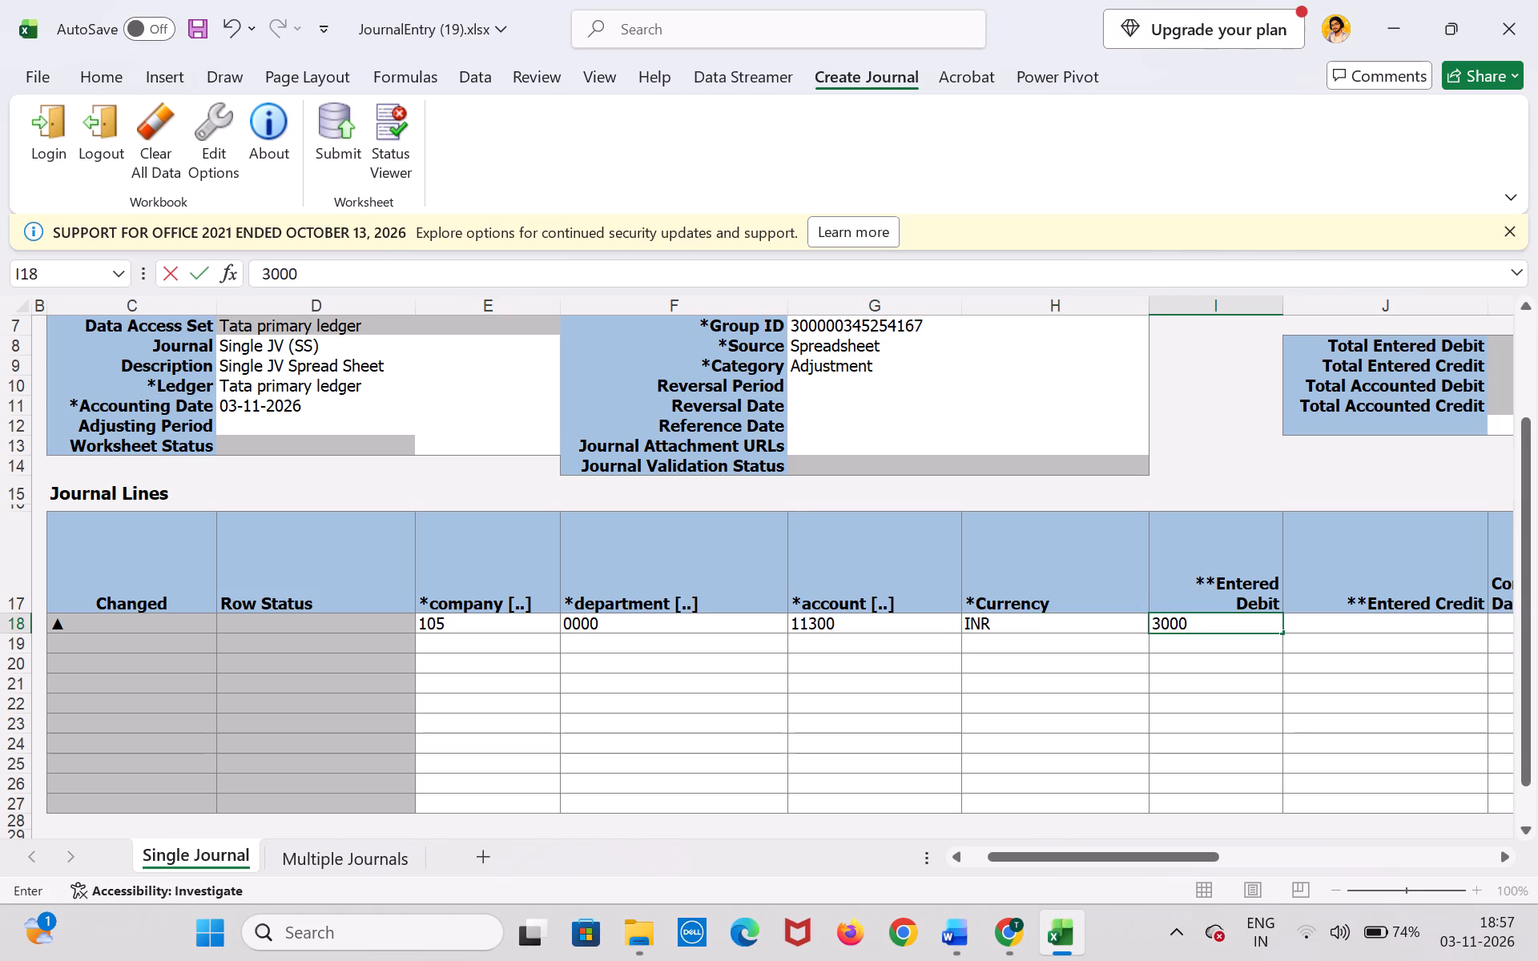
{"action": "key", "text": "Return"}
{"action": "key", "text": "Left"}
{"action": "key", "text": "Left"}
{"action": "key", "text": "Left"}
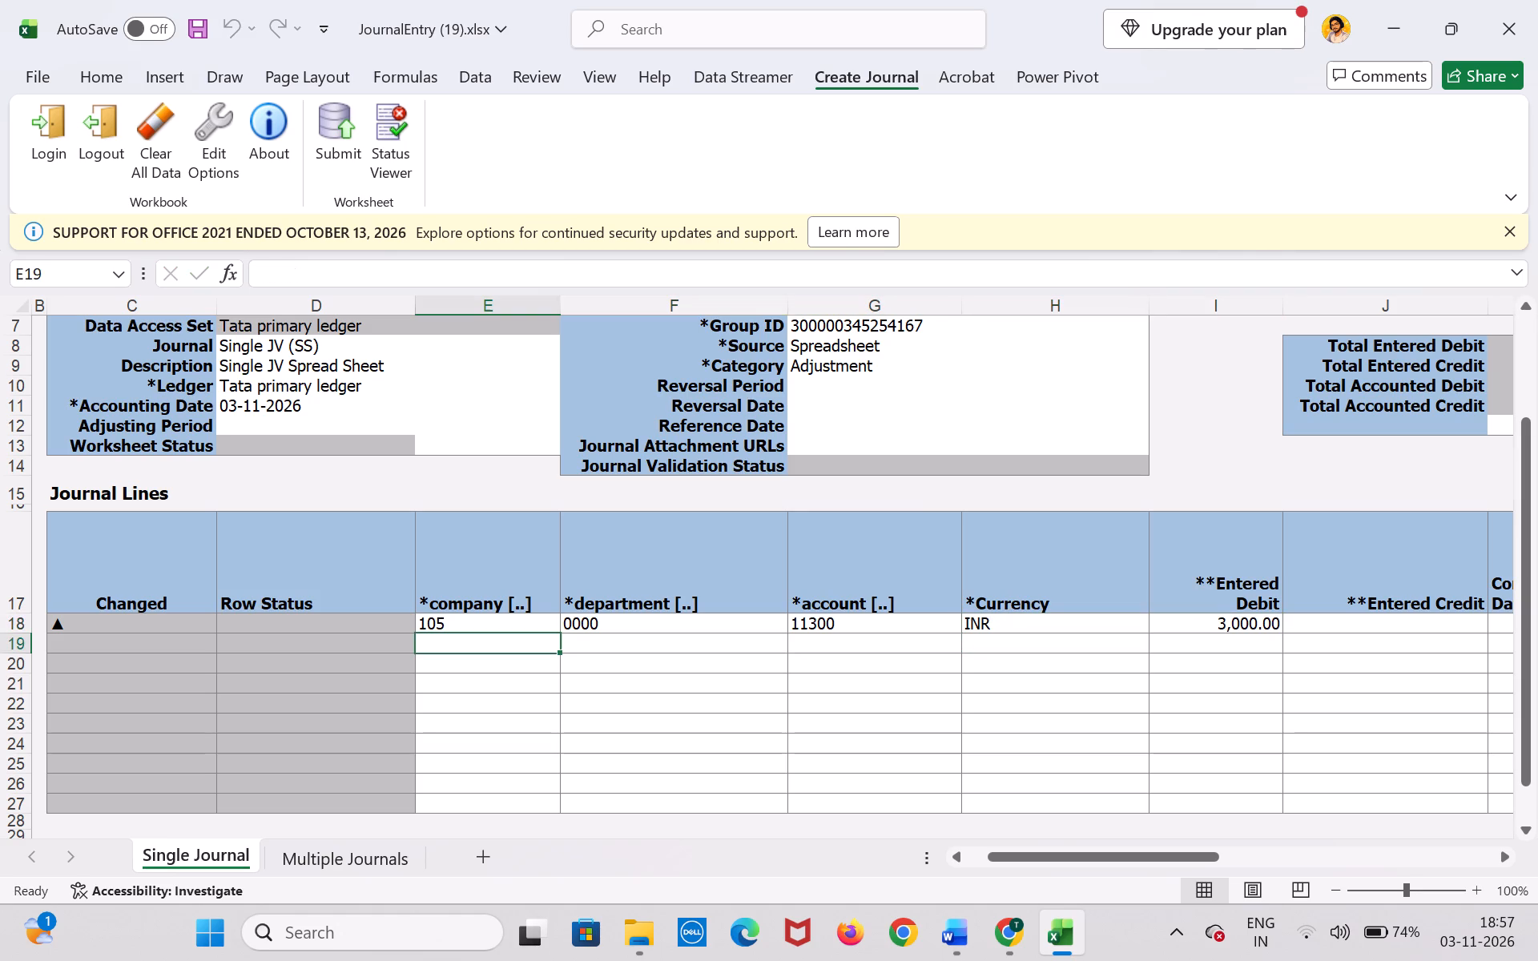
{"action": "double_click", "coordinate": [496, 645]}
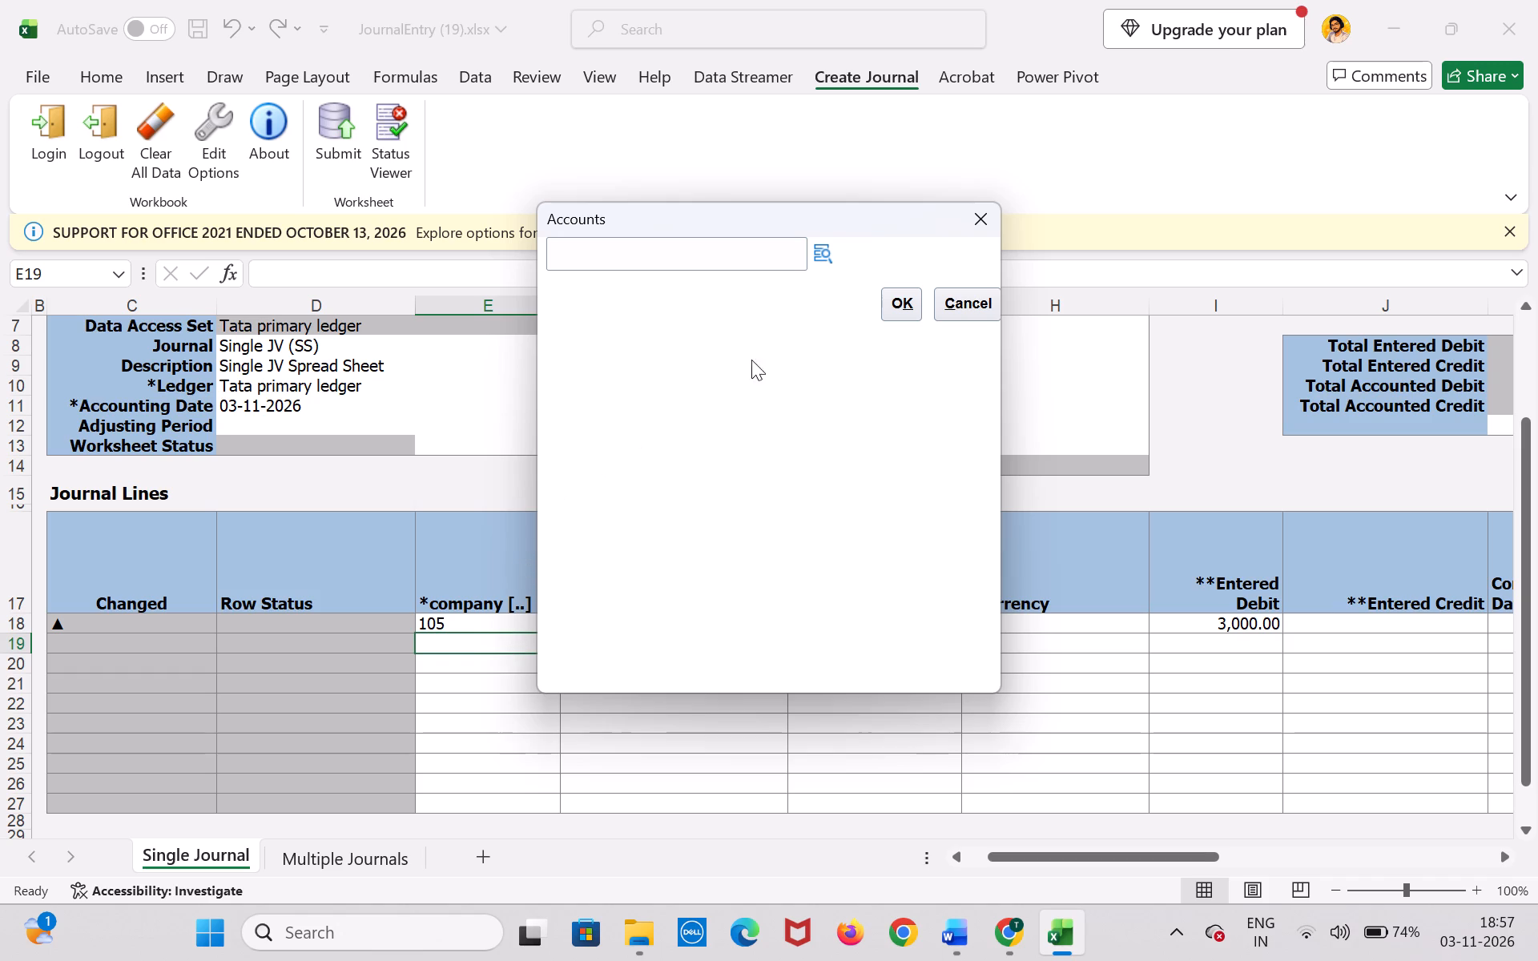
{"action": "left_click", "coordinate": [817, 255]}
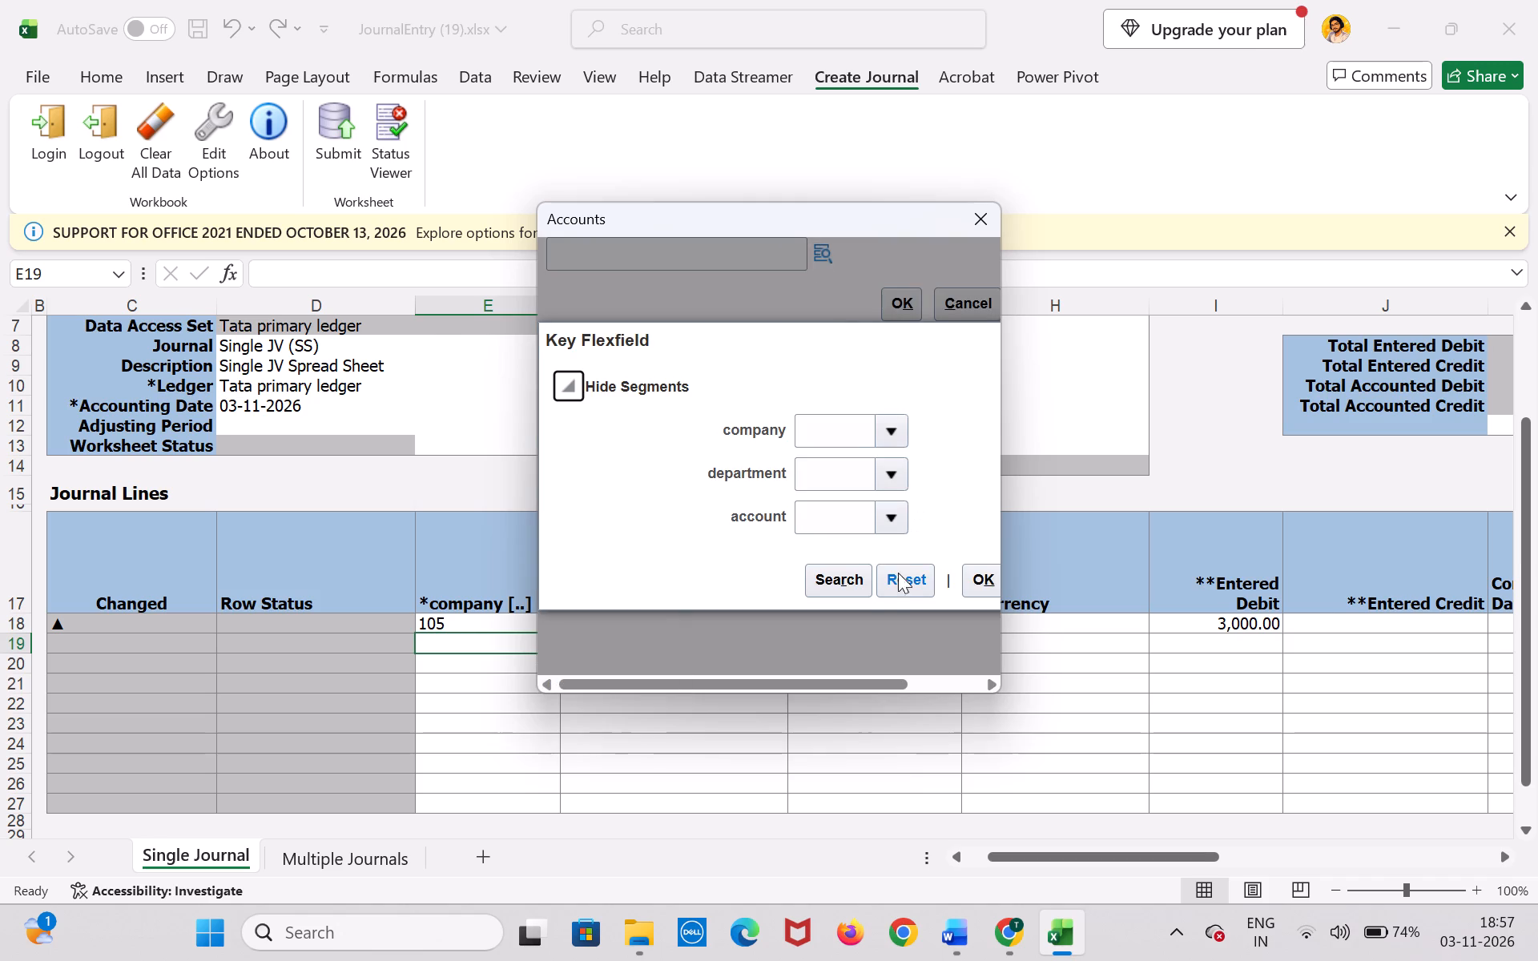
{"action": "left_click", "coordinate": [848, 581]}
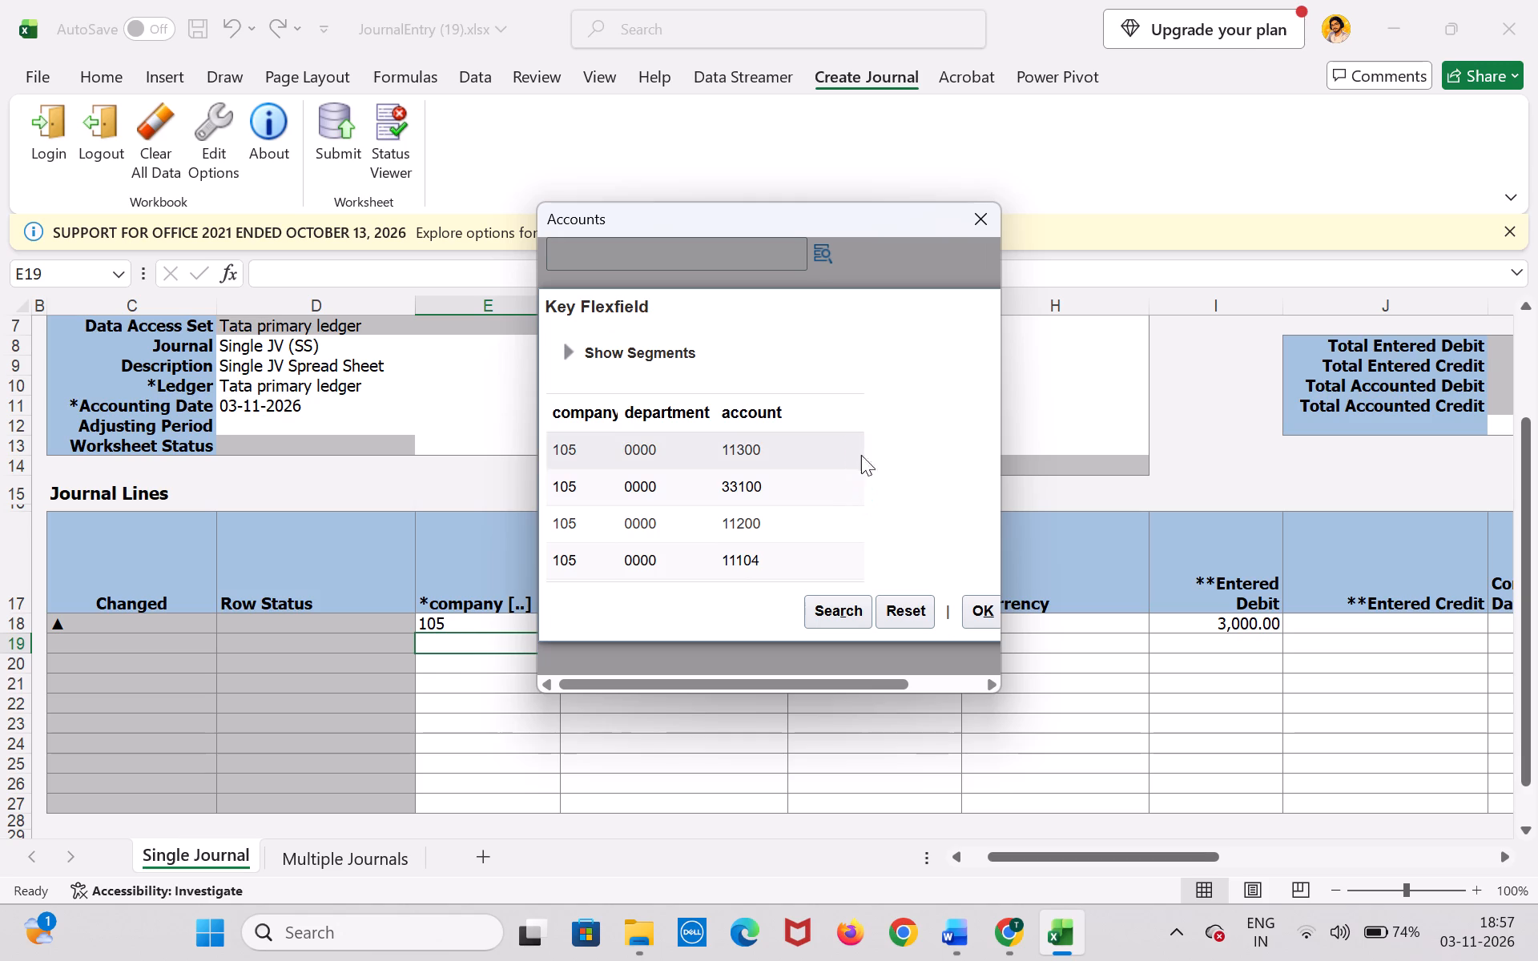
{"action": "left_click", "coordinate": [814, 563]}
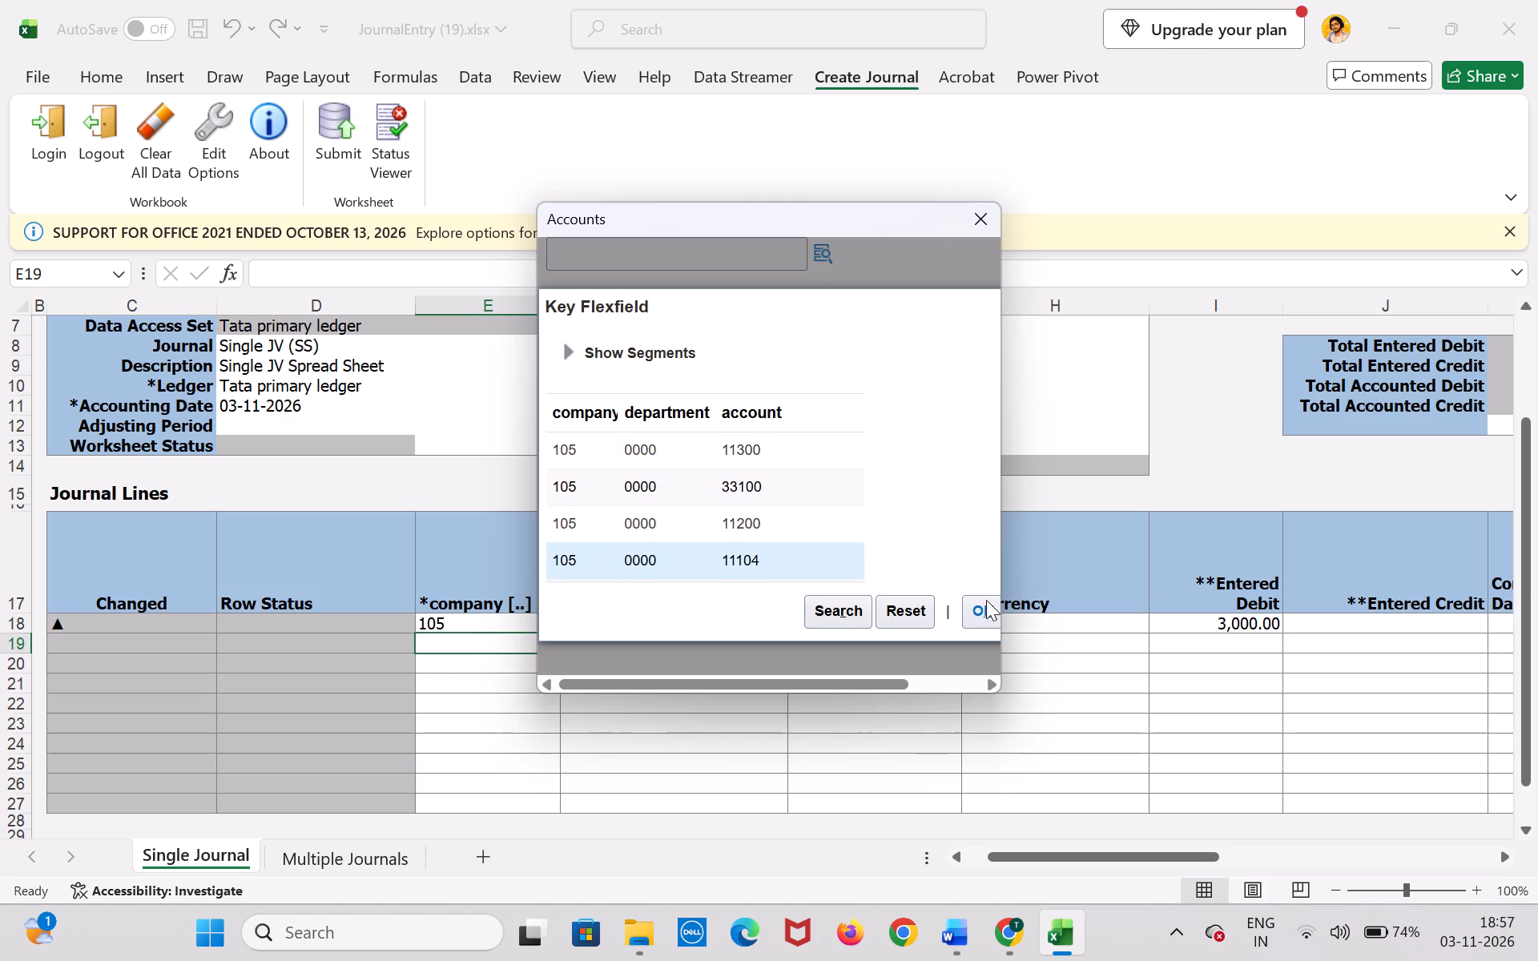
{"action": "left_click", "coordinate": [982, 601]}
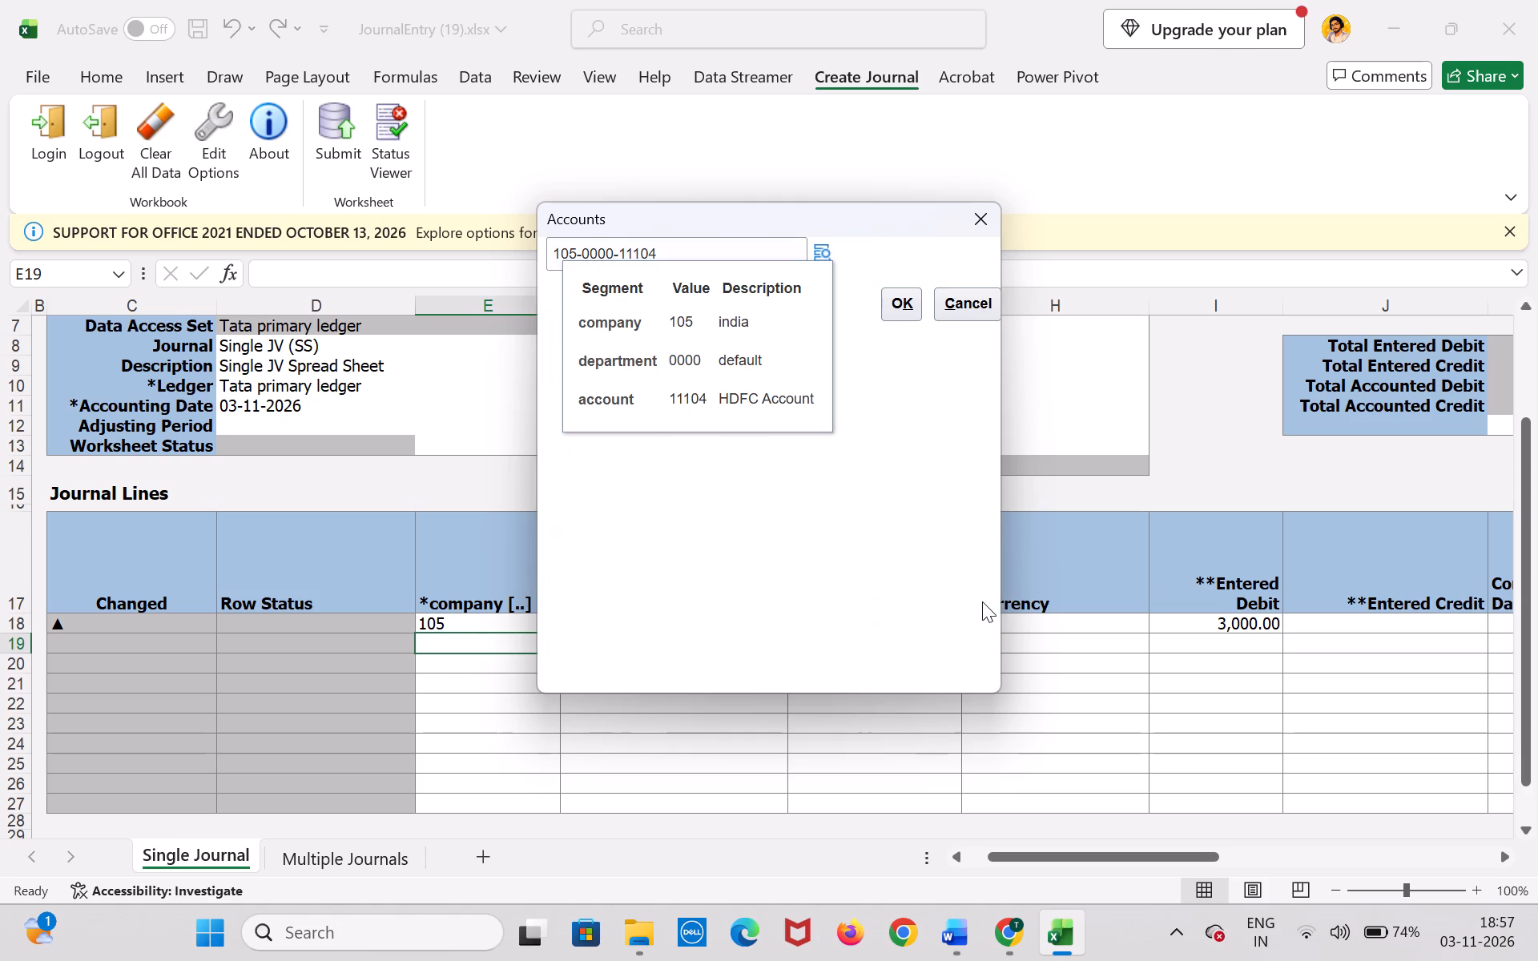
{"action": "left_click", "coordinate": [892, 308]}
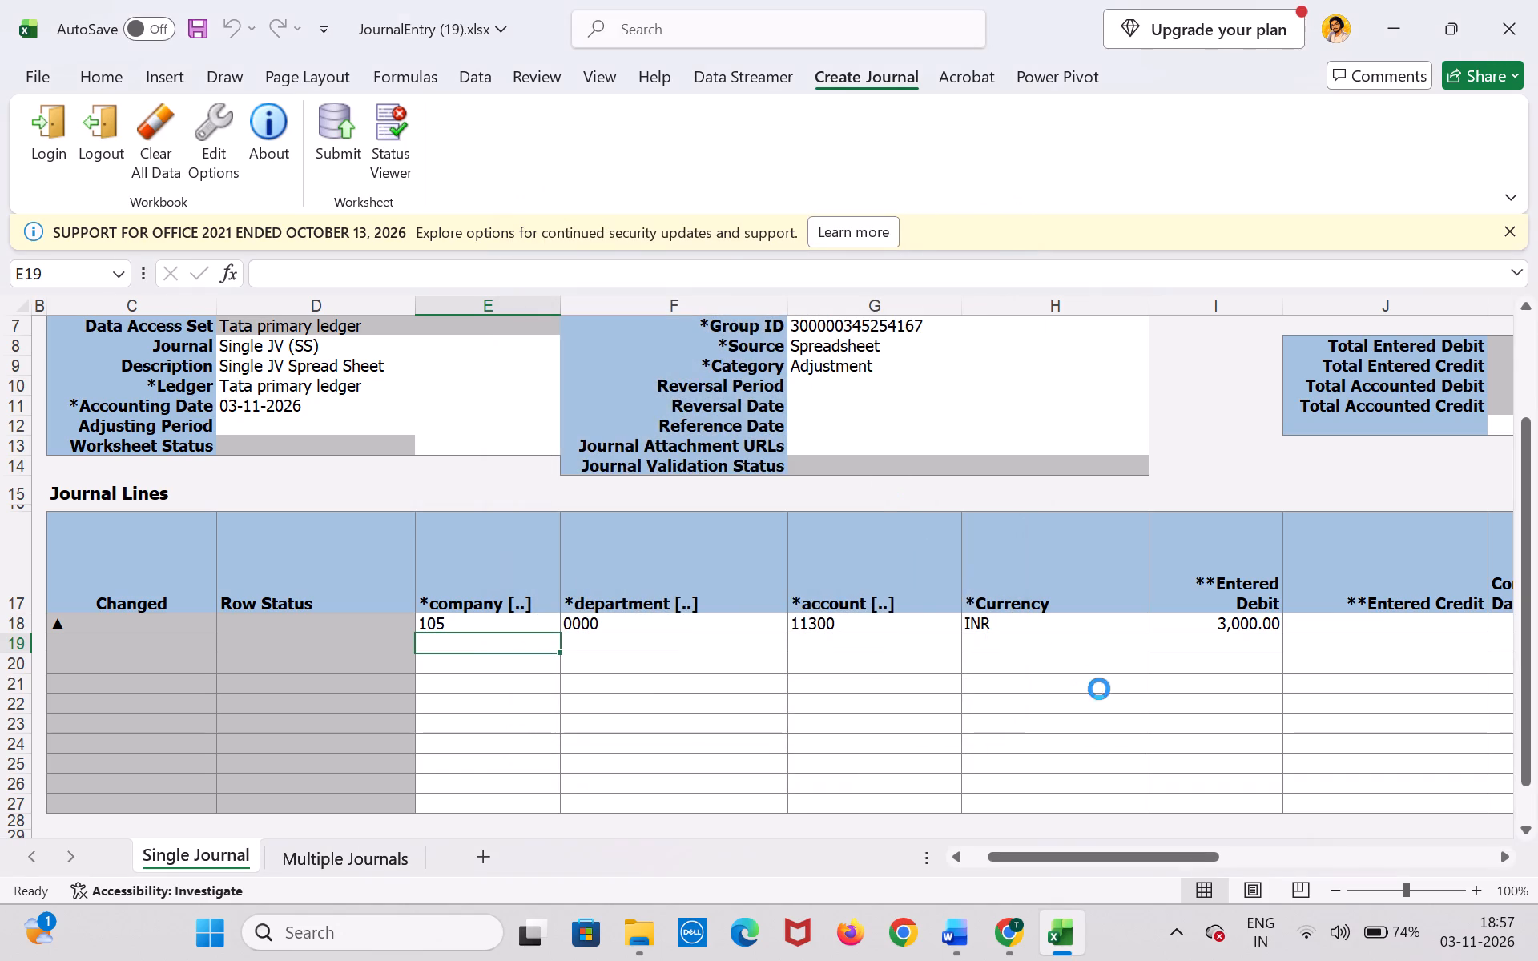
Set the second journal line's currency to INR and its entered credit to 3000.
{"action": "left_click", "coordinate": [1103, 649]}
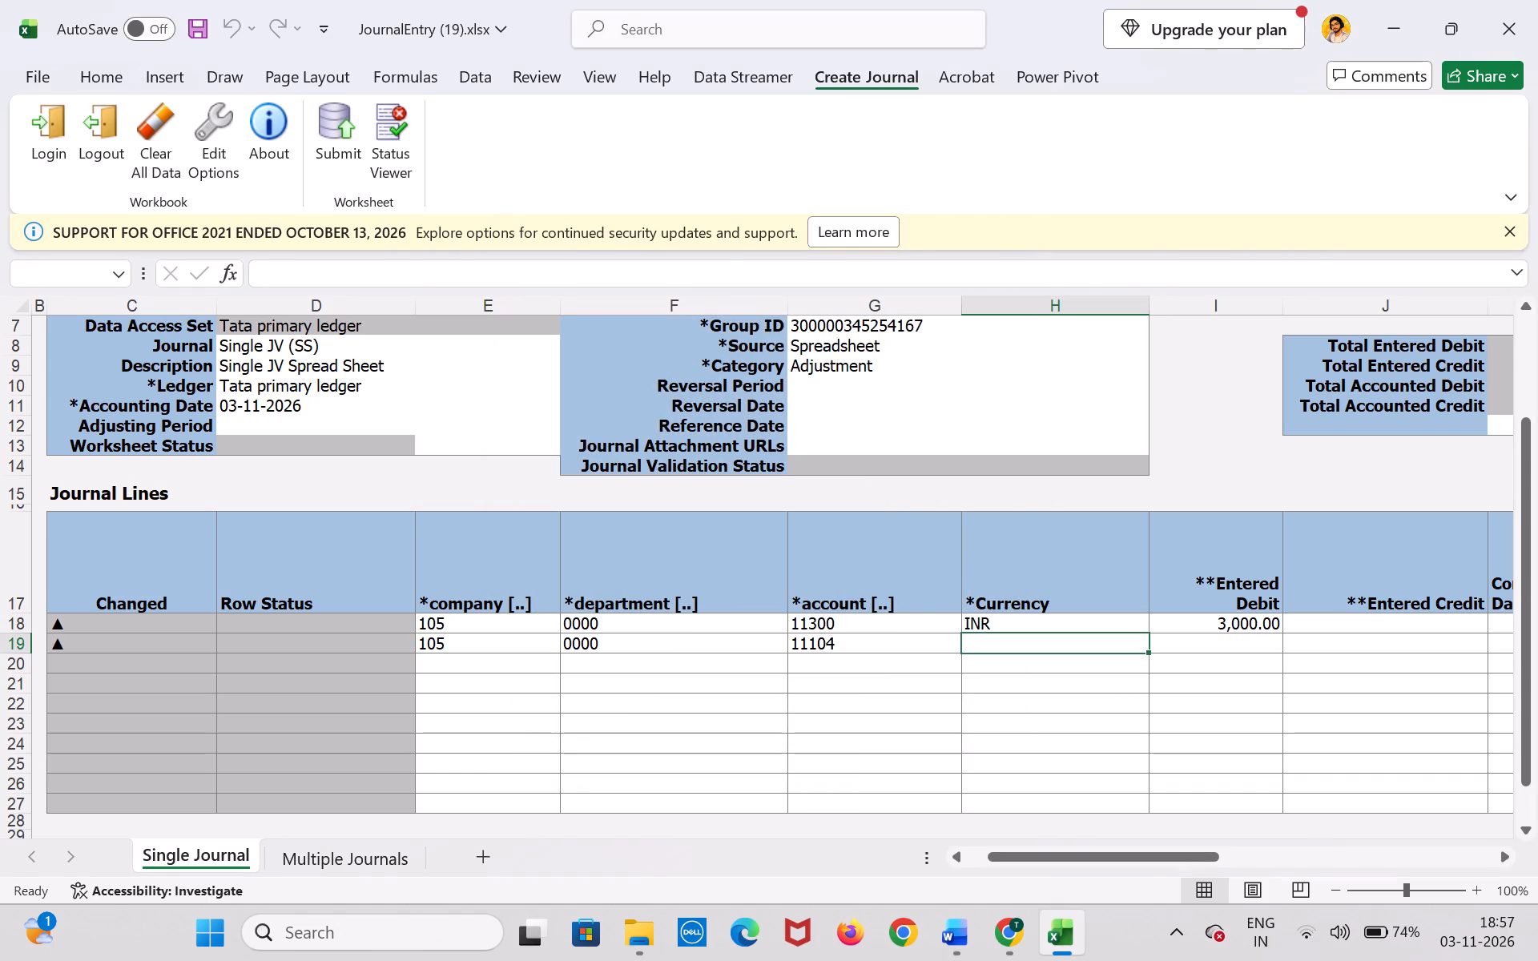
{"action": "type", "text": "INR"}
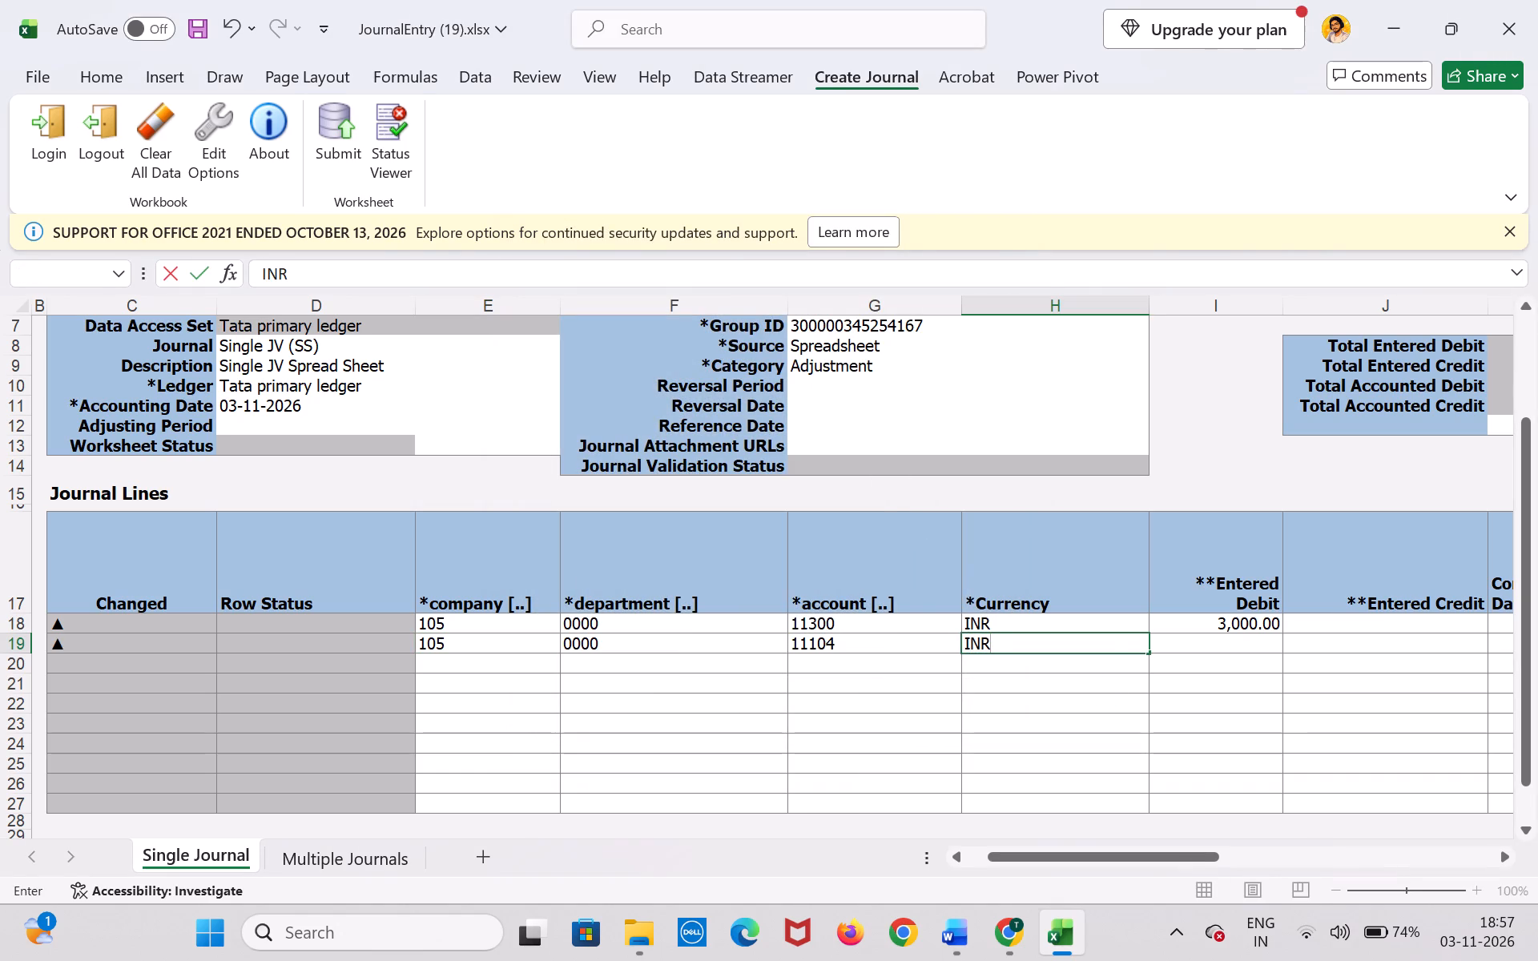
{"action": "key", "text": "Tab"}
{"action": "key", "text": "Tab"}
{"action": "type", "text": "3000"}
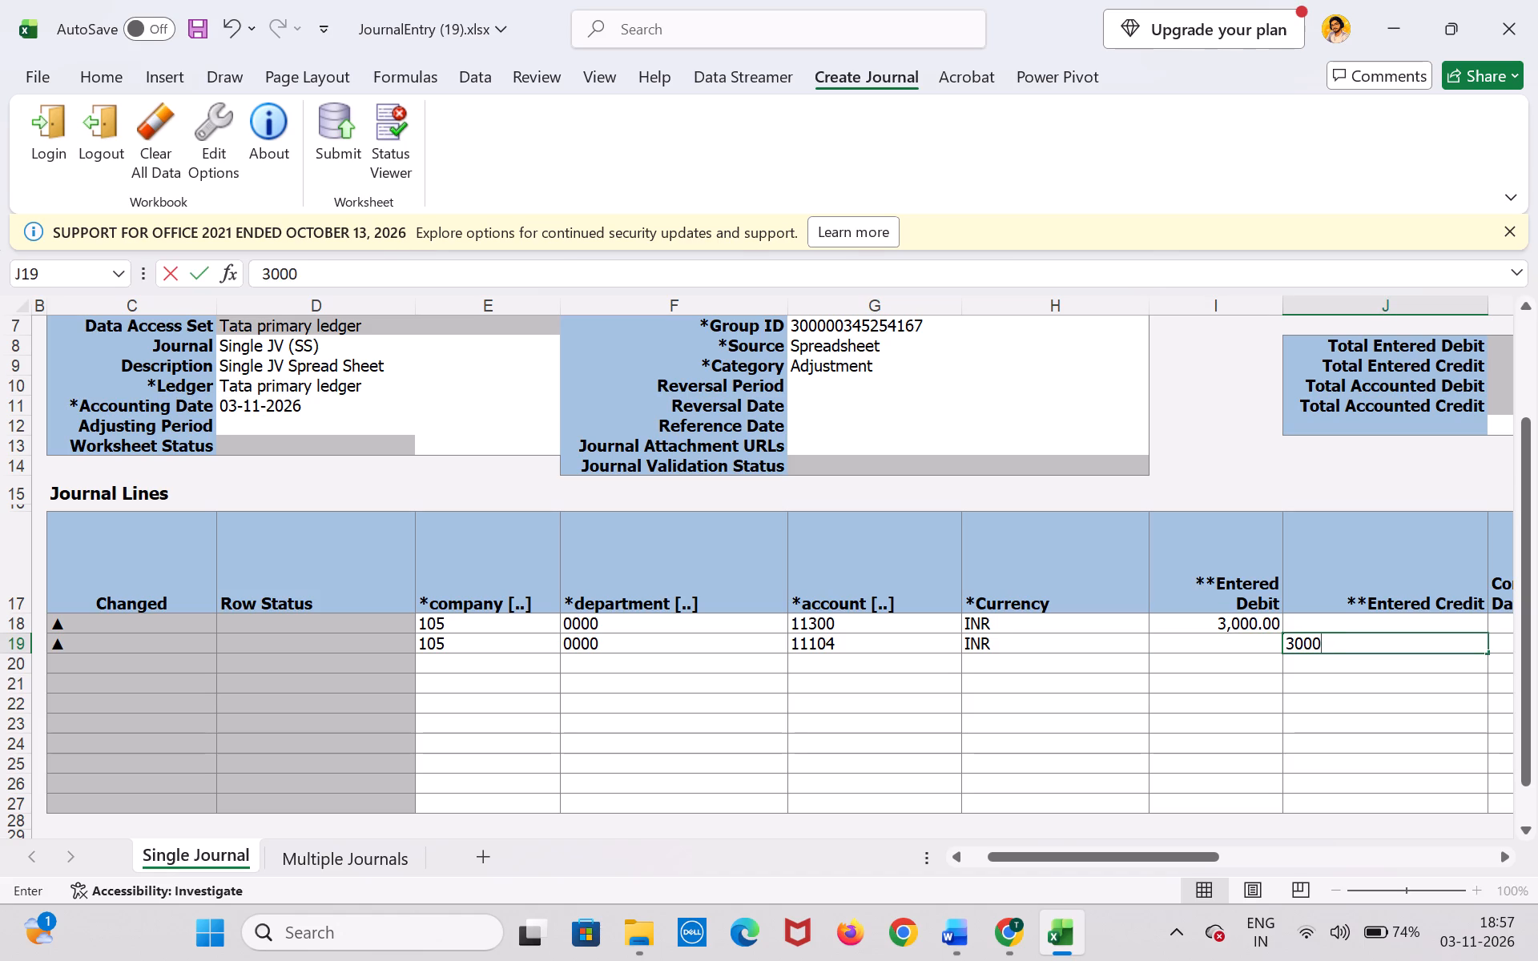
{"action": "key", "text": "Return"}
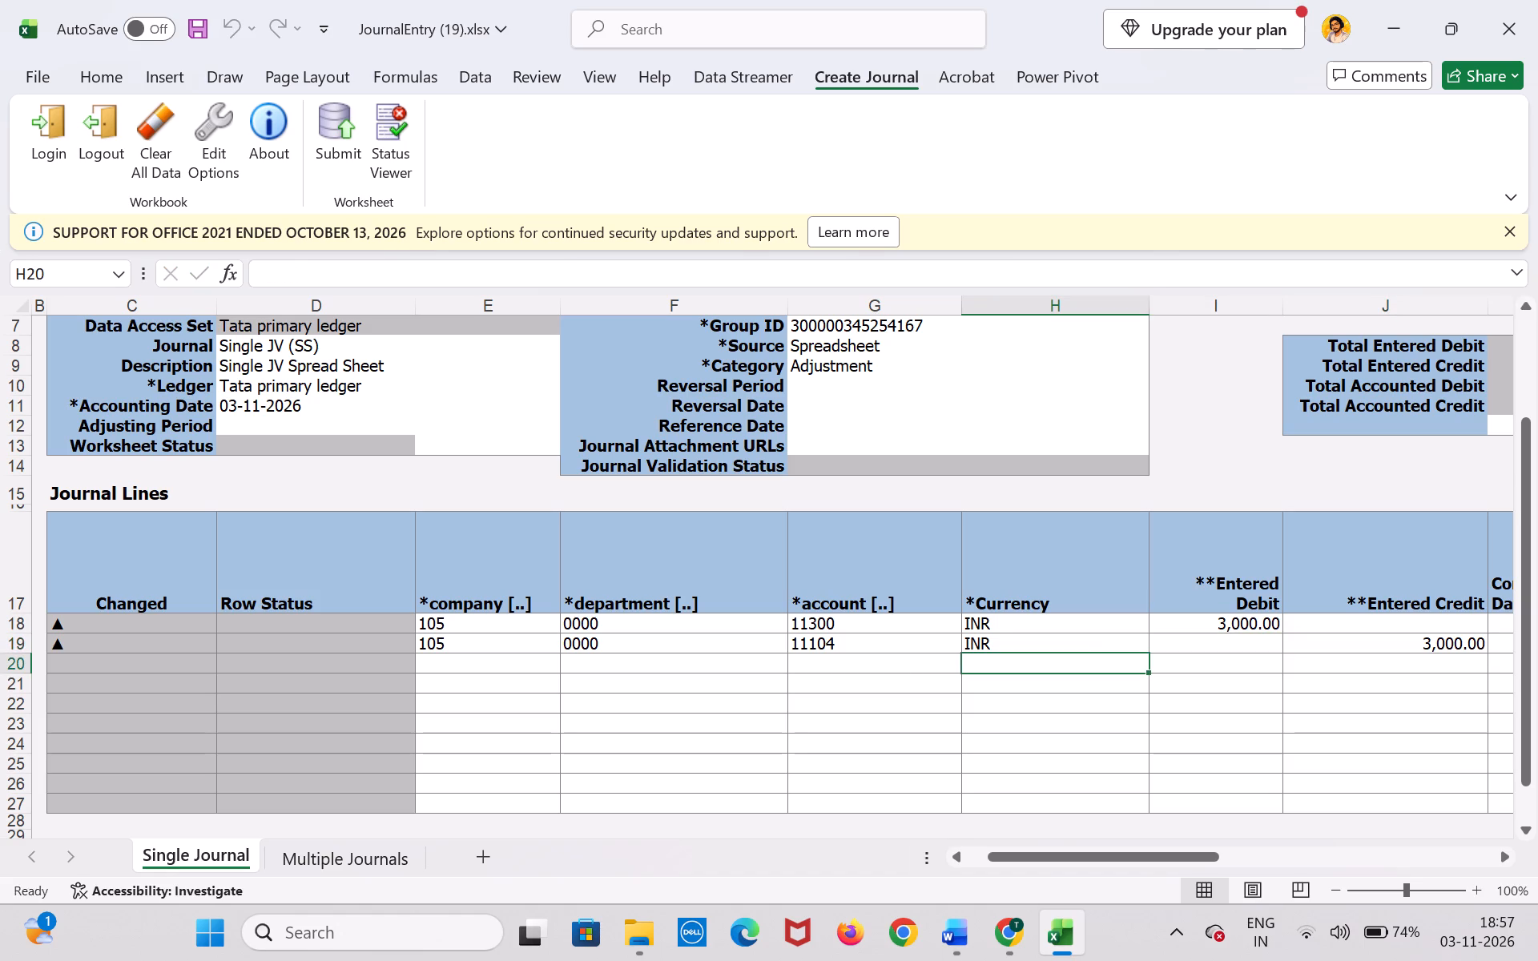
{"action": "left_click", "coordinate": [1444, 647]}
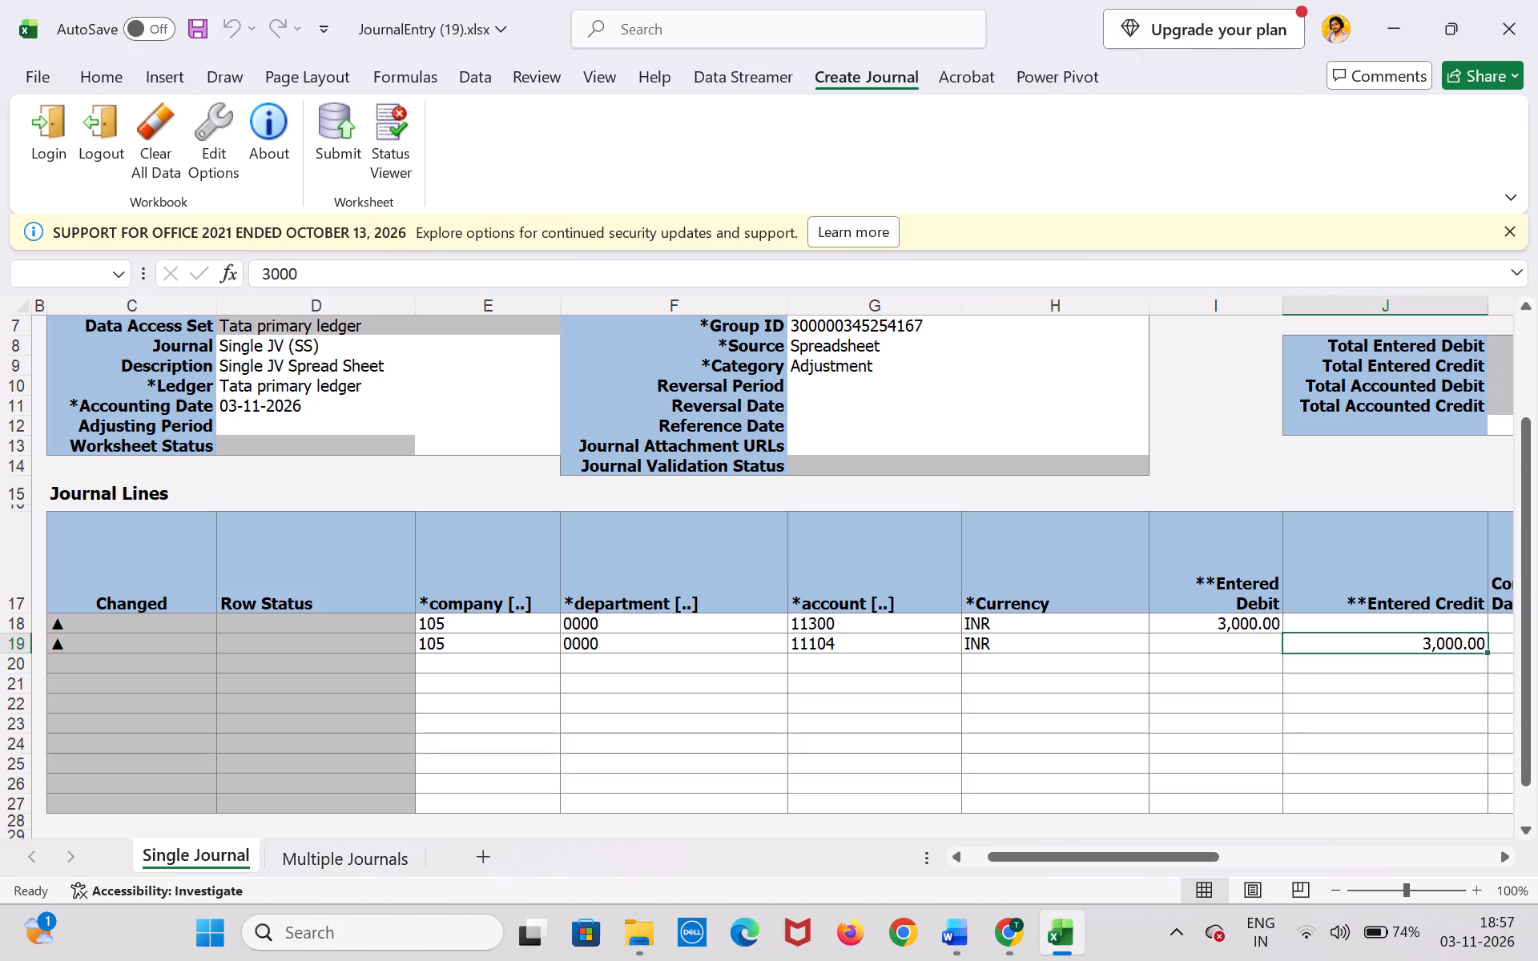
Submit the Single JV (SS) journal with the Submit Journal Import and Posting option and acknowledge the confirmation.
{"action": "left_click", "coordinate": [326, 171]}
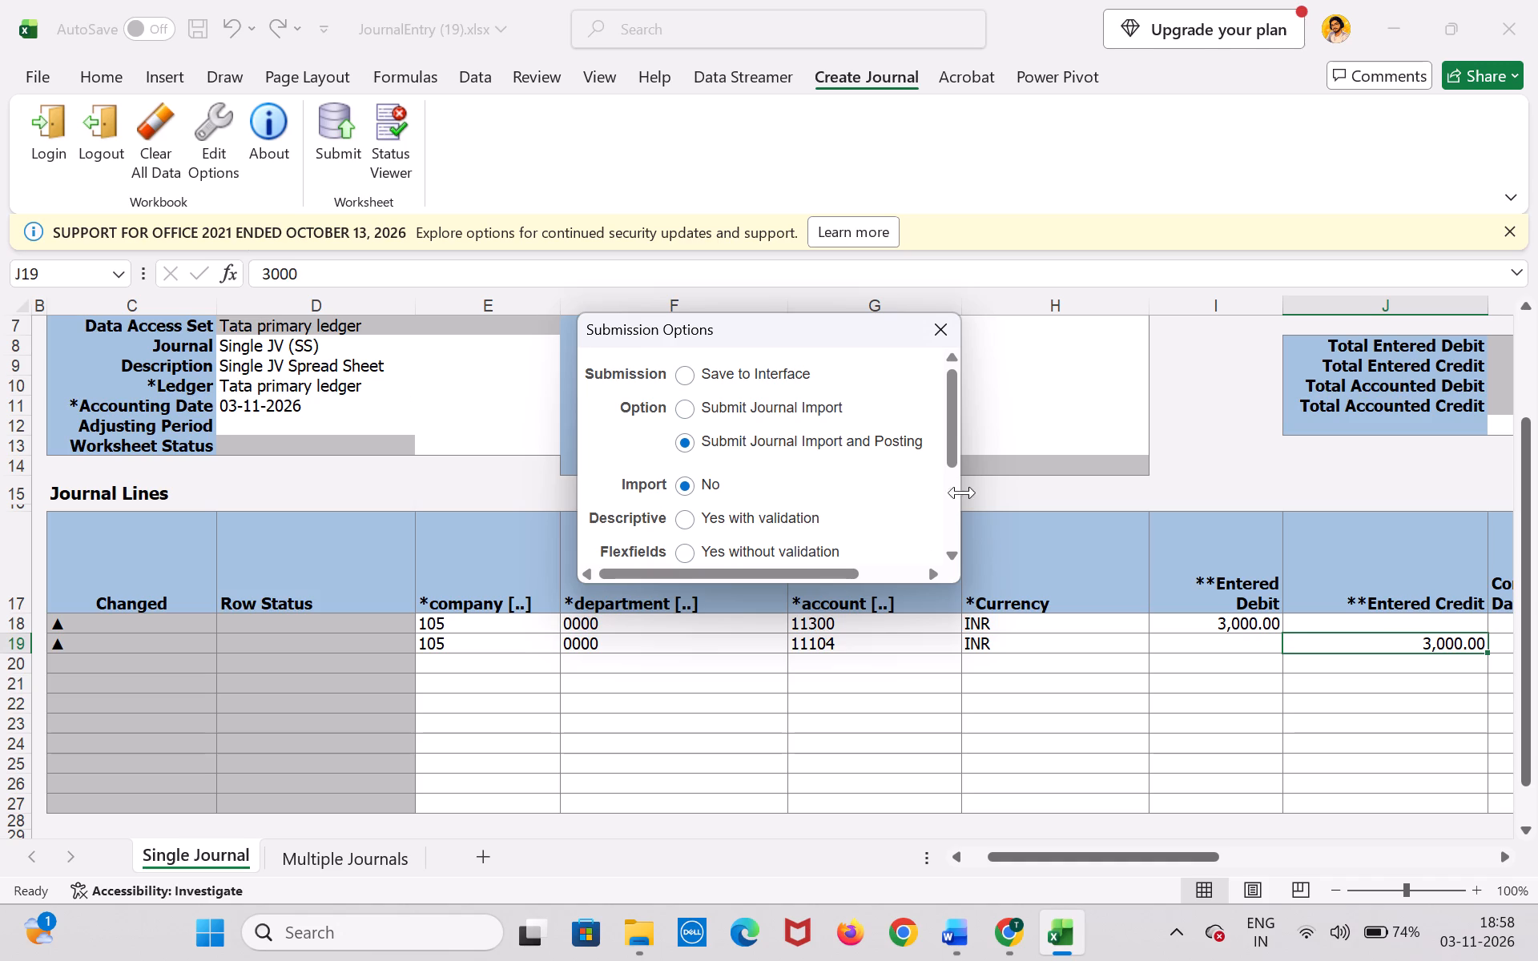
{"action": "scroll", "coordinate": [901, 501], "scroll_direction": "down", "scroll_amount": 9}
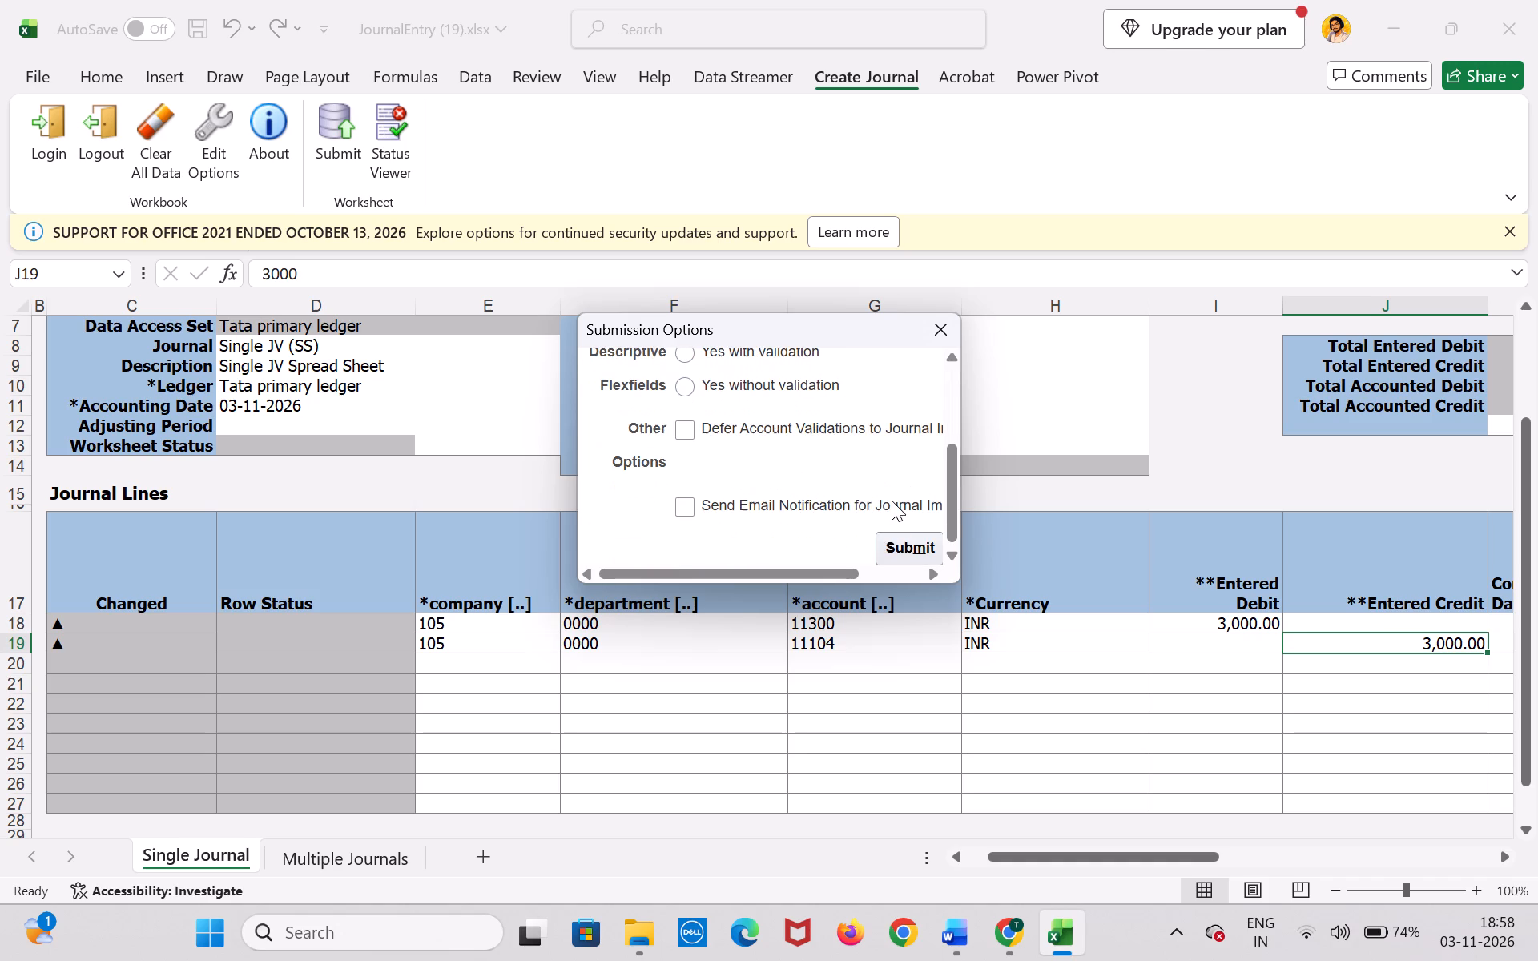
{"action": "left_click", "coordinate": [913, 550]}
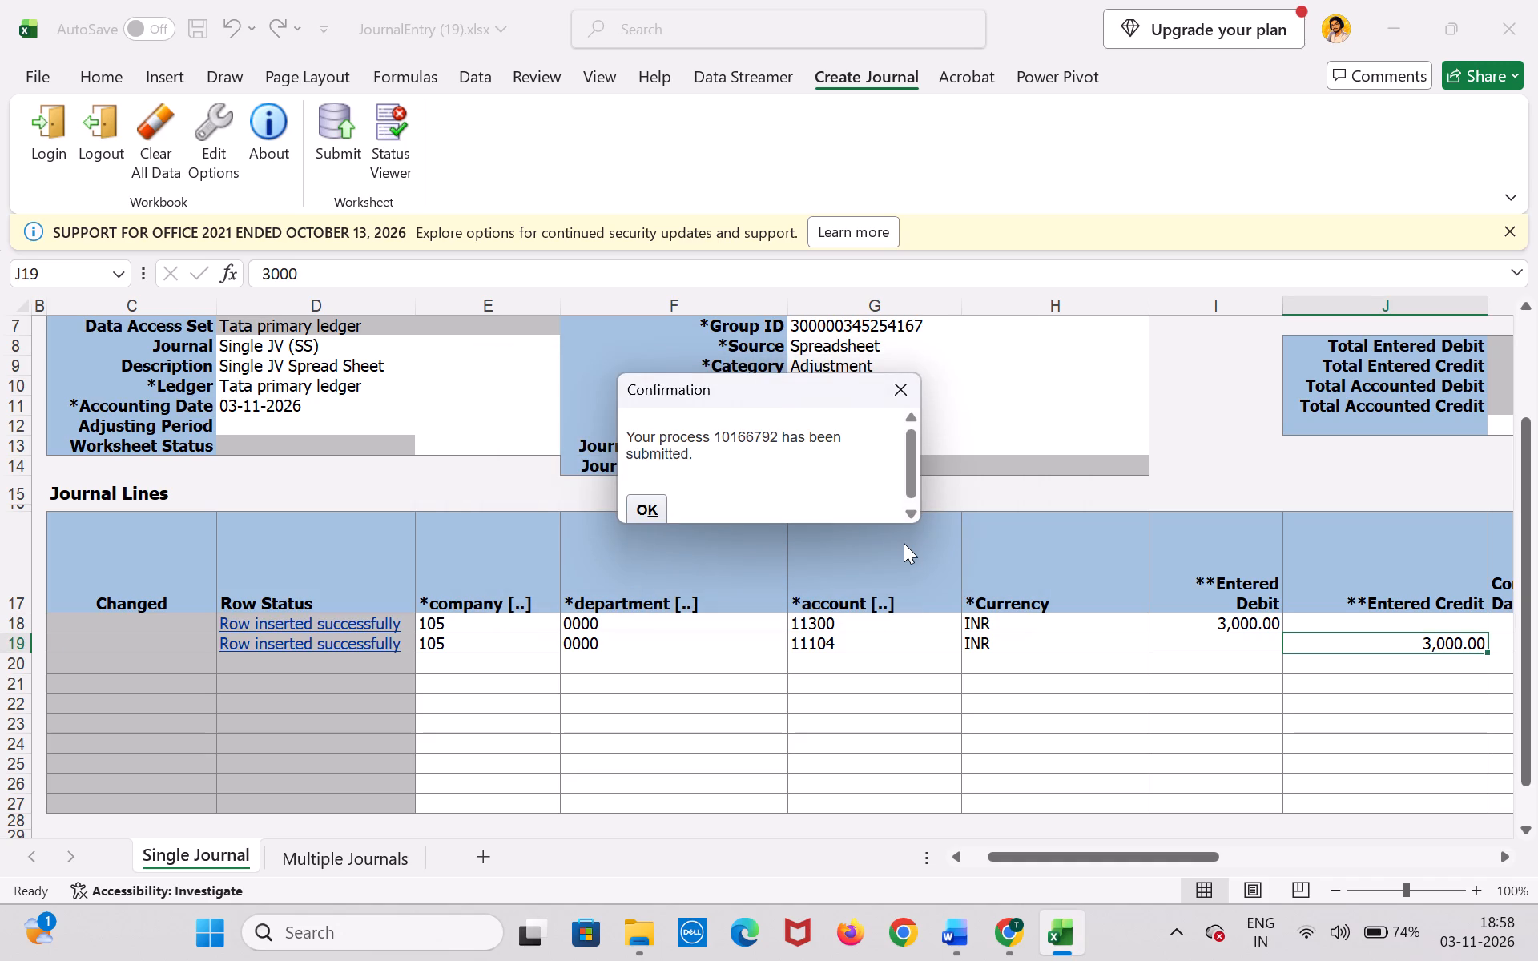
{"action": "scroll", "coordinate": [787, 480], "scroll_direction": "down", "scroll_amount": 4}
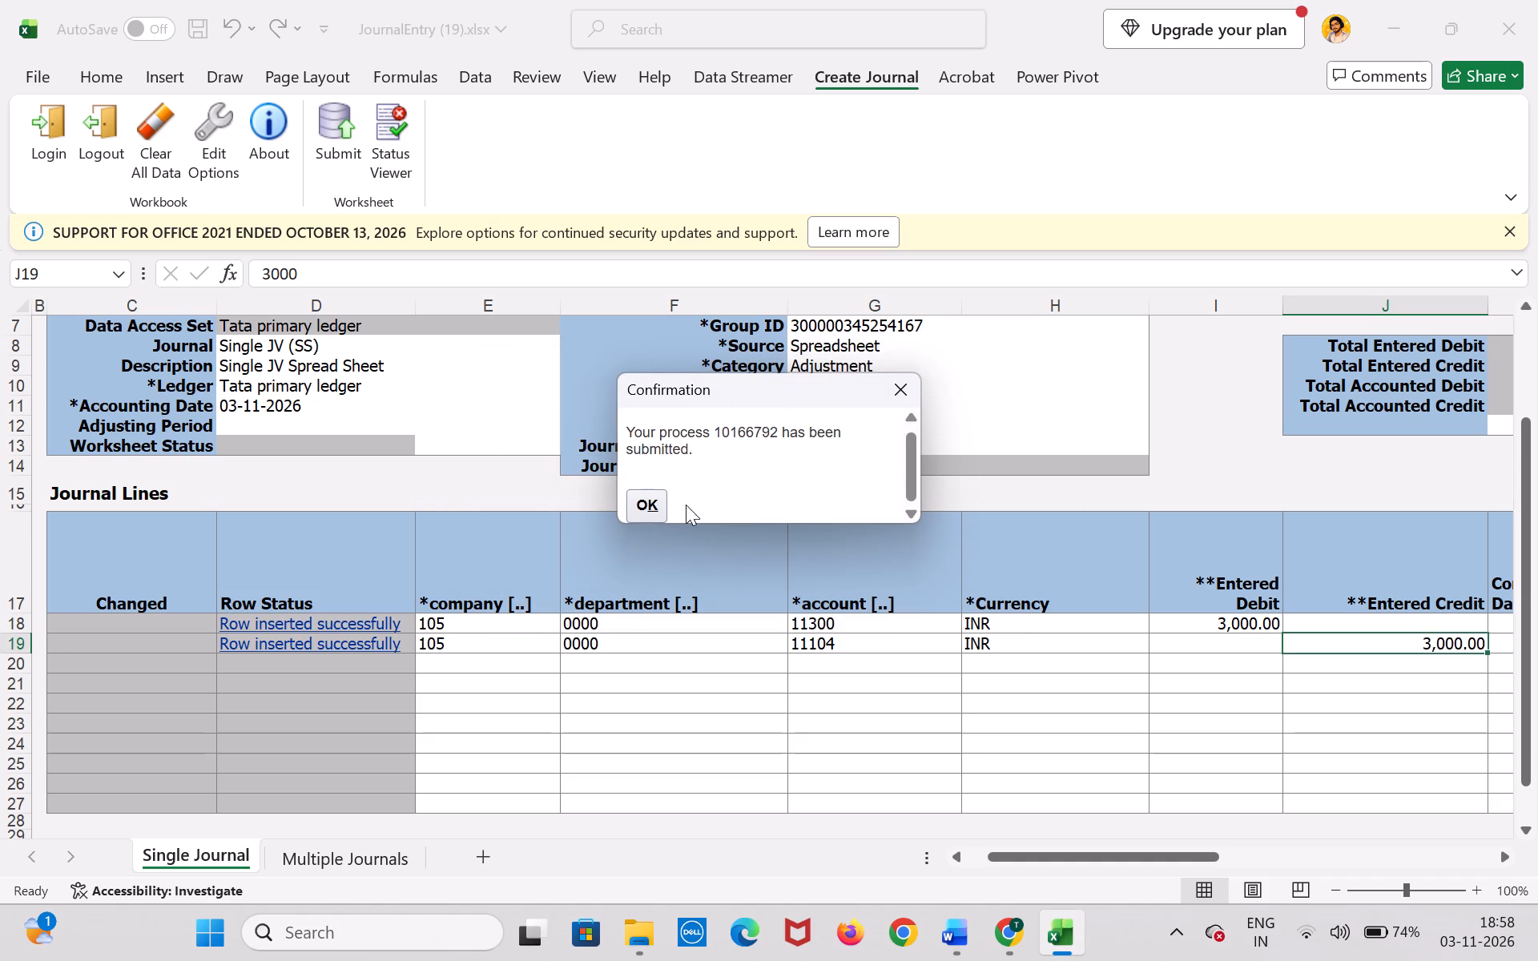
{"action": "left_click", "coordinate": [643, 501]}
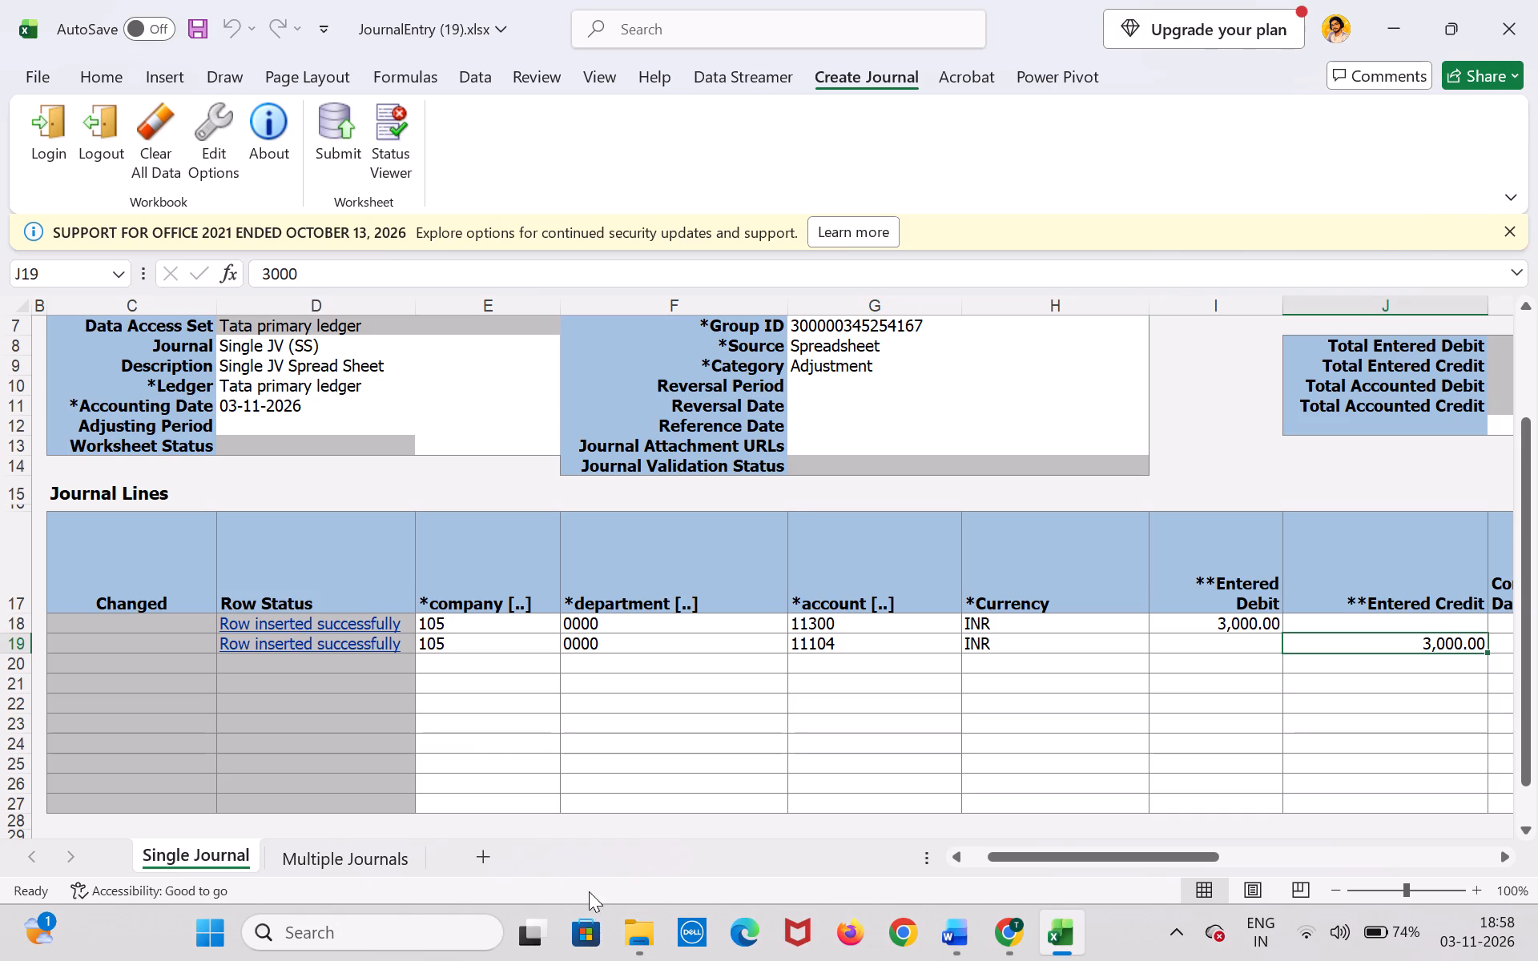
On the Multiple Journals sheet, set the ledger of the first two journal rows (12 and 13) to Tata primary ledger.
{"action": "left_click", "coordinate": [372, 859]}
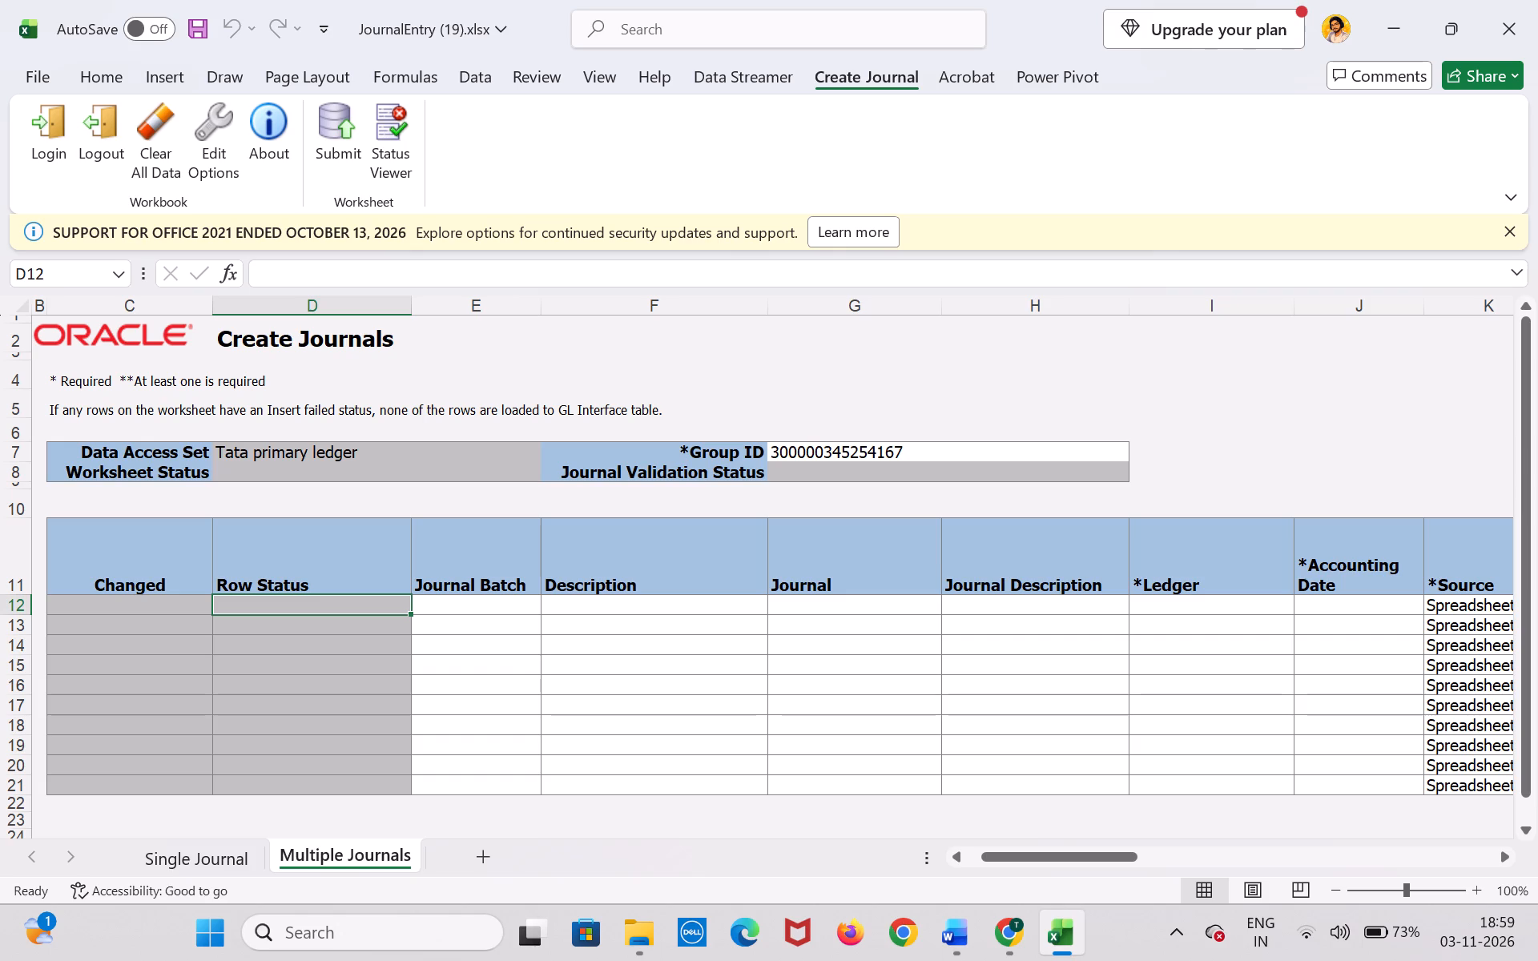
{"action": "left_click", "coordinate": [827, 609]}
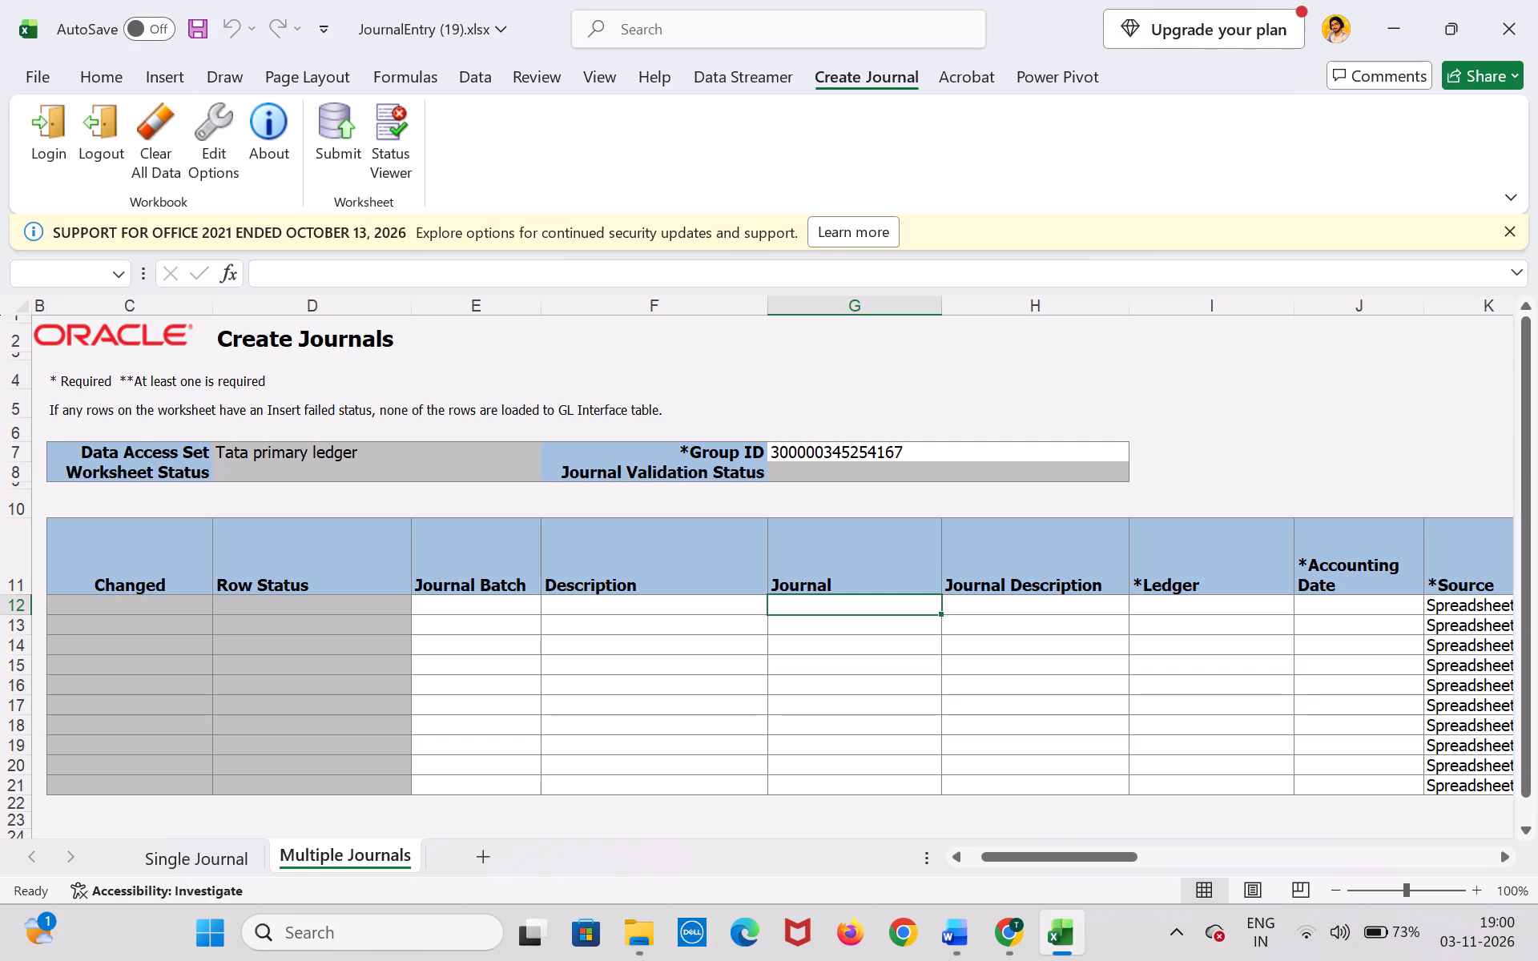
{"action": "left_click", "coordinate": [1149, 608]}
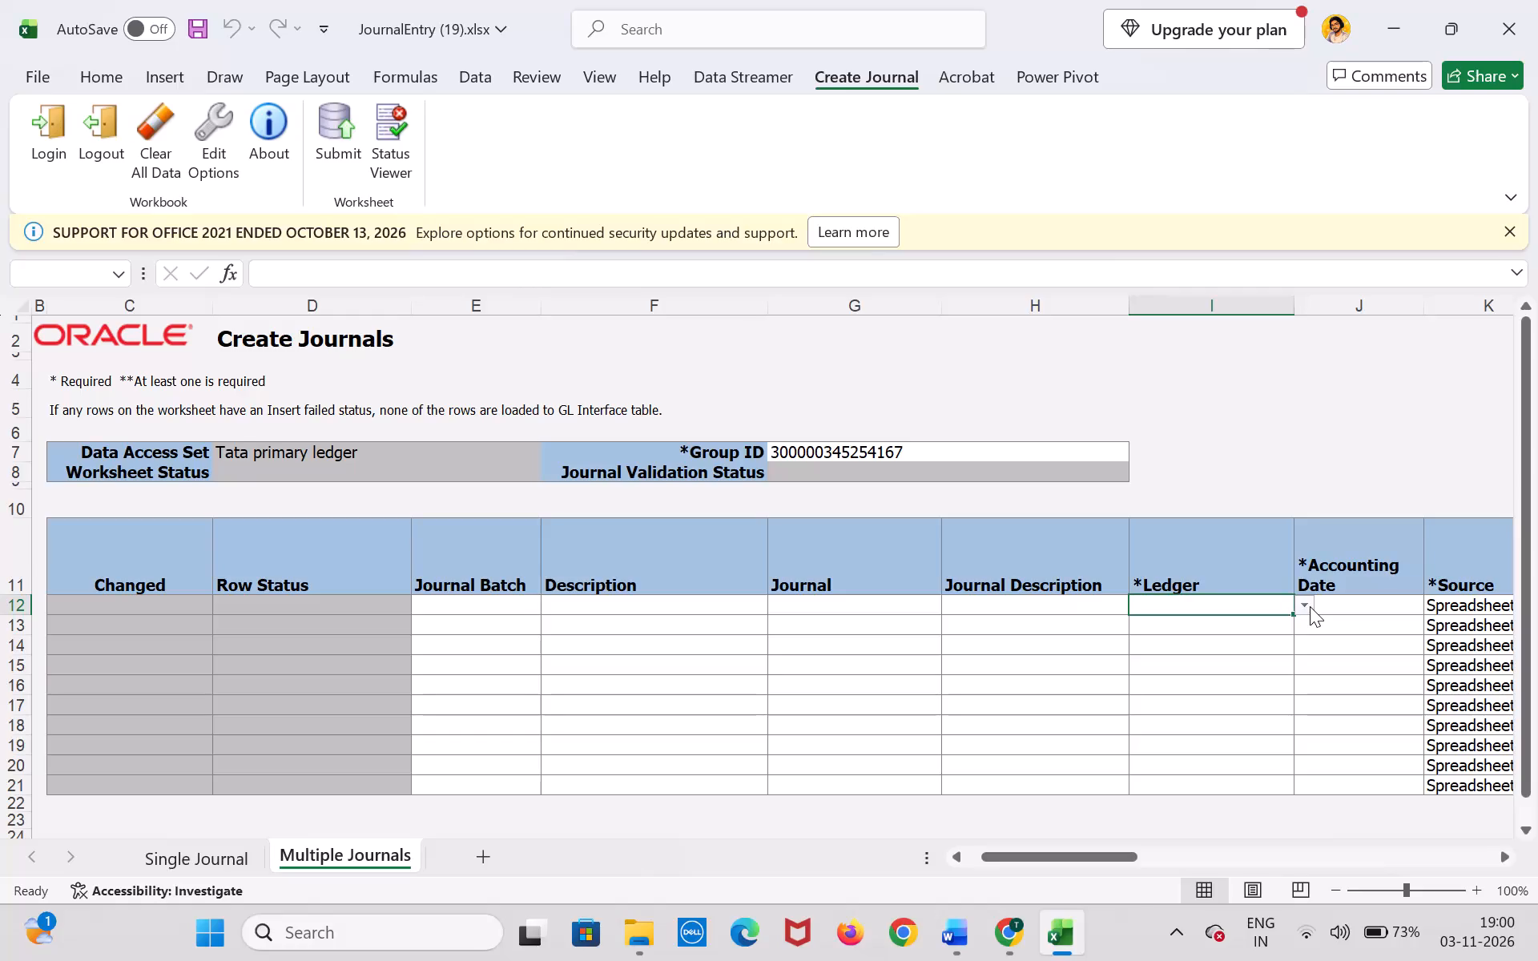
{"action": "left_click", "coordinate": [1310, 606]}
{"action": "left_click", "coordinate": [1307, 634]}
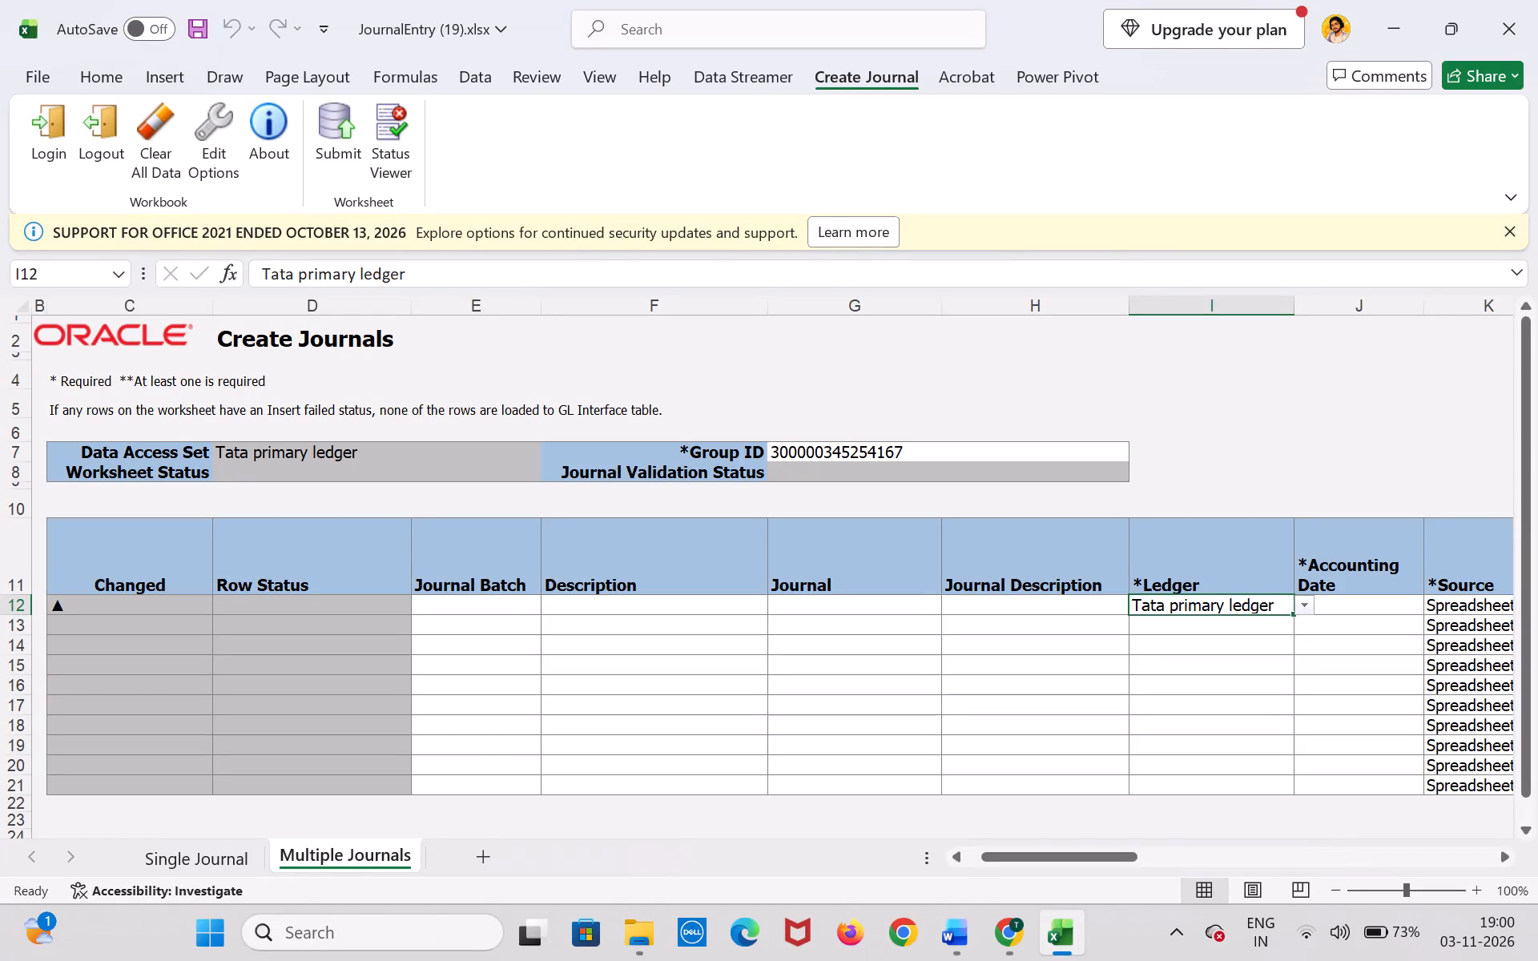
{"action": "left_click", "coordinate": [1285, 626]}
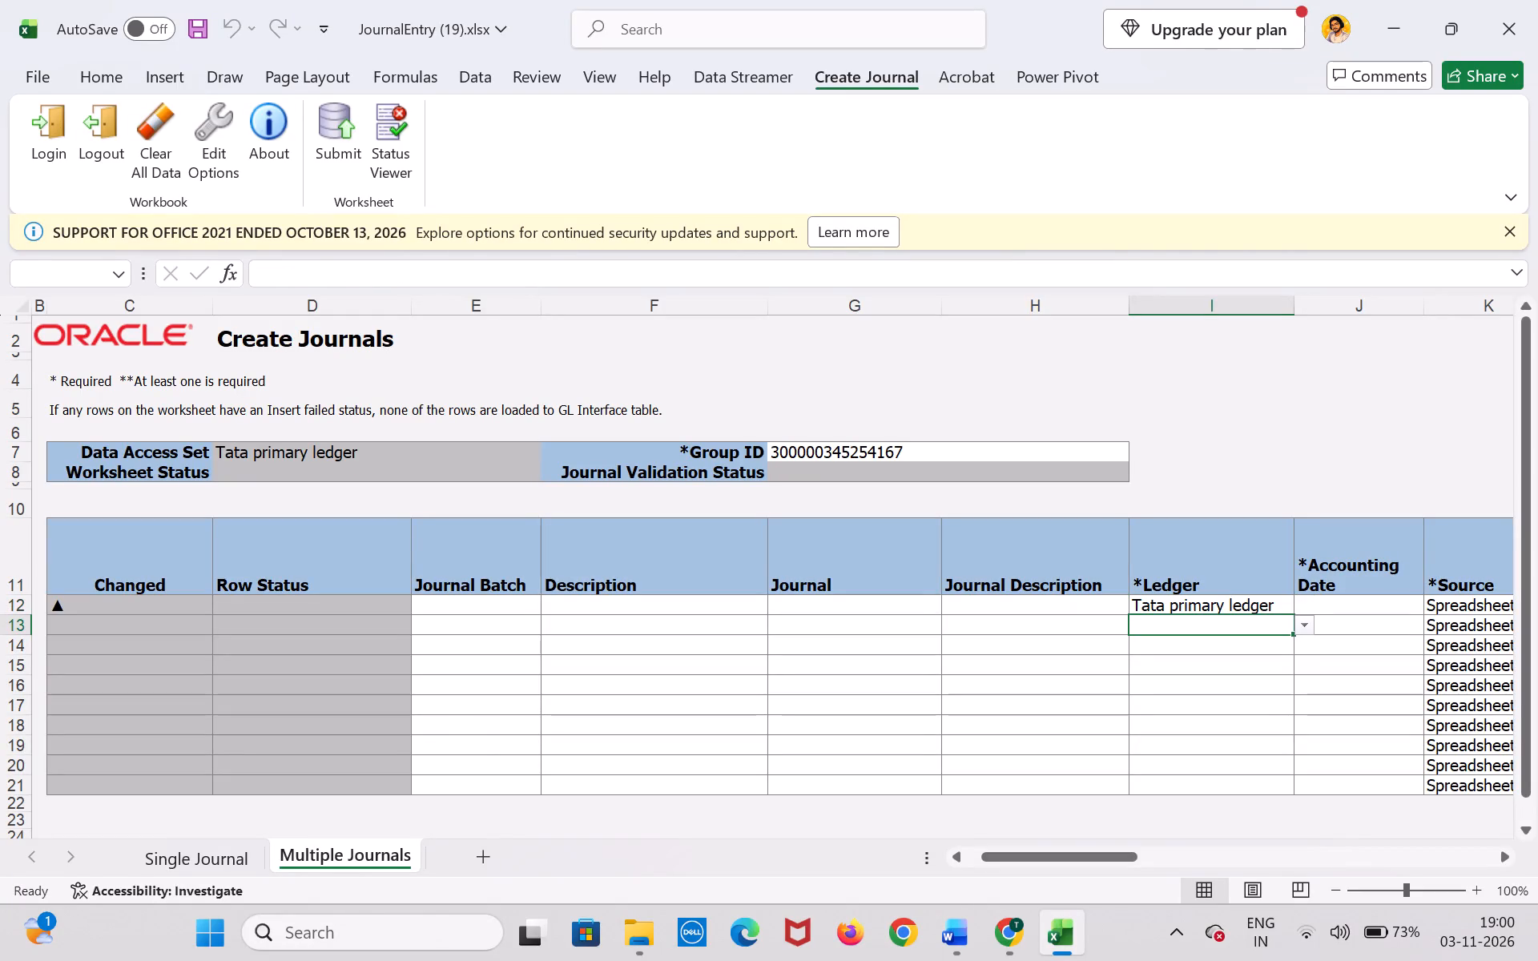
{"action": "left_click", "coordinate": [1301, 634]}
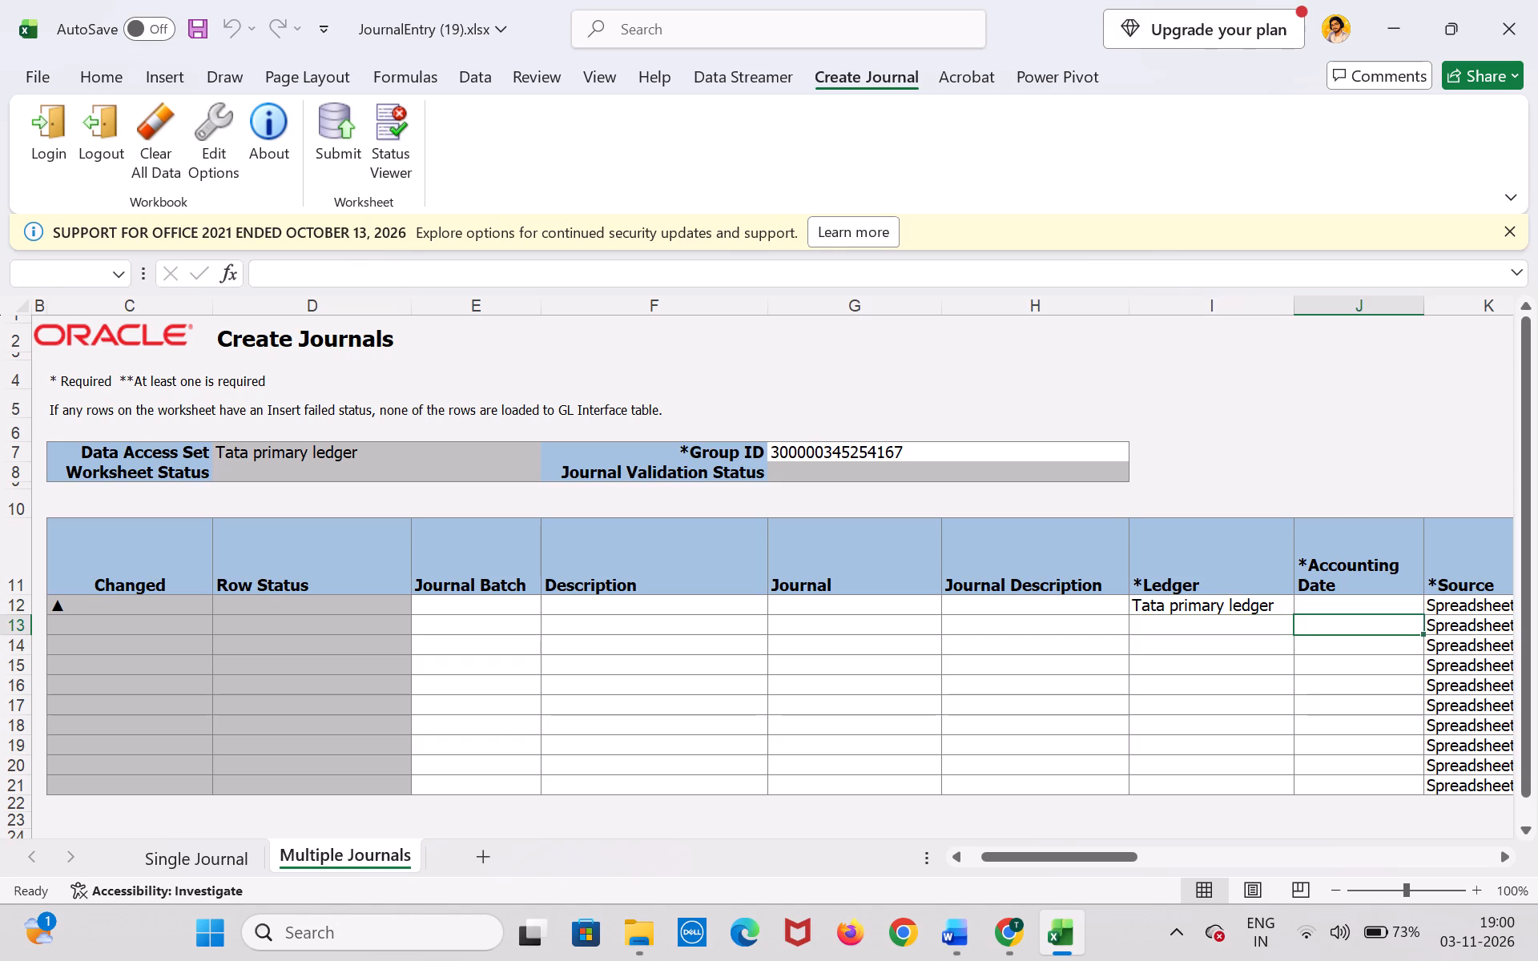
{"action": "left_click", "coordinate": [1276, 625]}
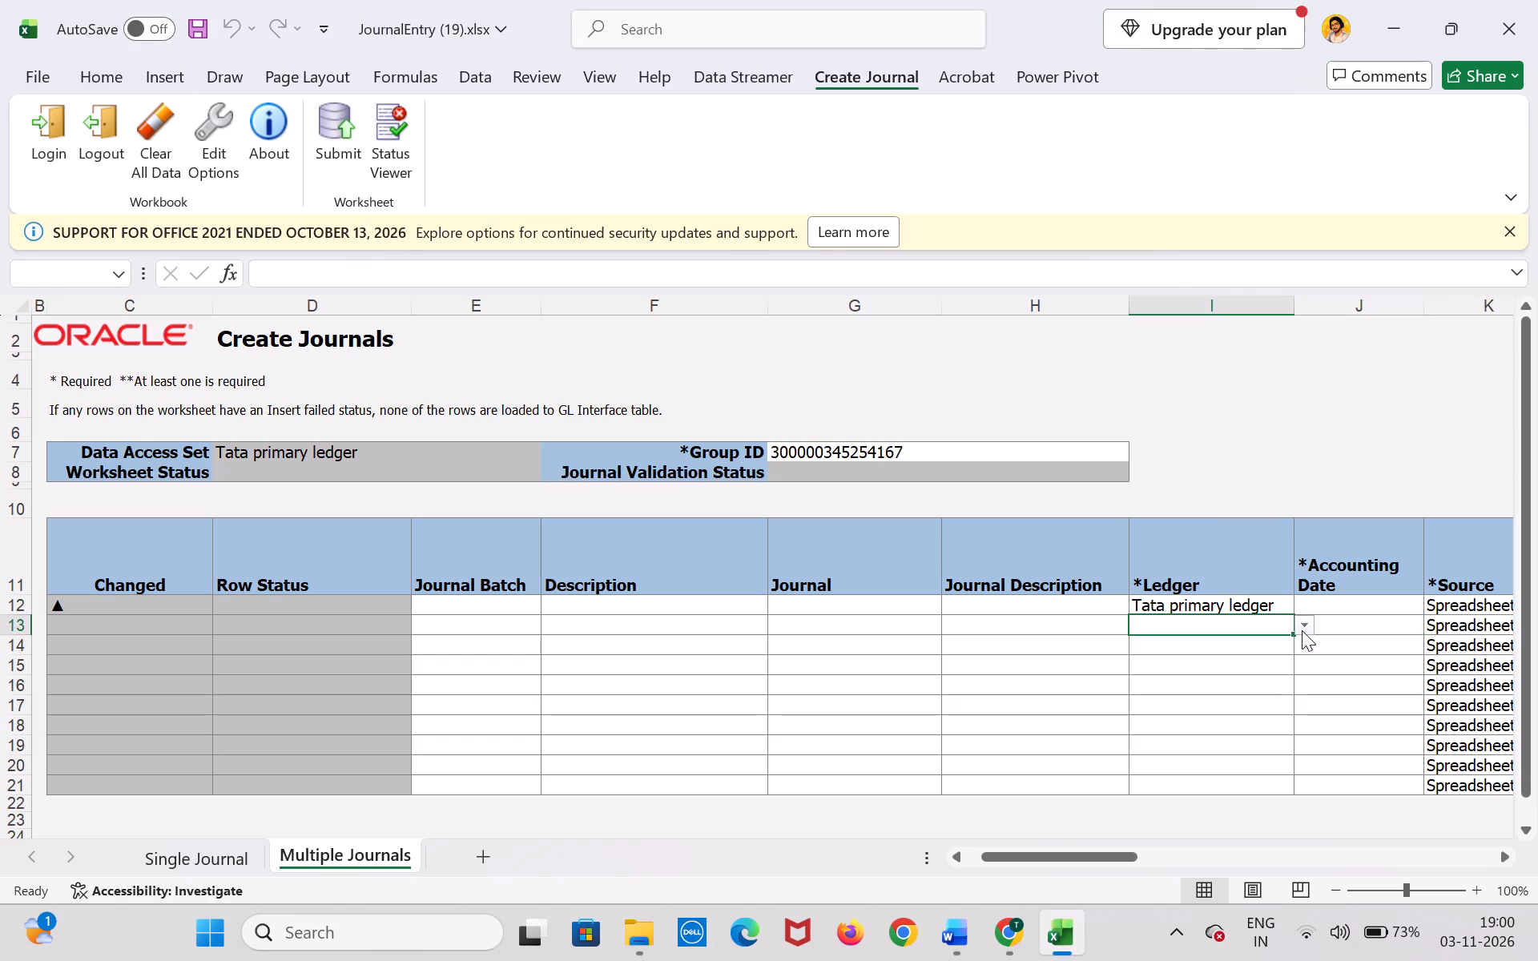
{"action": "left_click", "coordinate": [1302, 630]}
{"action": "left_click", "coordinate": [1296, 649]}
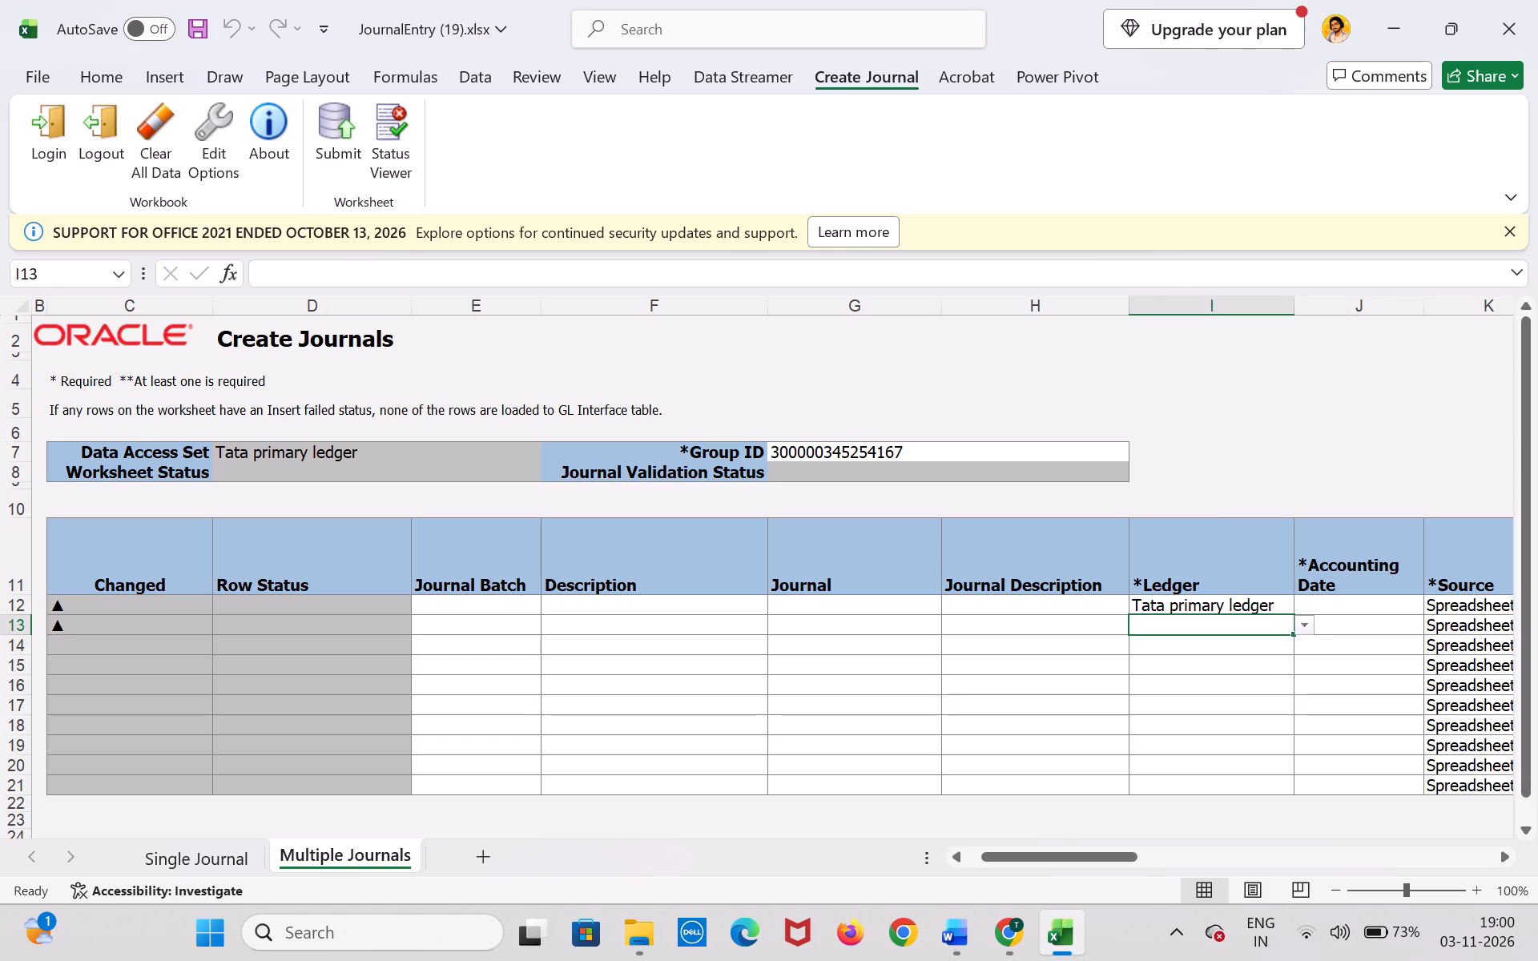
{"action": "left_click", "coordinate": [1305, 621]}
{"action": "left_click", "coordinate": [1282, 654]}
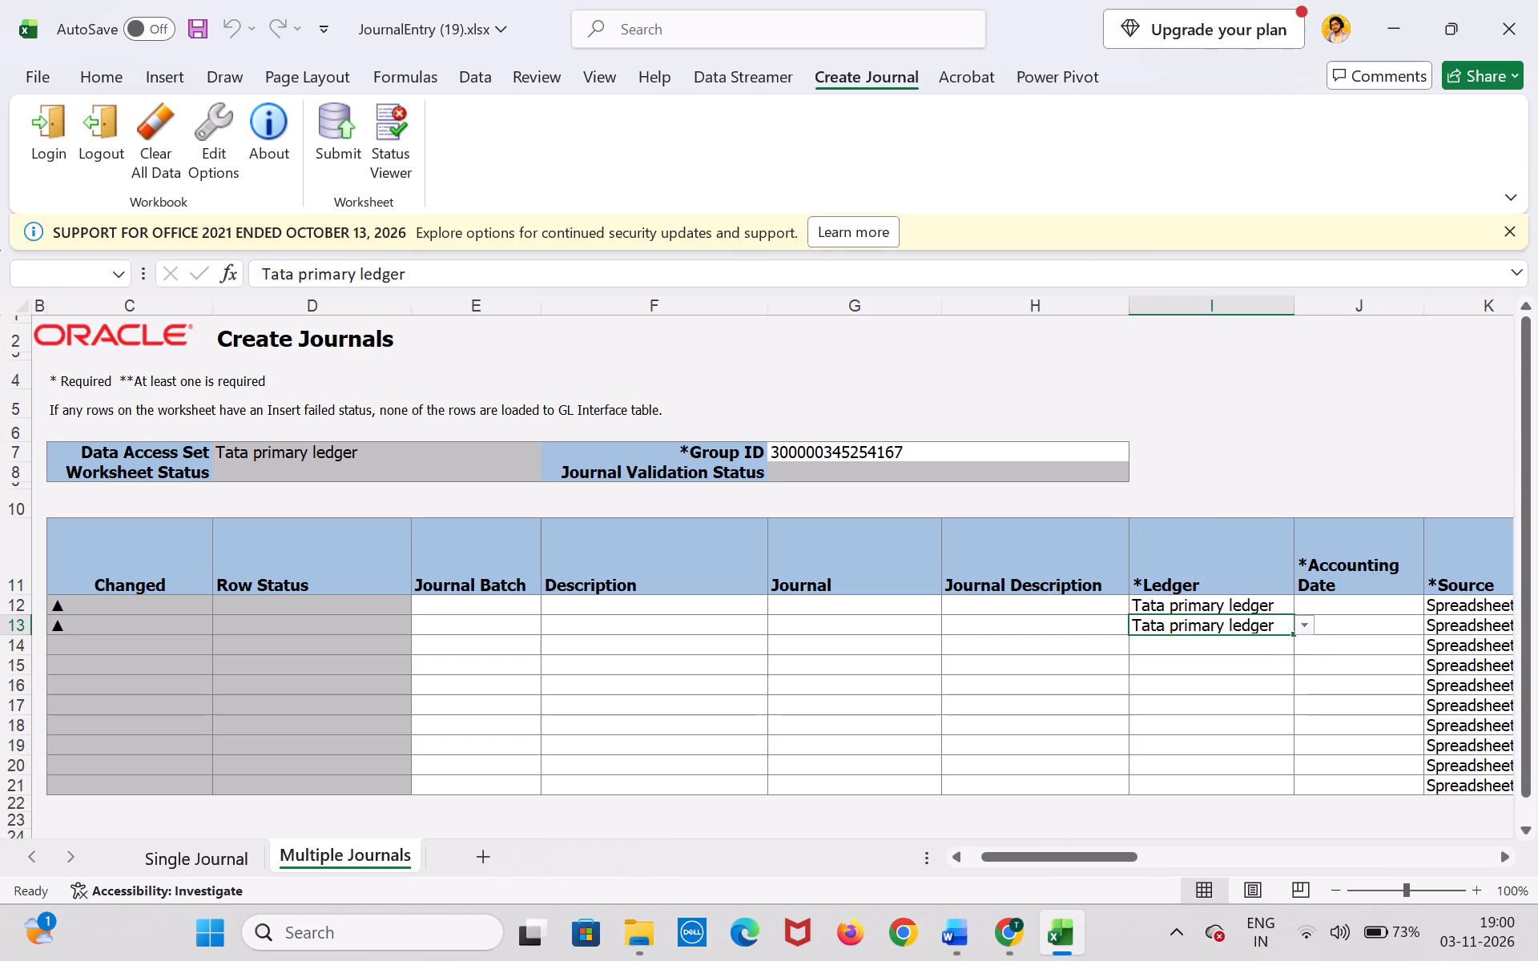
Set the ledger of journal rows 14 to 17 to Tata primary ledger.
{"action": "left_click", "coordinate": [1275, 645]}
{"action": "left_click", "coordinate": [1303, 645]}
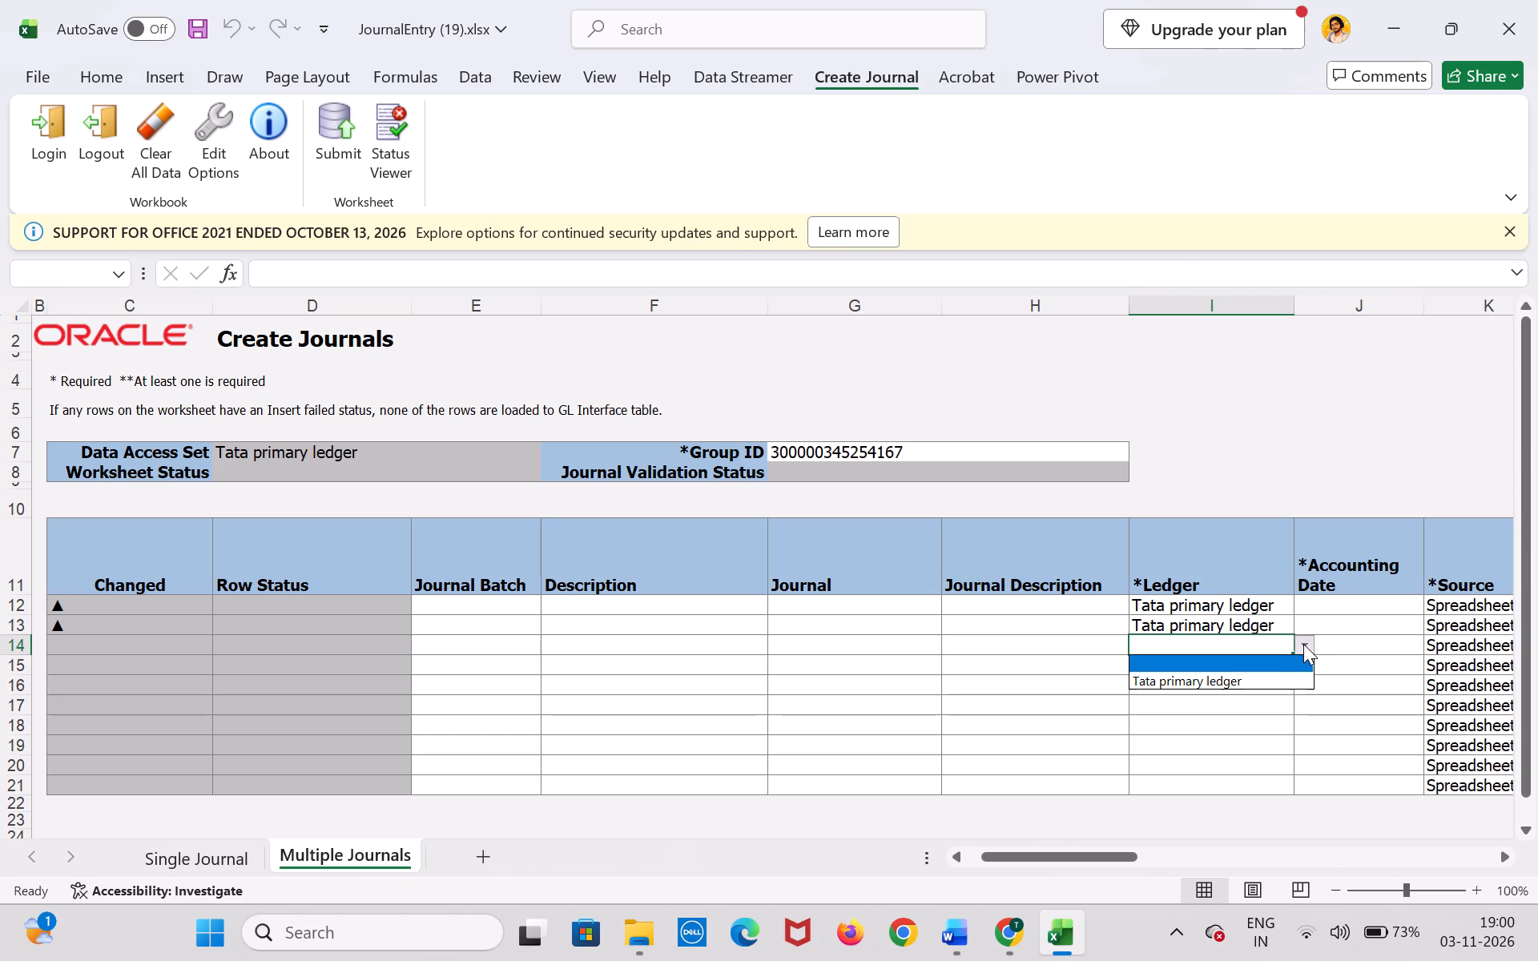
{"action": "left_click", "coordinate": [1282, 688]}
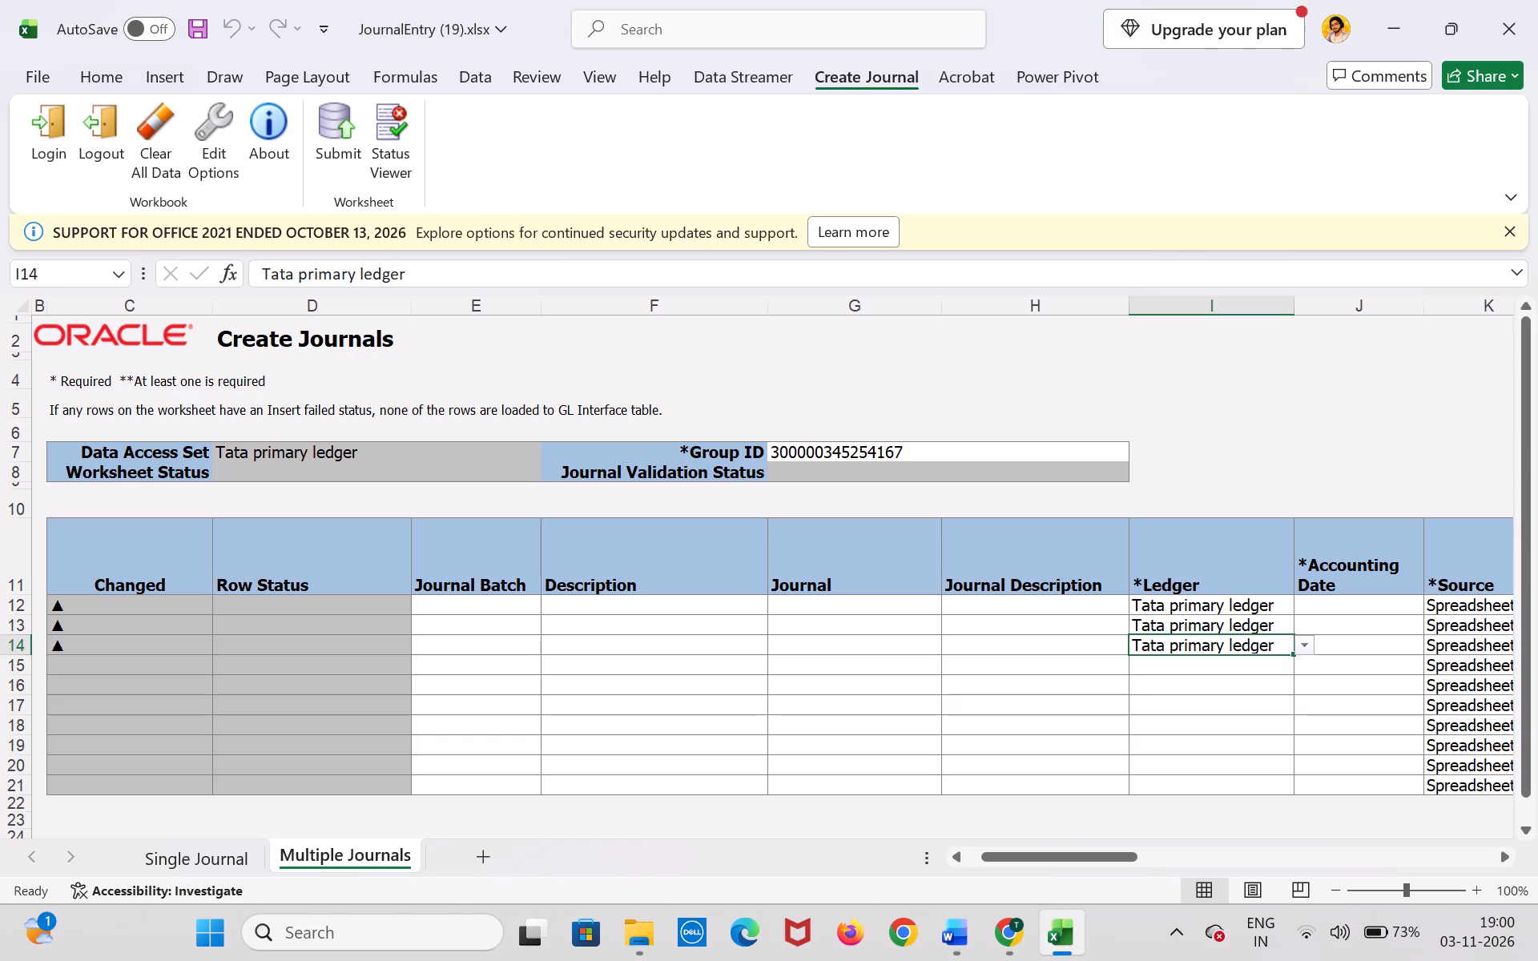
{"action": "left_click", "coordinate": [1270, 669]}
{"action": "left_click", "coordinate": [1300, 665]}
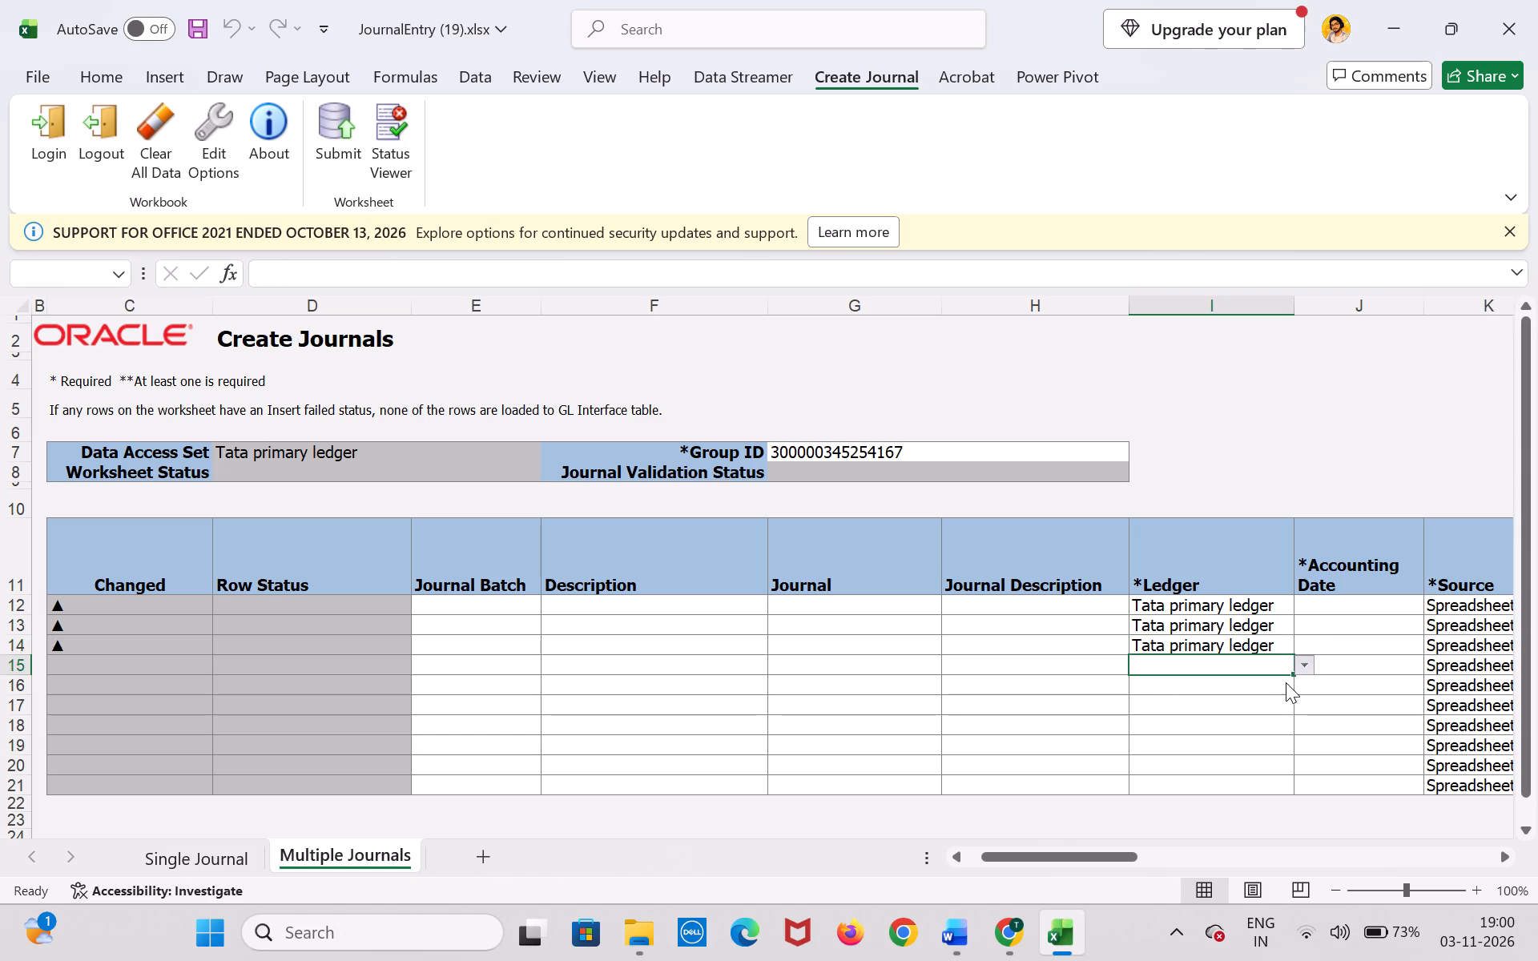
{"action": "left_click", "coordinate": [1279, 694]}
{"action": "left_click", "coordinate": [1276, 685]}
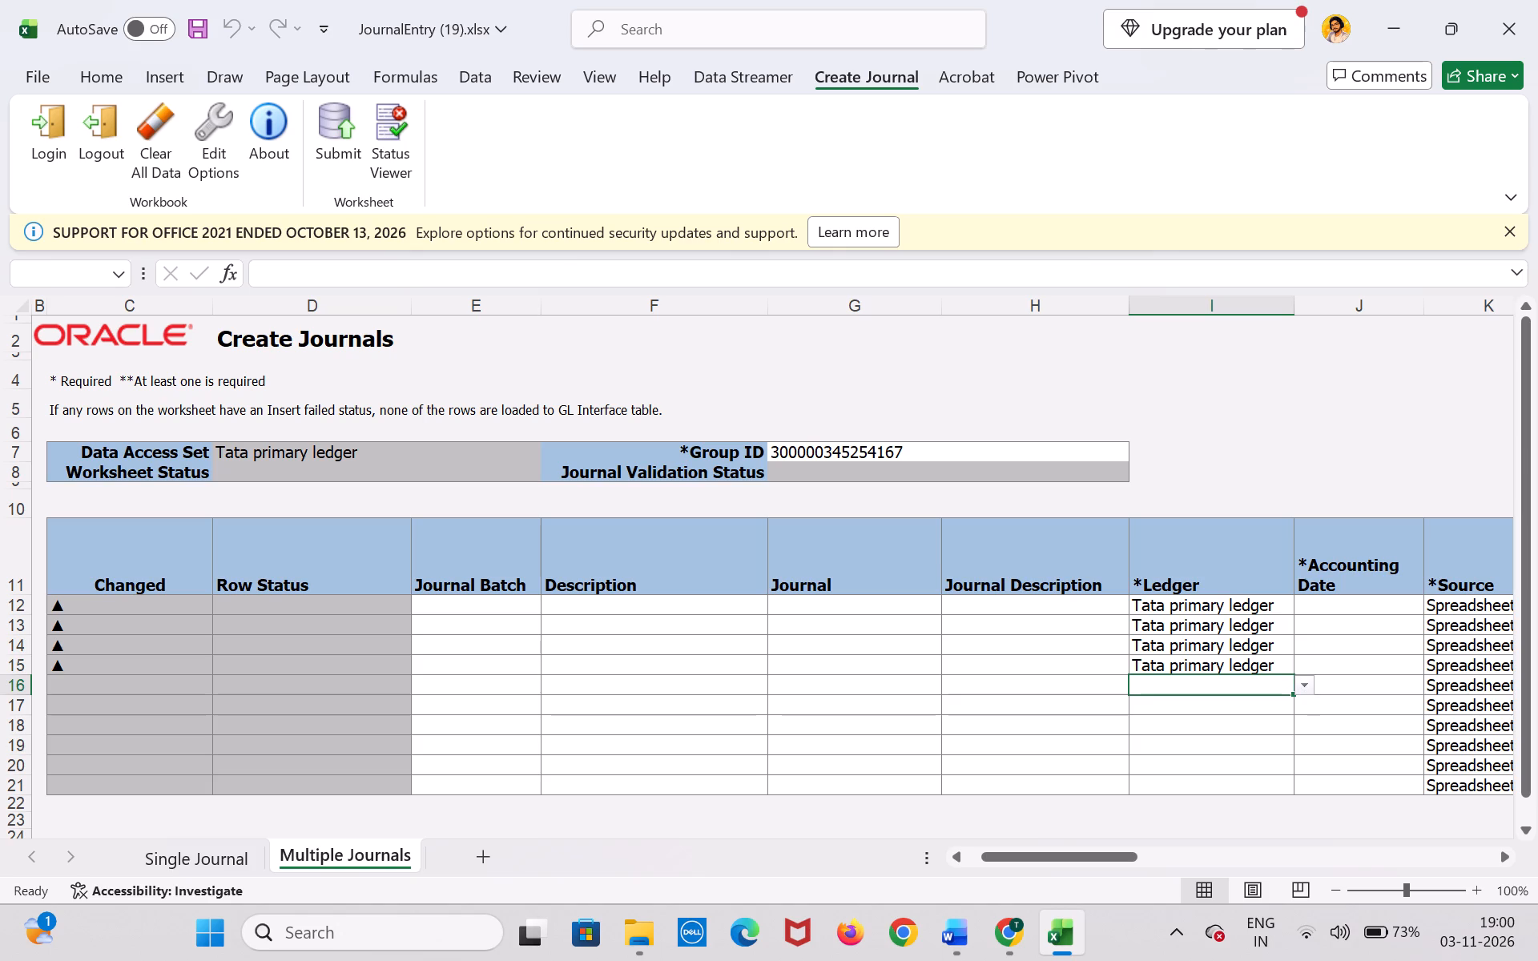
{"action": "left_click", "coordinate": [1305, 687]}
{"action": "left_click", "coordinate": [1293, 719]}
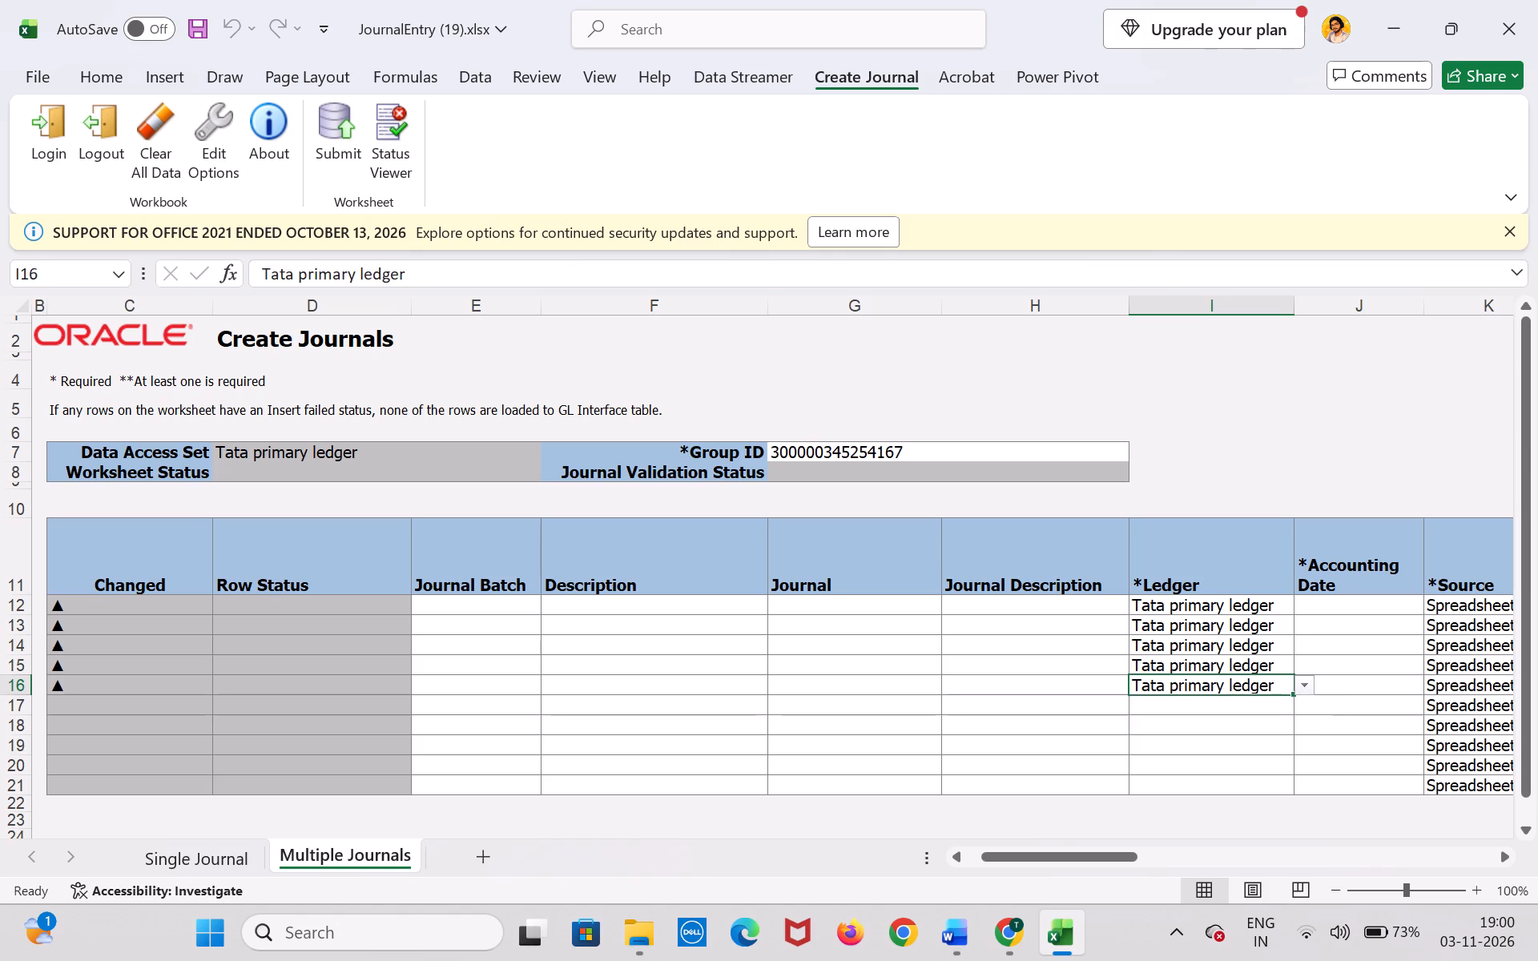
{"action": "left_click", "coordinate": [1282, 708]}
{"action": "left_click", "coordinate": [1300, 703]}
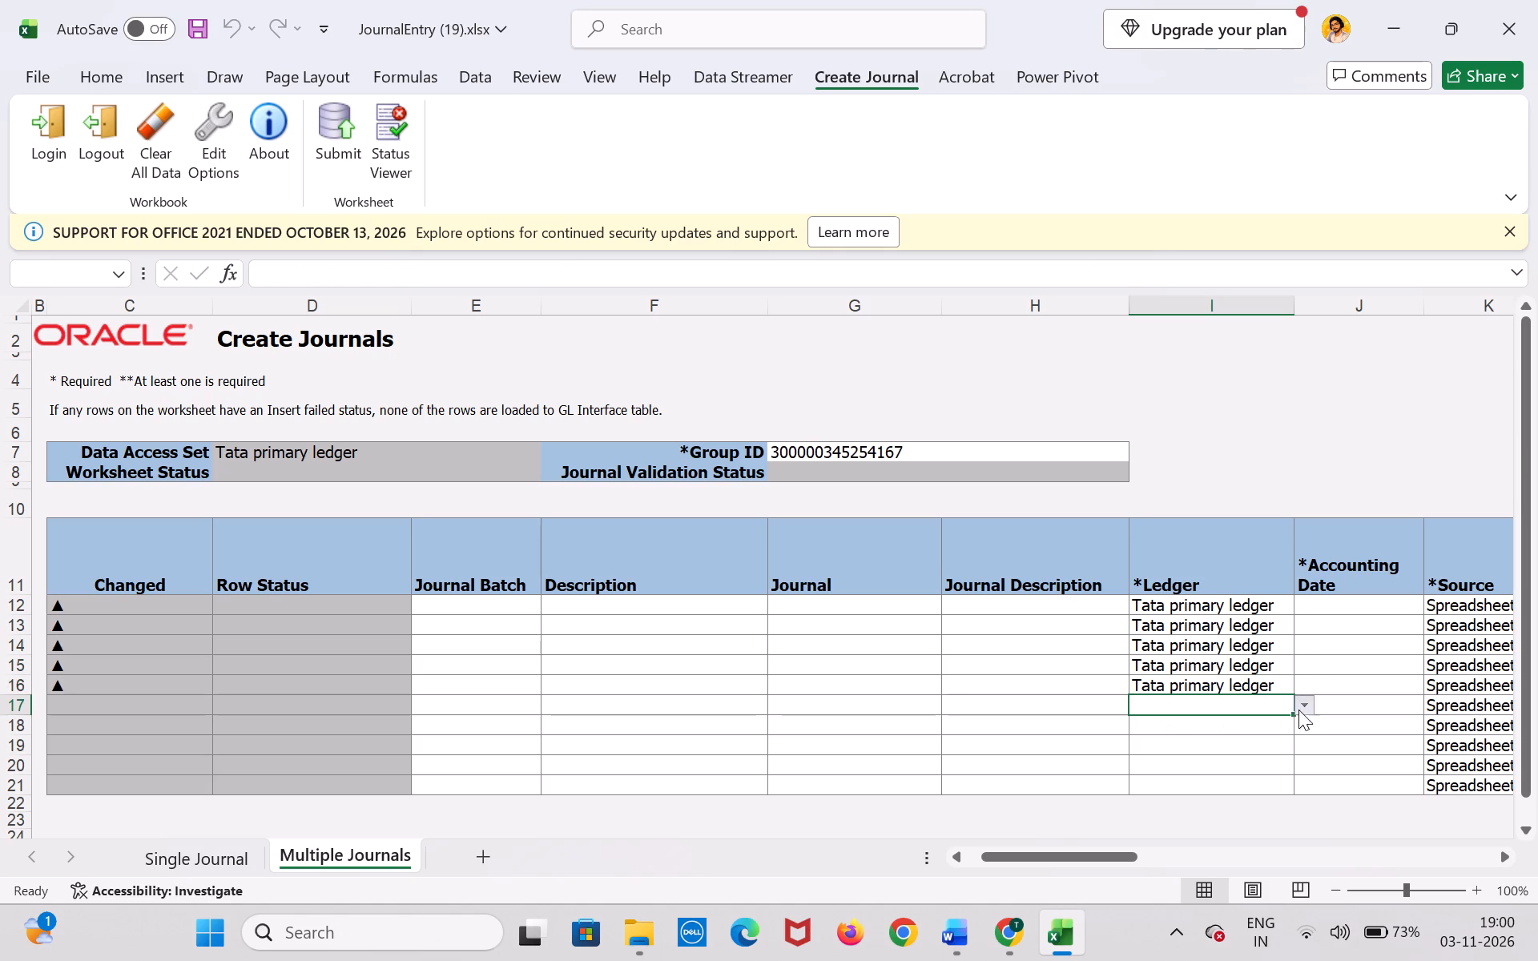
{"action": "left_click", "coordinate": [1285, 730]}
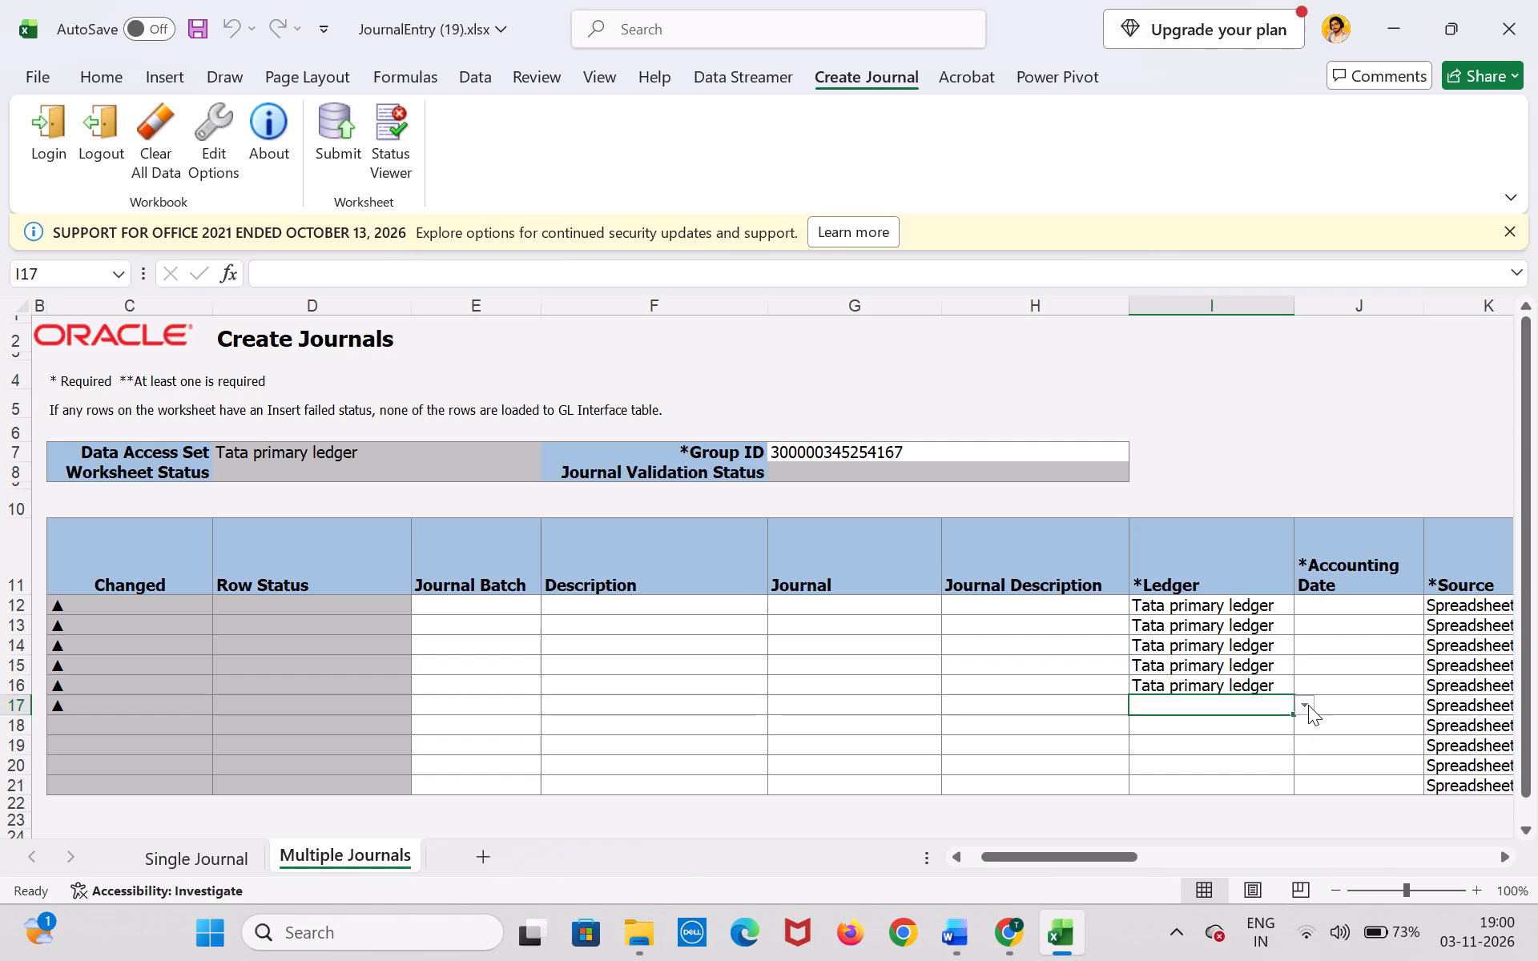
{"action": "left_click", "coordinate": [1308, 705]}
{"action": "left_click", "coordinate": [1287, 737]}
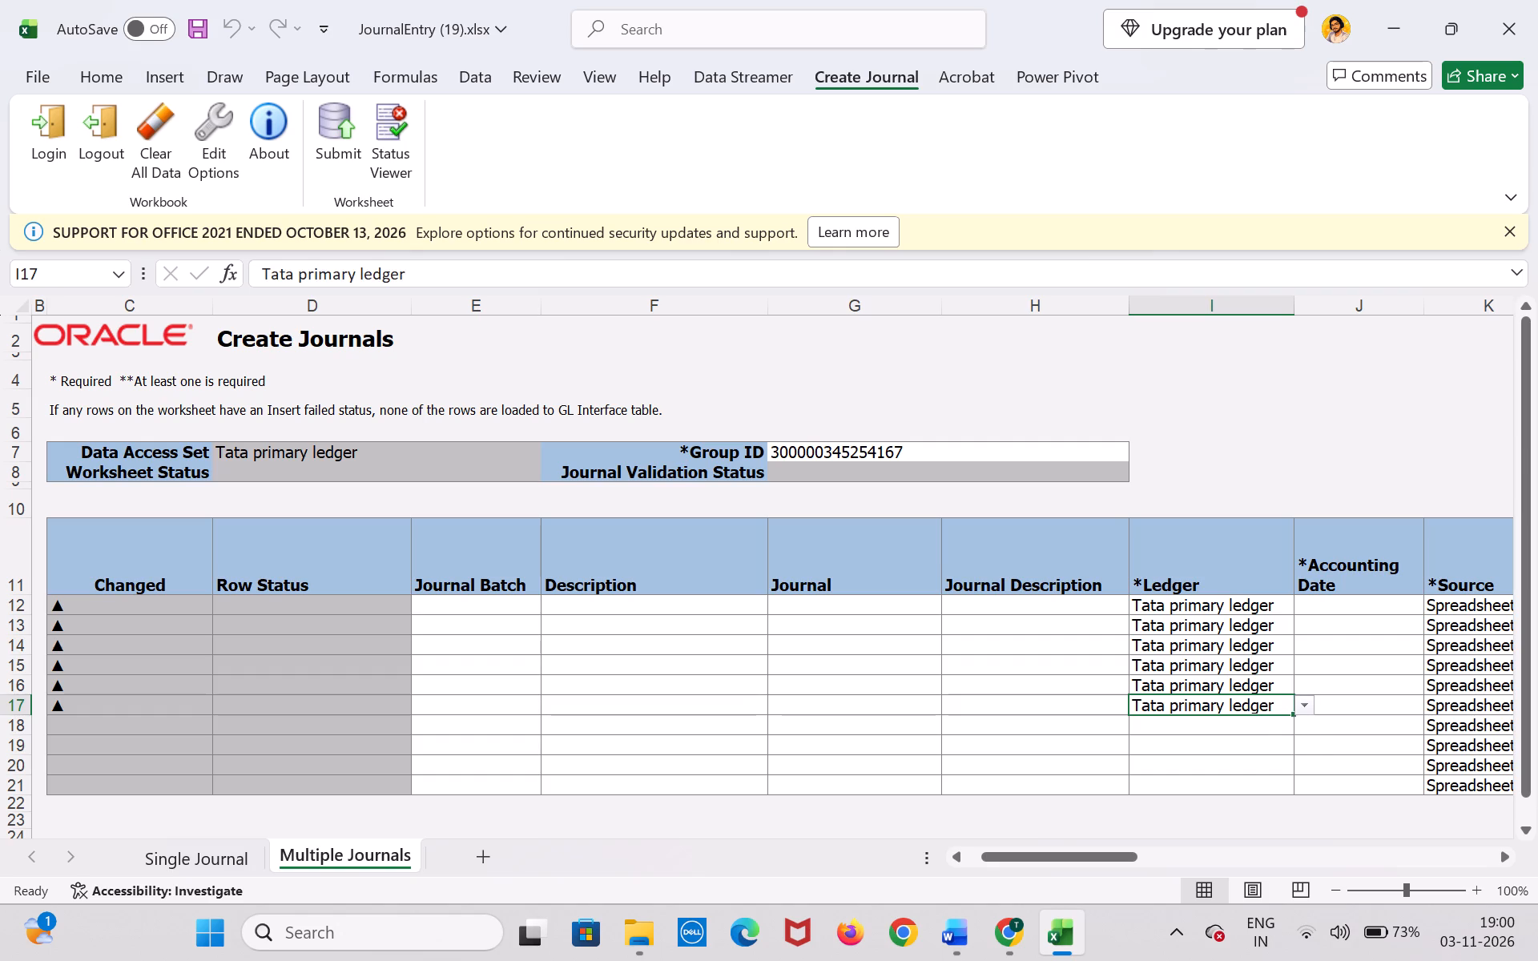
Set the accounting date of the first journal row (12) to 03-11-2026.
{"action": "left_click", "coordinate": [1331, 604]}
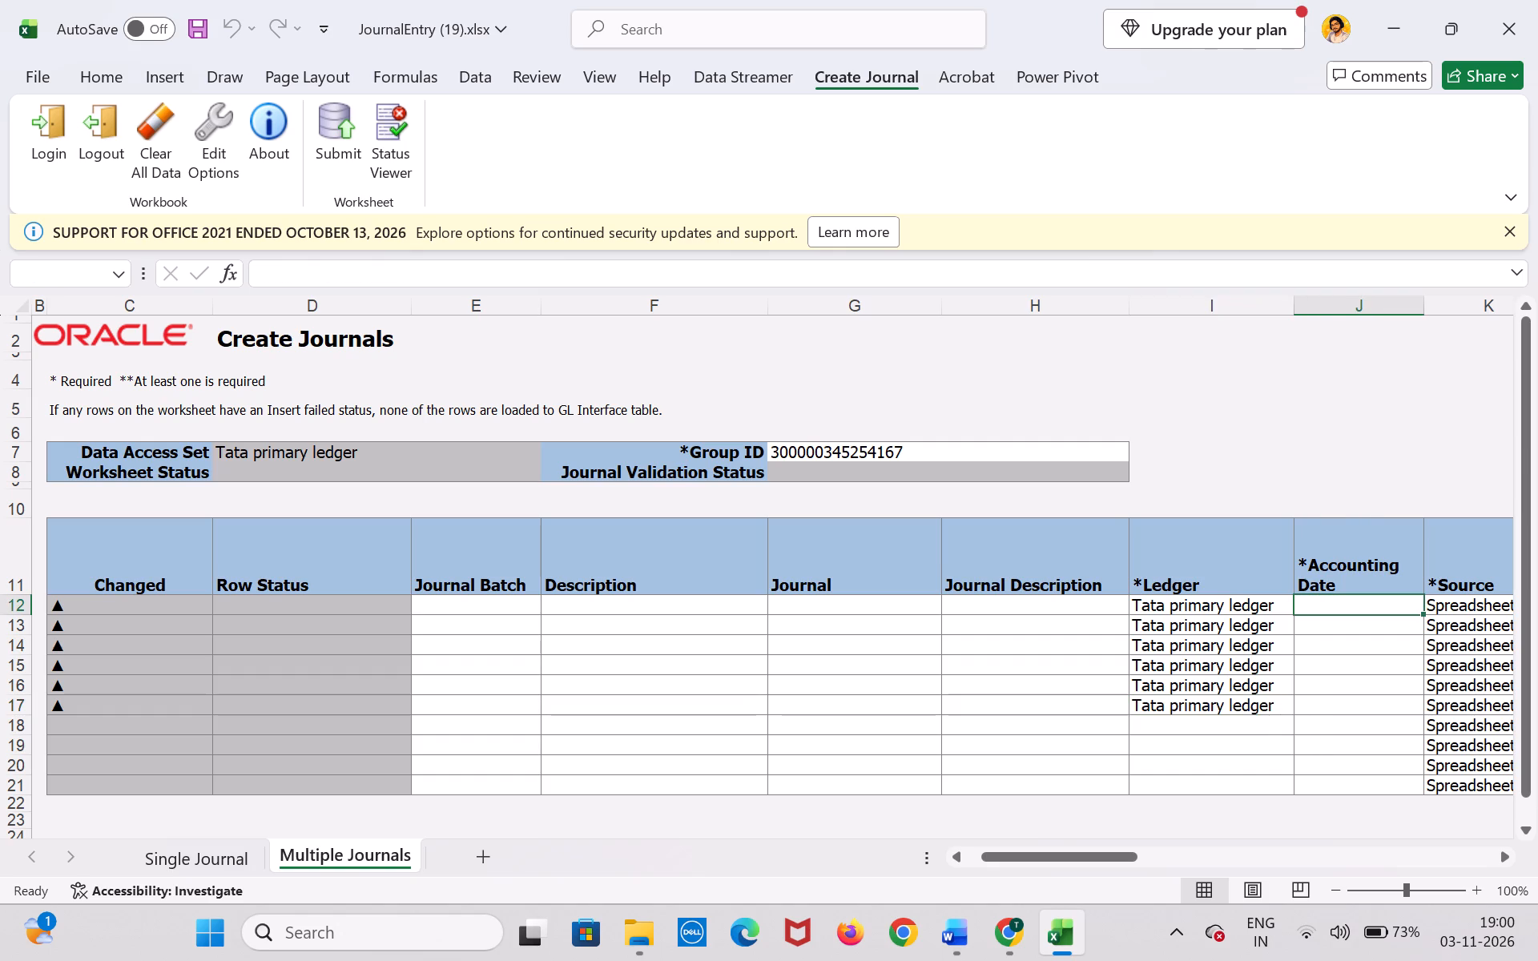
{"action": "type", "text": "03"}
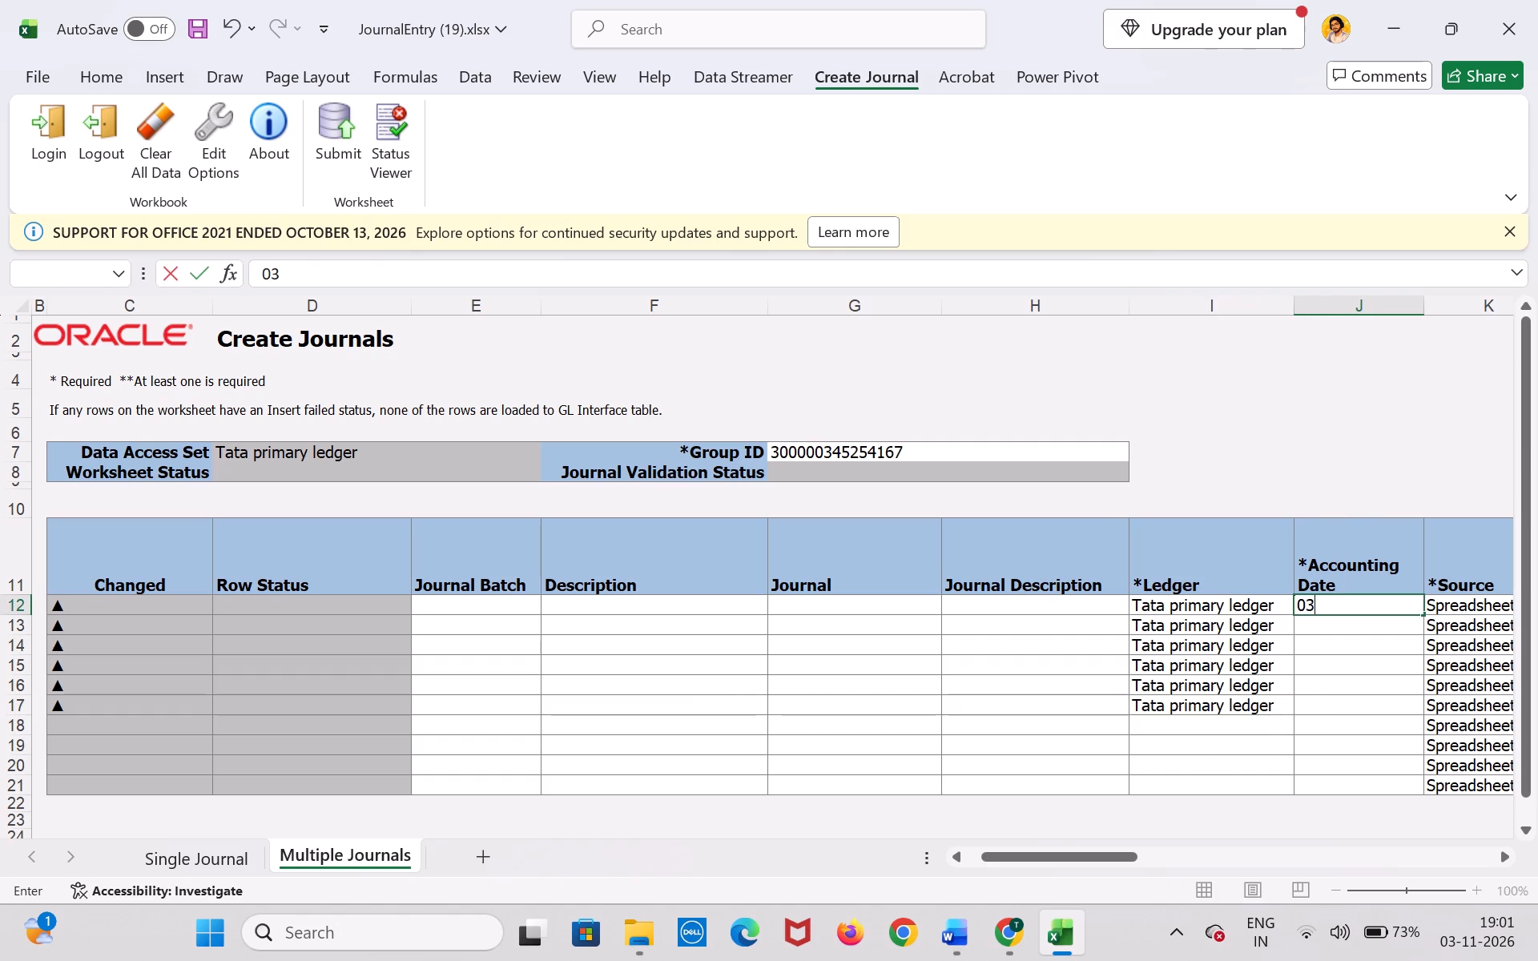
{"action": "type", "text": "-11"}
{"action": "key", "text": "minus"}
{"action": "type", "text": "2022"}
{"action": "key", "text": "BackSpace"}
{"action": "key", "text": "6"}
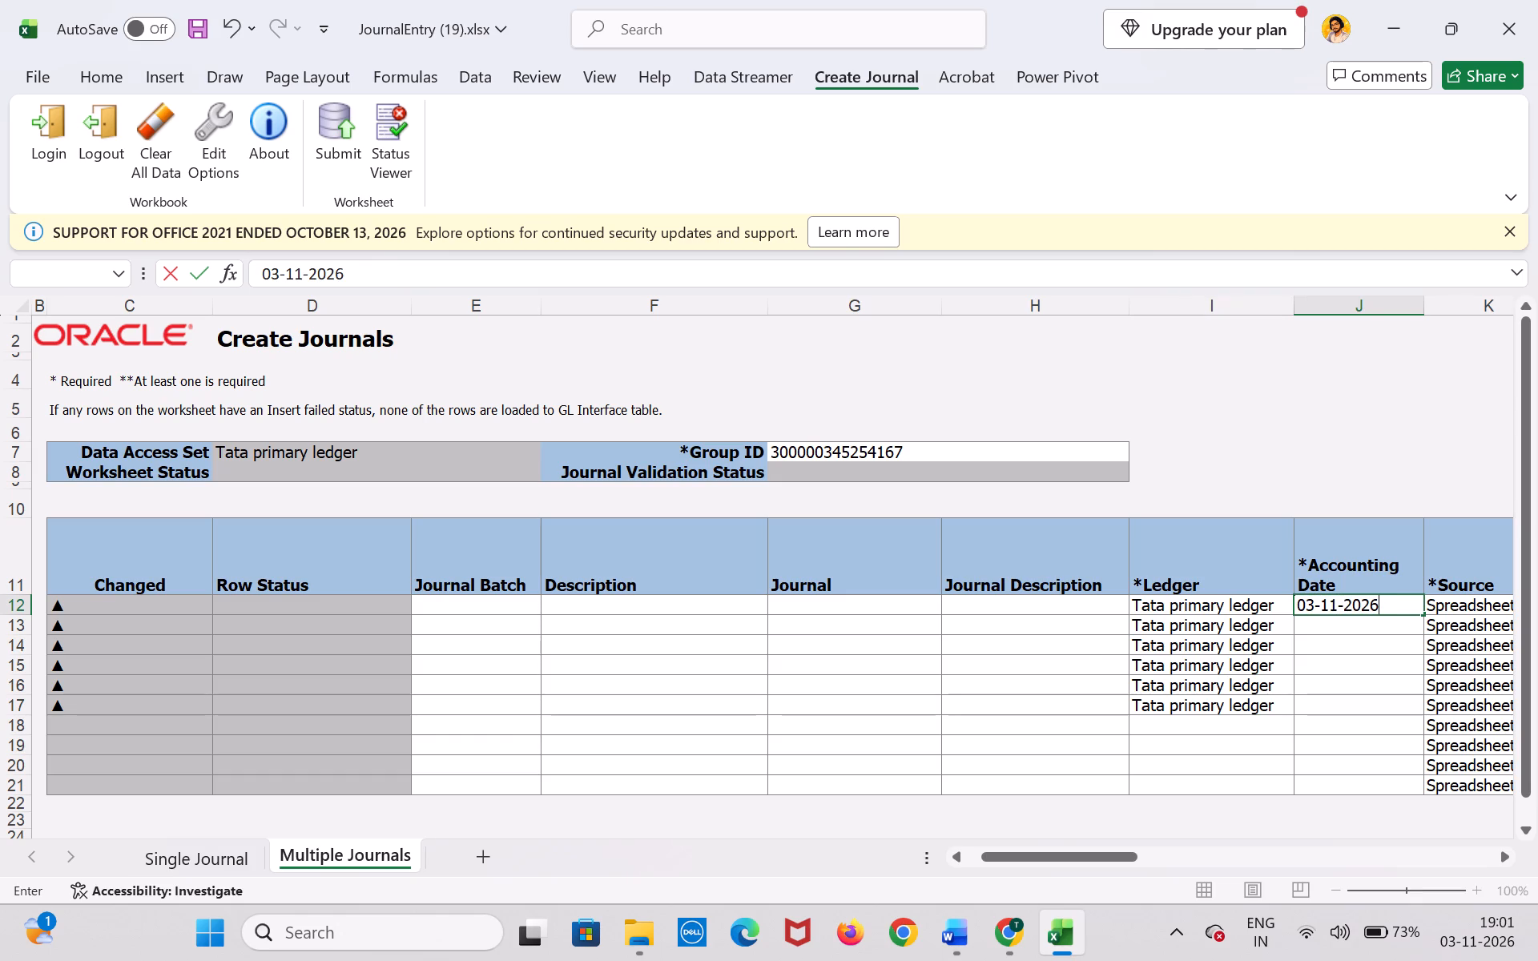
{"action": "key", "text": "Tab"}
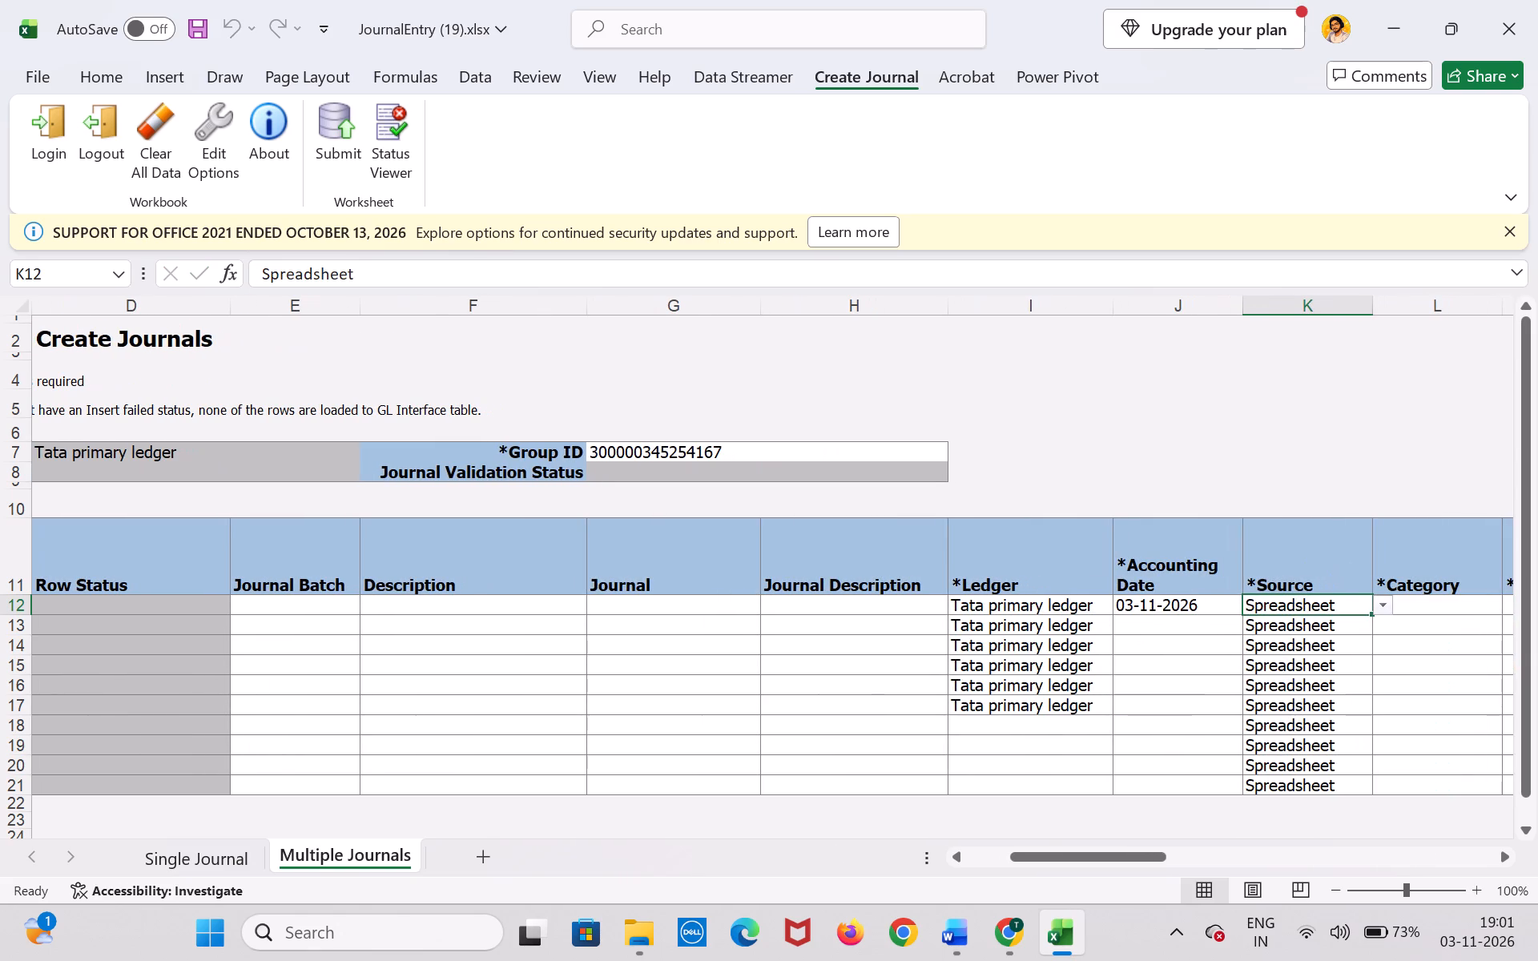
Set the accounting date of the second journal row (13) to 03-11-2026.
{"action": "key", "text": "Left"}
{"action": "key", "text": "Down"}
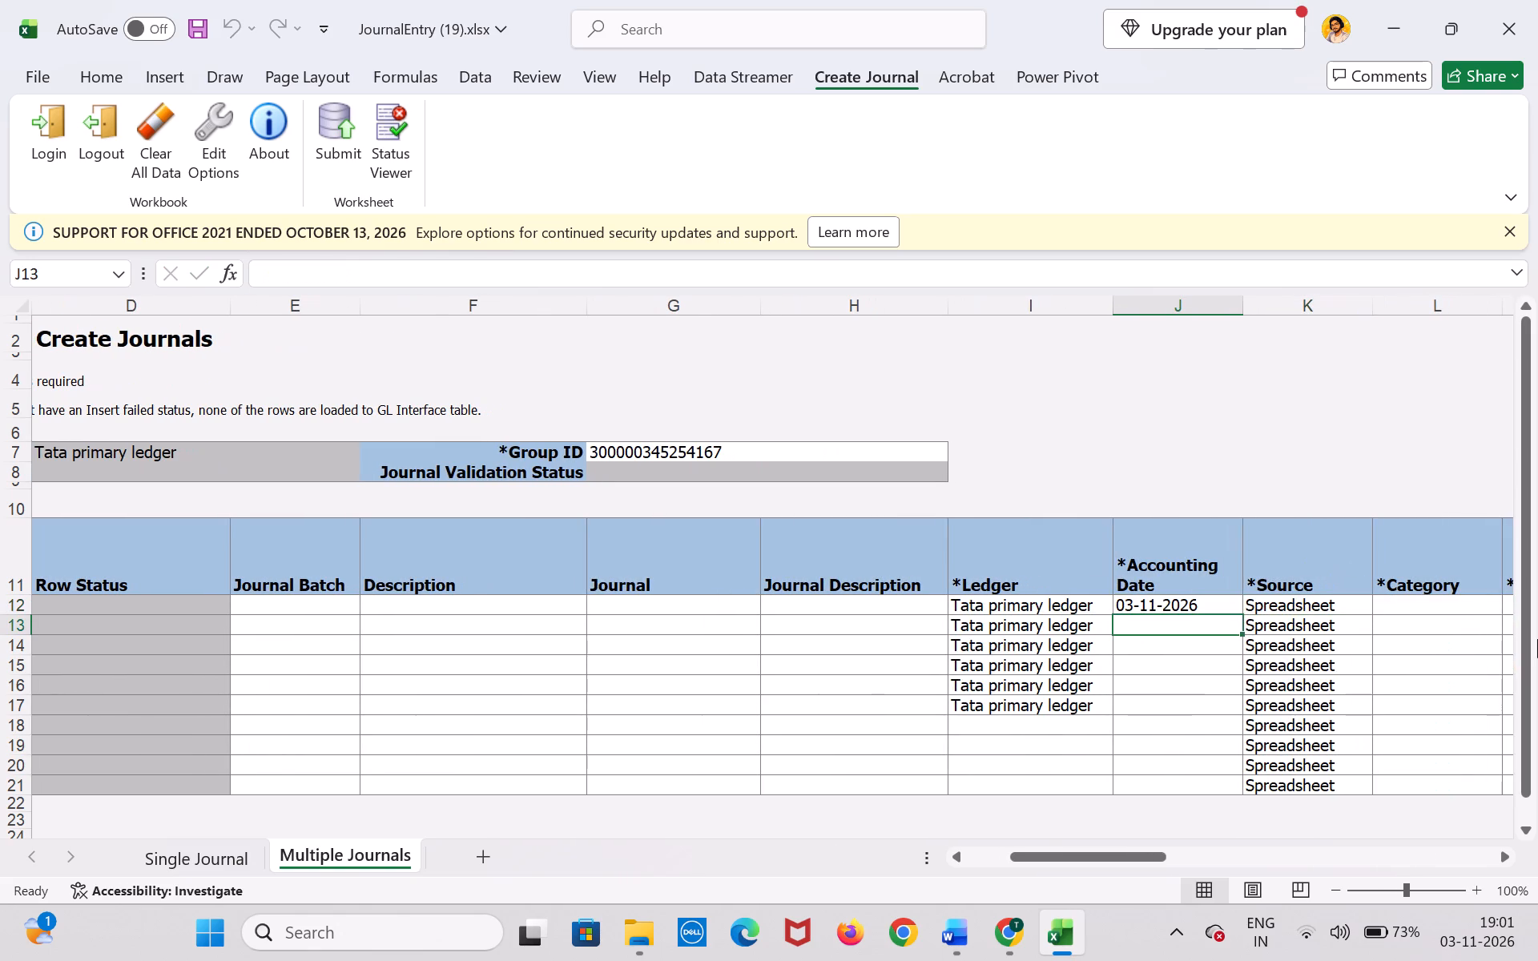
{"action": "type", "text": "03"}
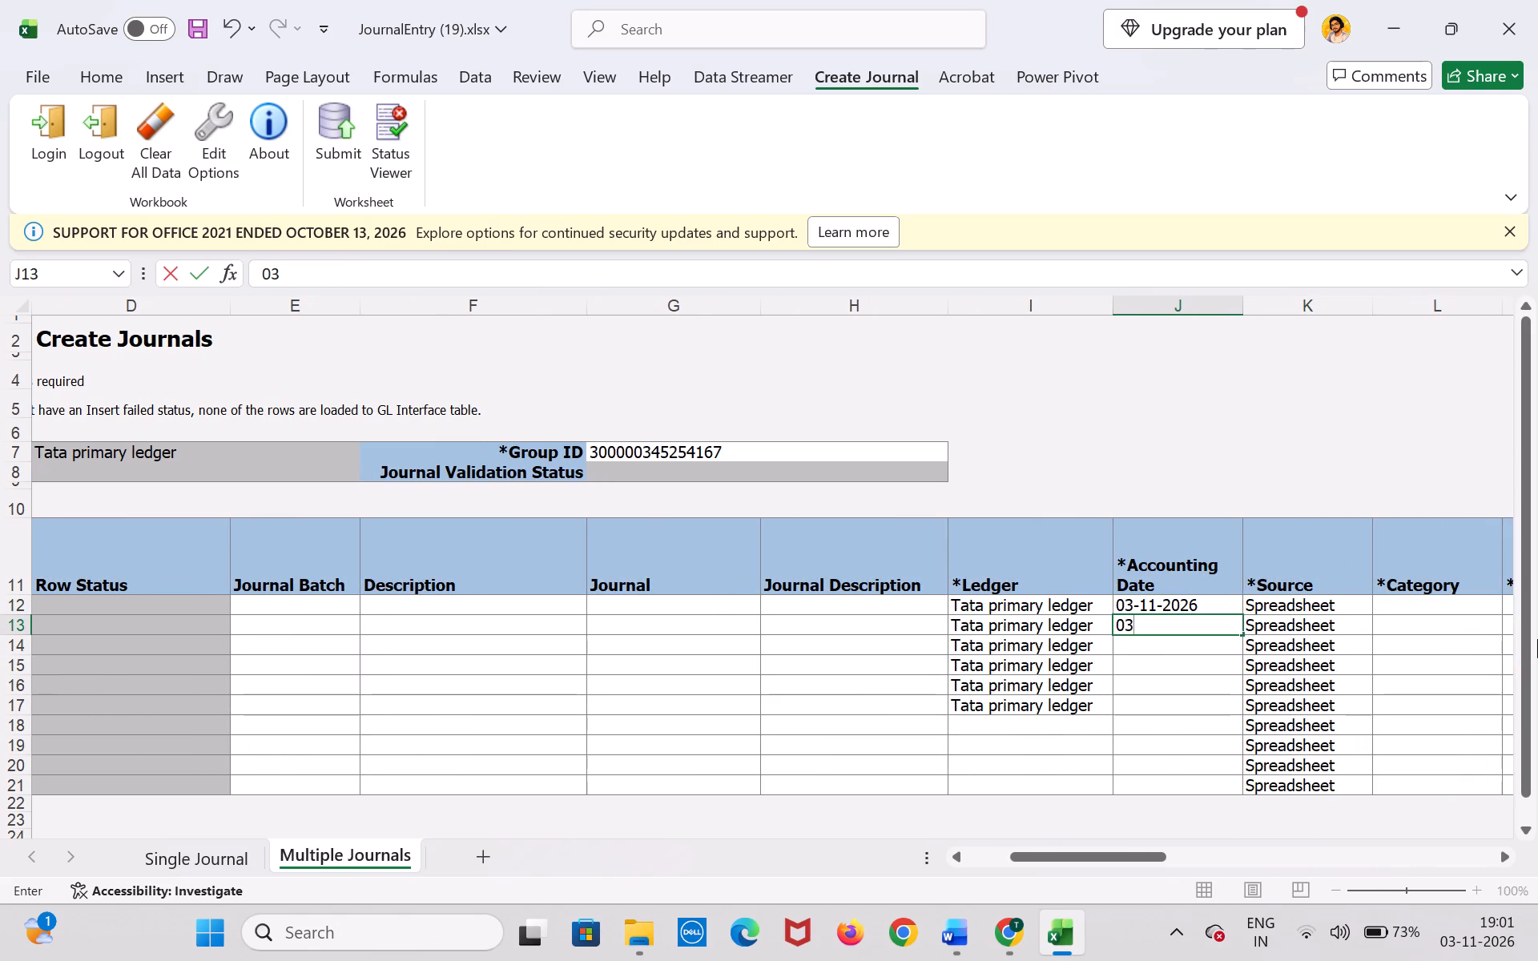
{"action": "key", "text": "minus"}
{"action": "type", "text": "11"}
{"action": "type", "text": "-202"}
{"action": "key", "text": "6"}
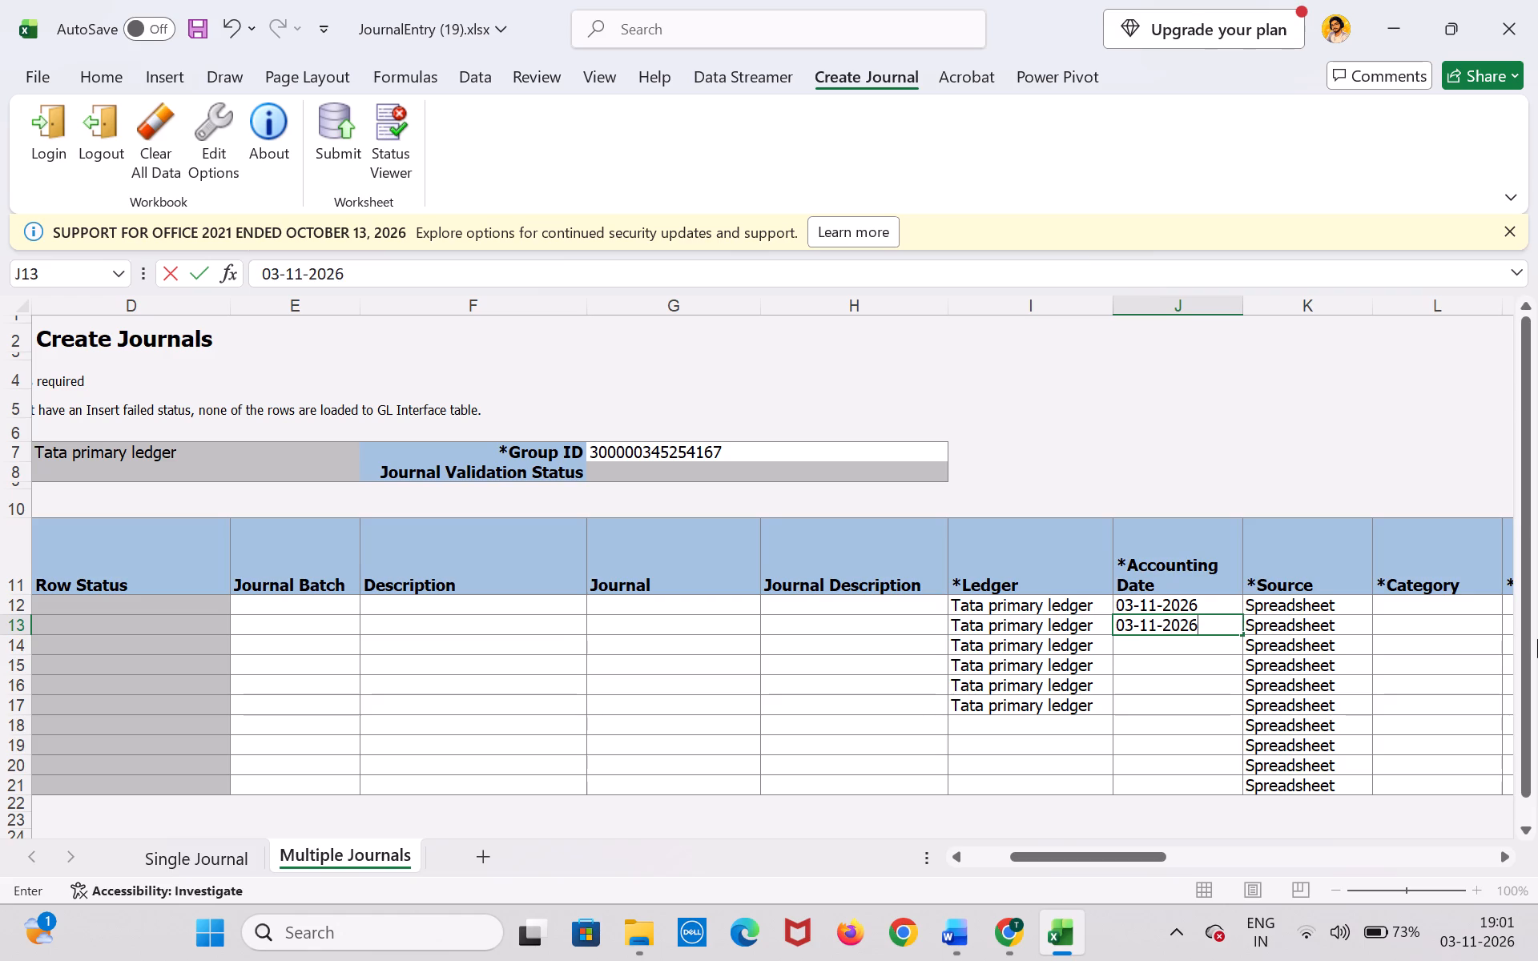
{"action": "key", "text": "Down"}
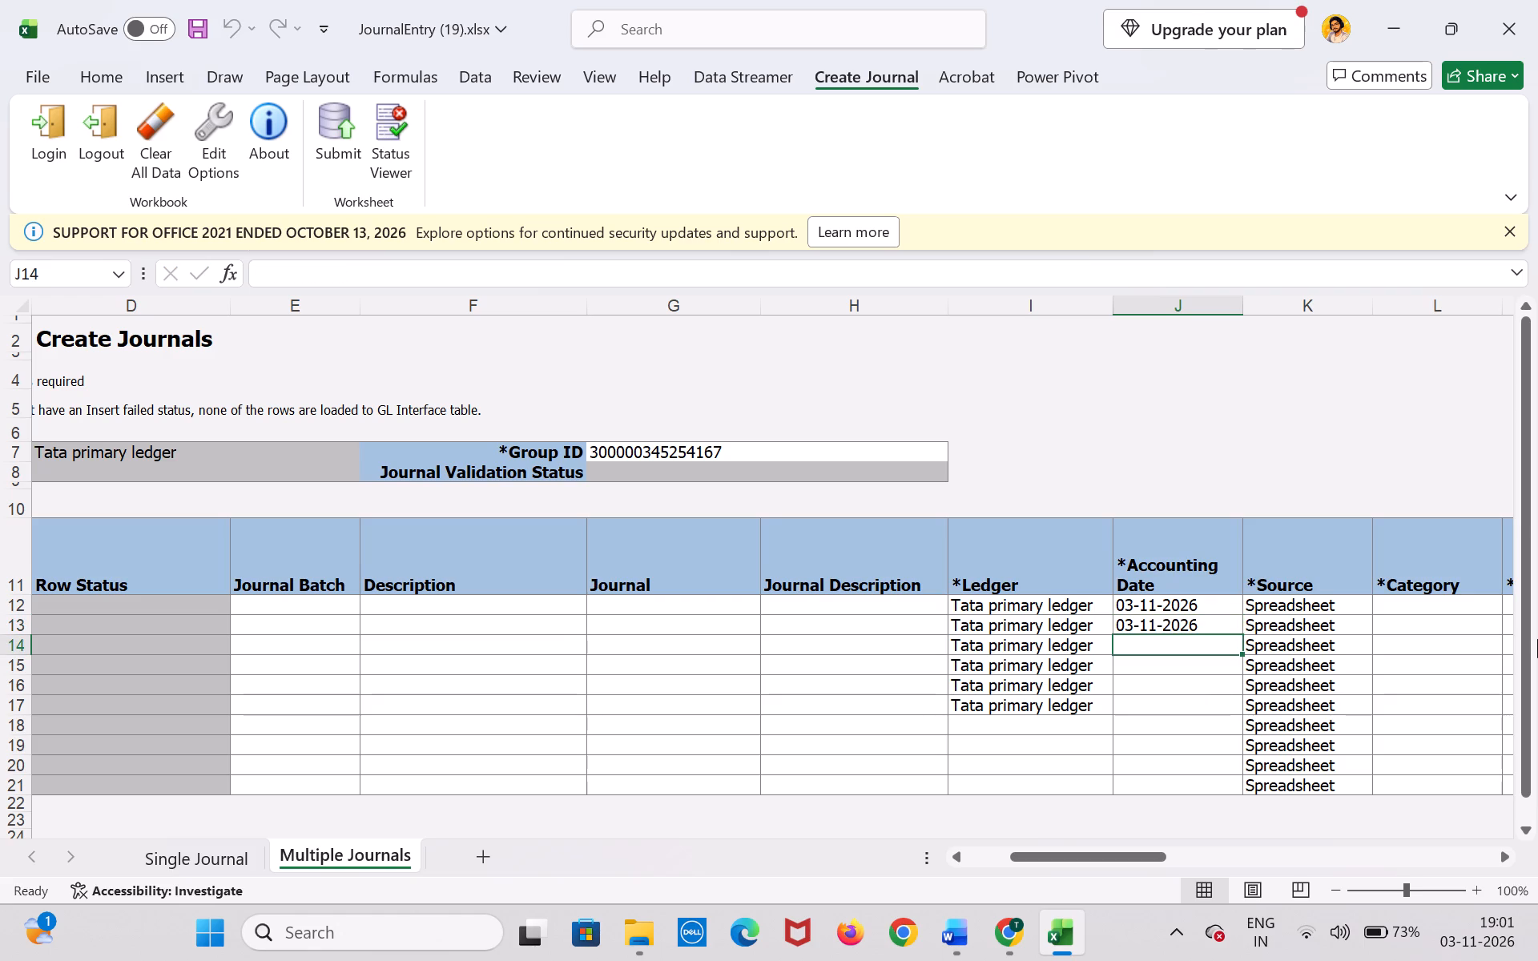
Set the accounting date of journal rows 14 and 15 to 03-11-2026.
{"action": "type", "text": "03"}
{"action": "key", "text": "minus"}
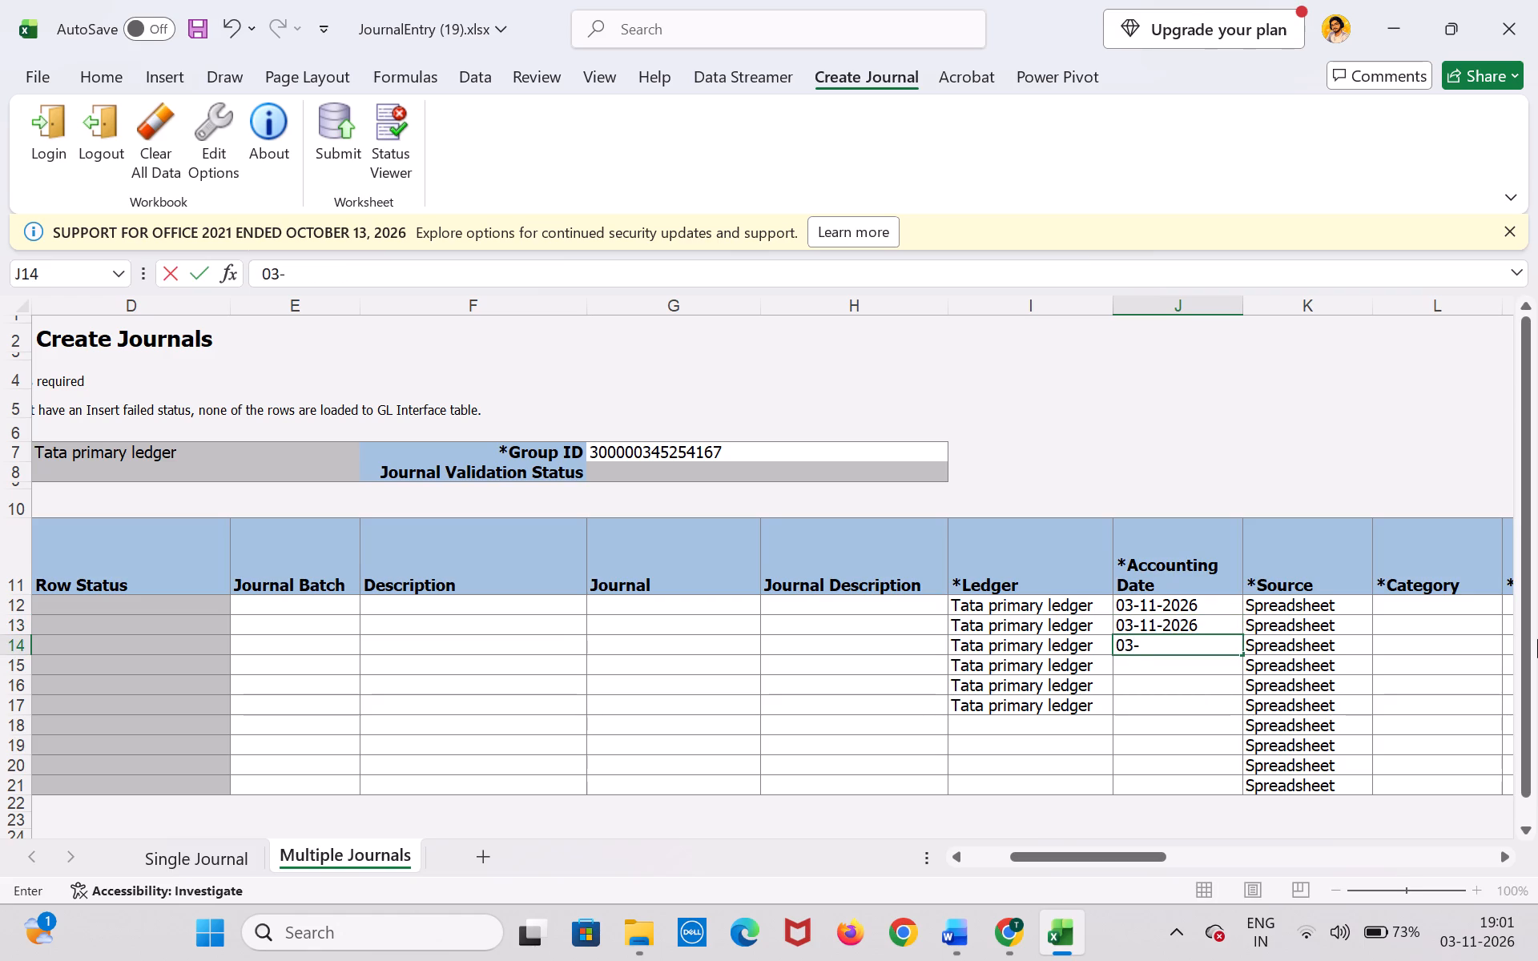
{"action": "type", "text": "11"}
{"action": "type", "text": "-202"}
{"action": "key", "text": "6"}
{"action": "key", "text": "Down"}
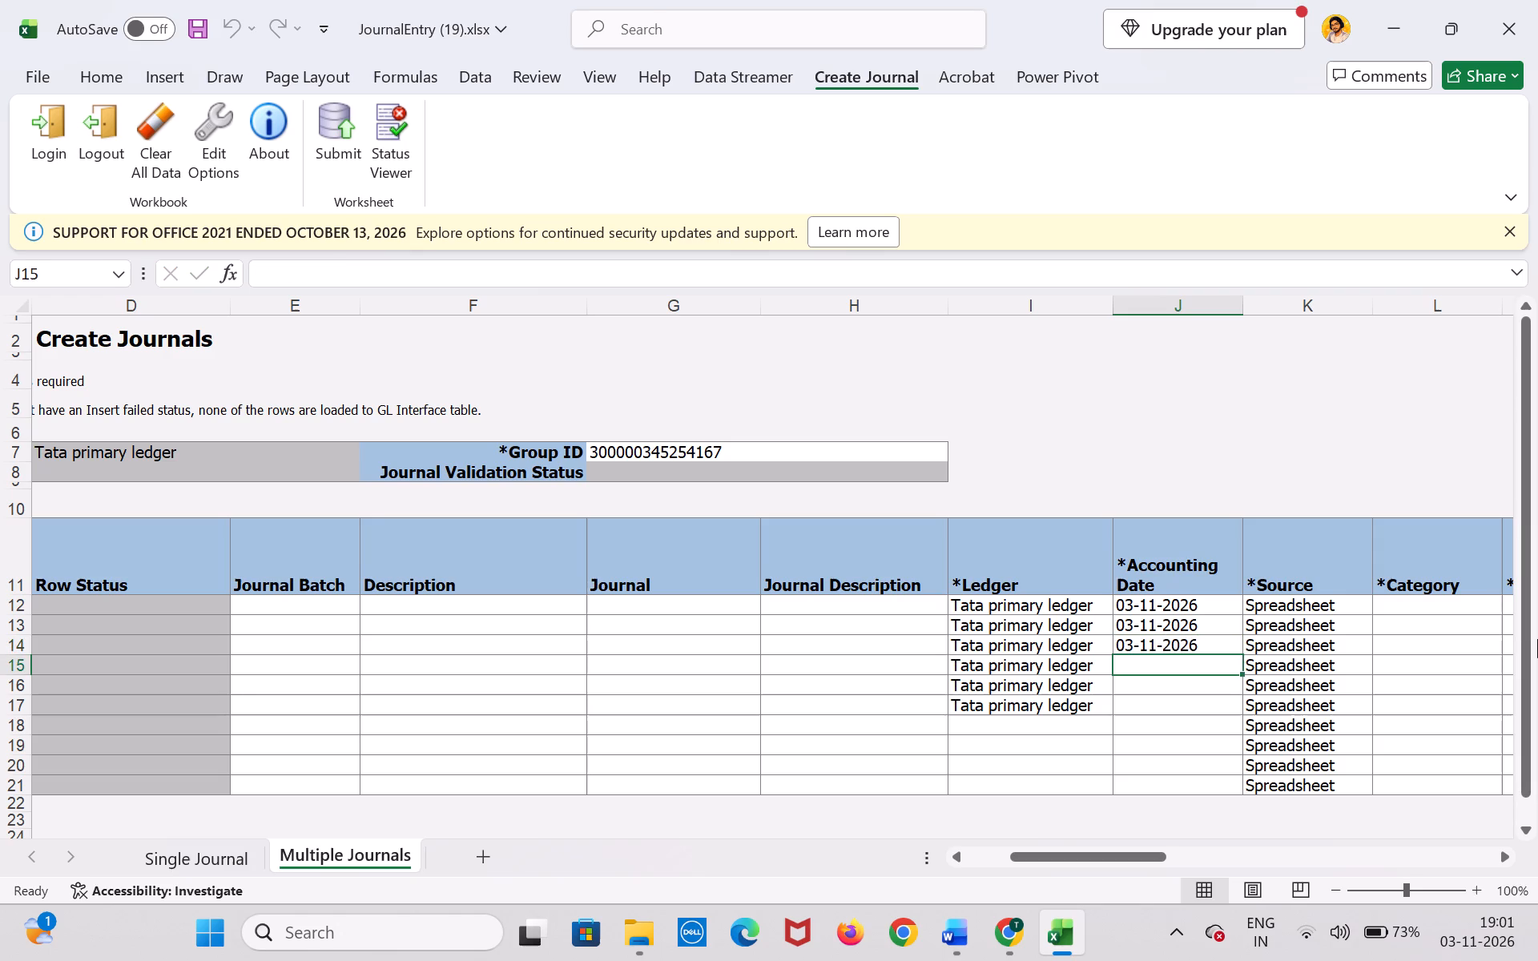
{"action": "type", "text": "03"}
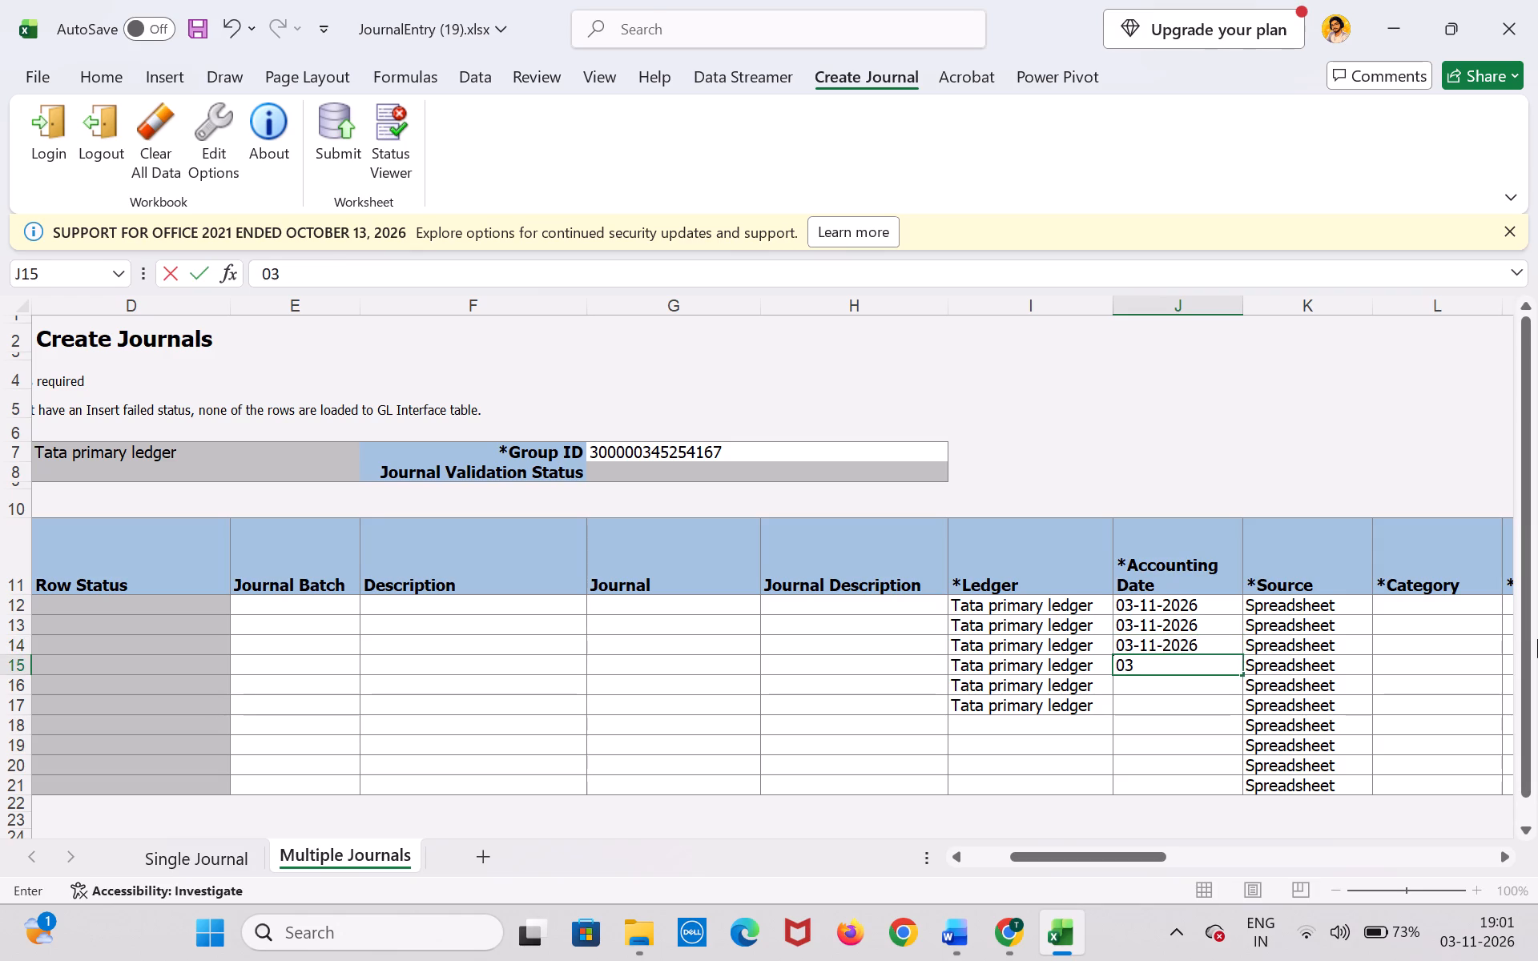
{"action": "type", "text": "-11"}
{"action": "type", "text": "-202"}
{"action": "key", "text": "6"}
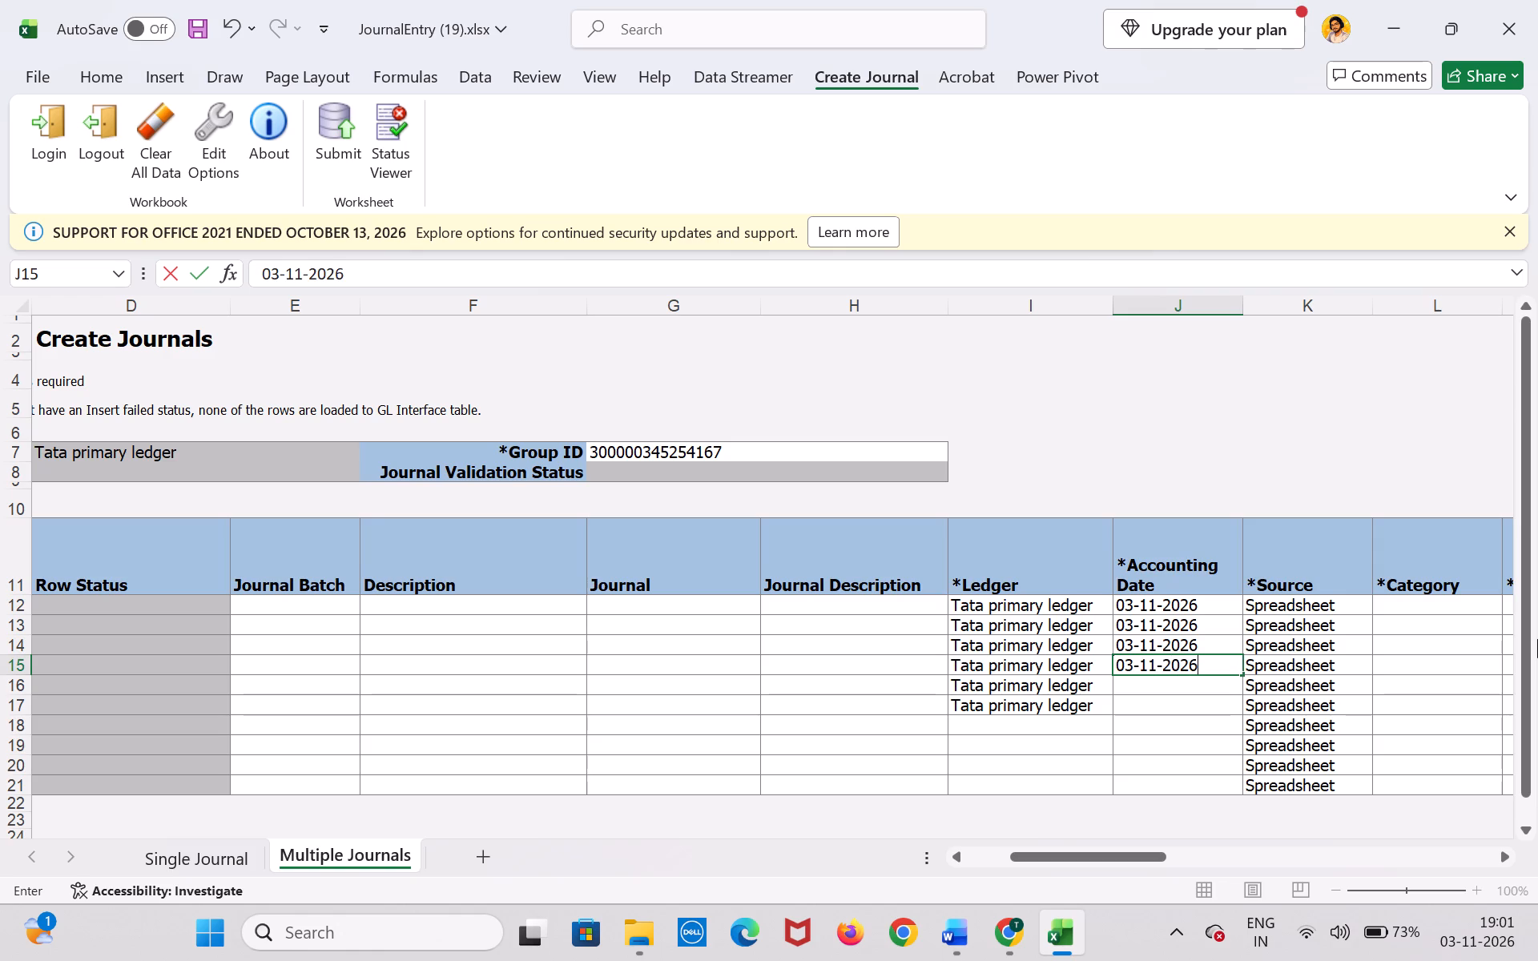
{"action": "key", "text": "Down"}
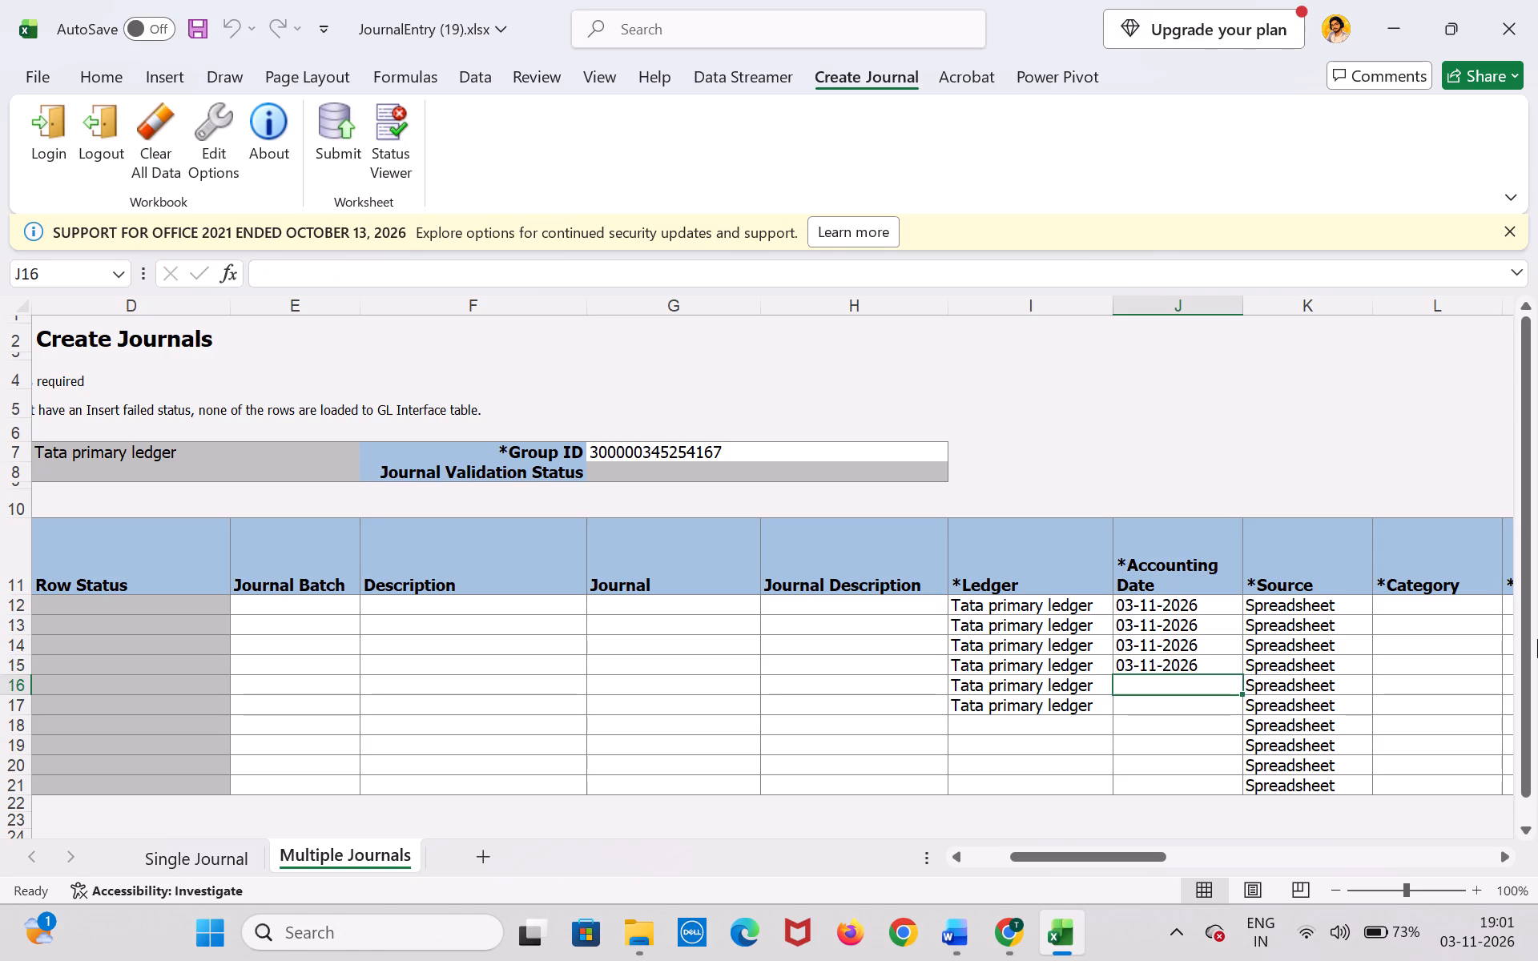
Set the accounting date of journal rows 16 and 17 to 03-11-2026.
{"action": "type", "text": "03"}
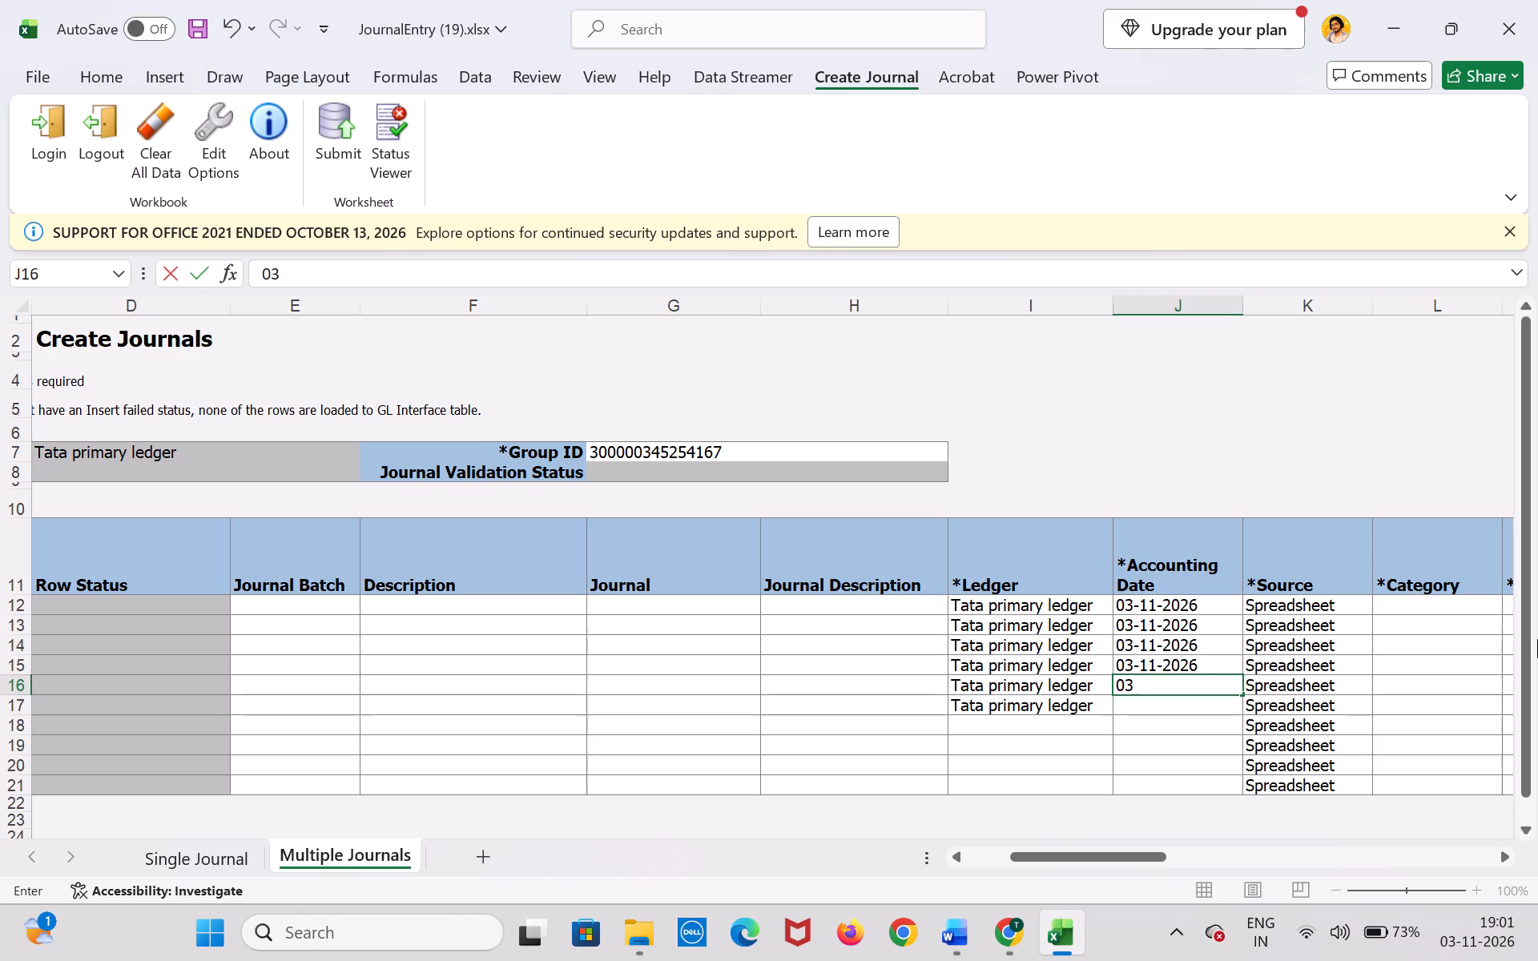
{"action": "key", "text": "minus"}
{"action": "type", "text": "11"}
{"action": "type", "text": "-2026"}
{"action": "key", "text": "Down"}
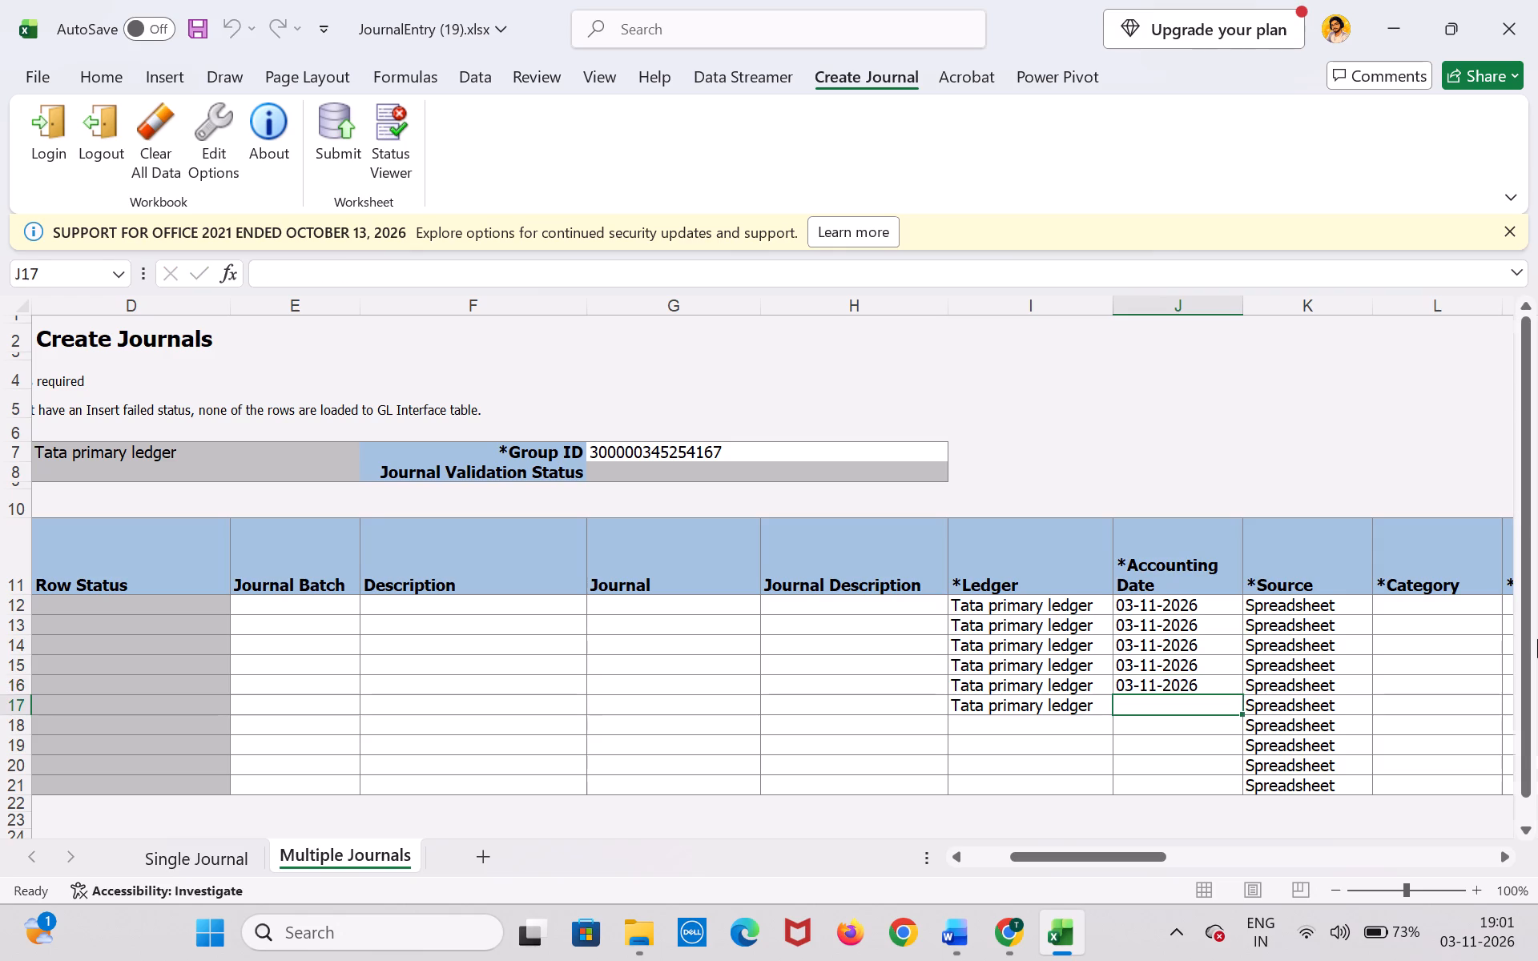
{"action": "type", "text": "03"}
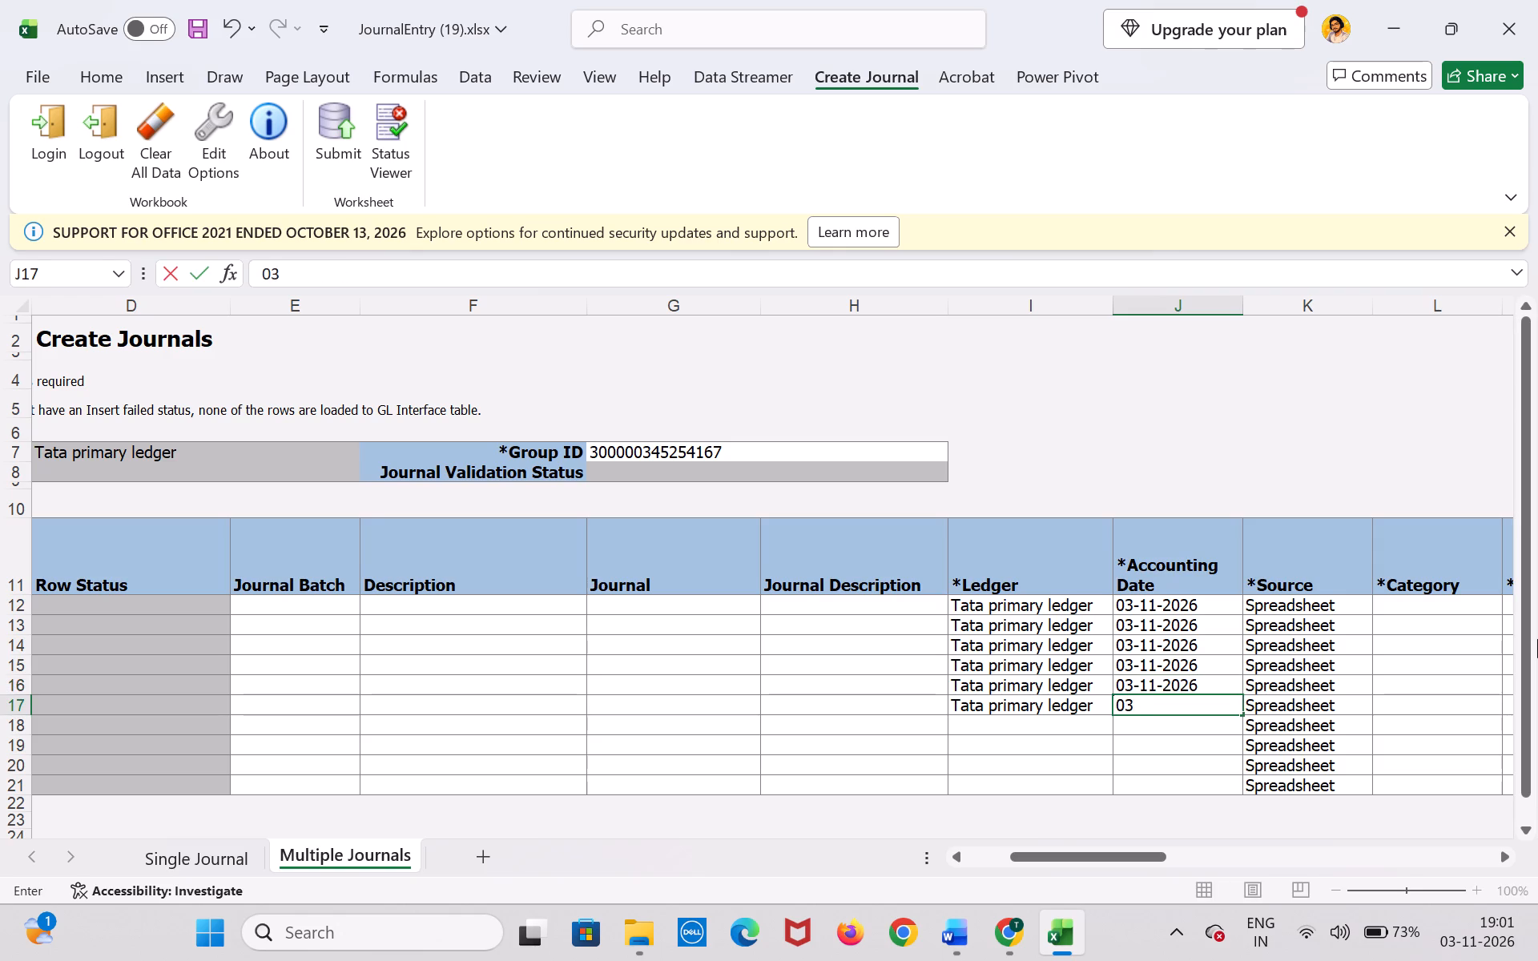
{"action": "type", "text": "-11-202"}
{"action": "key", "text": "6"}
{"action": "key", "text": "Right"}
Set the category of the first journal row (12) to Adjustment.
{"action": "key", "text": "Right"}
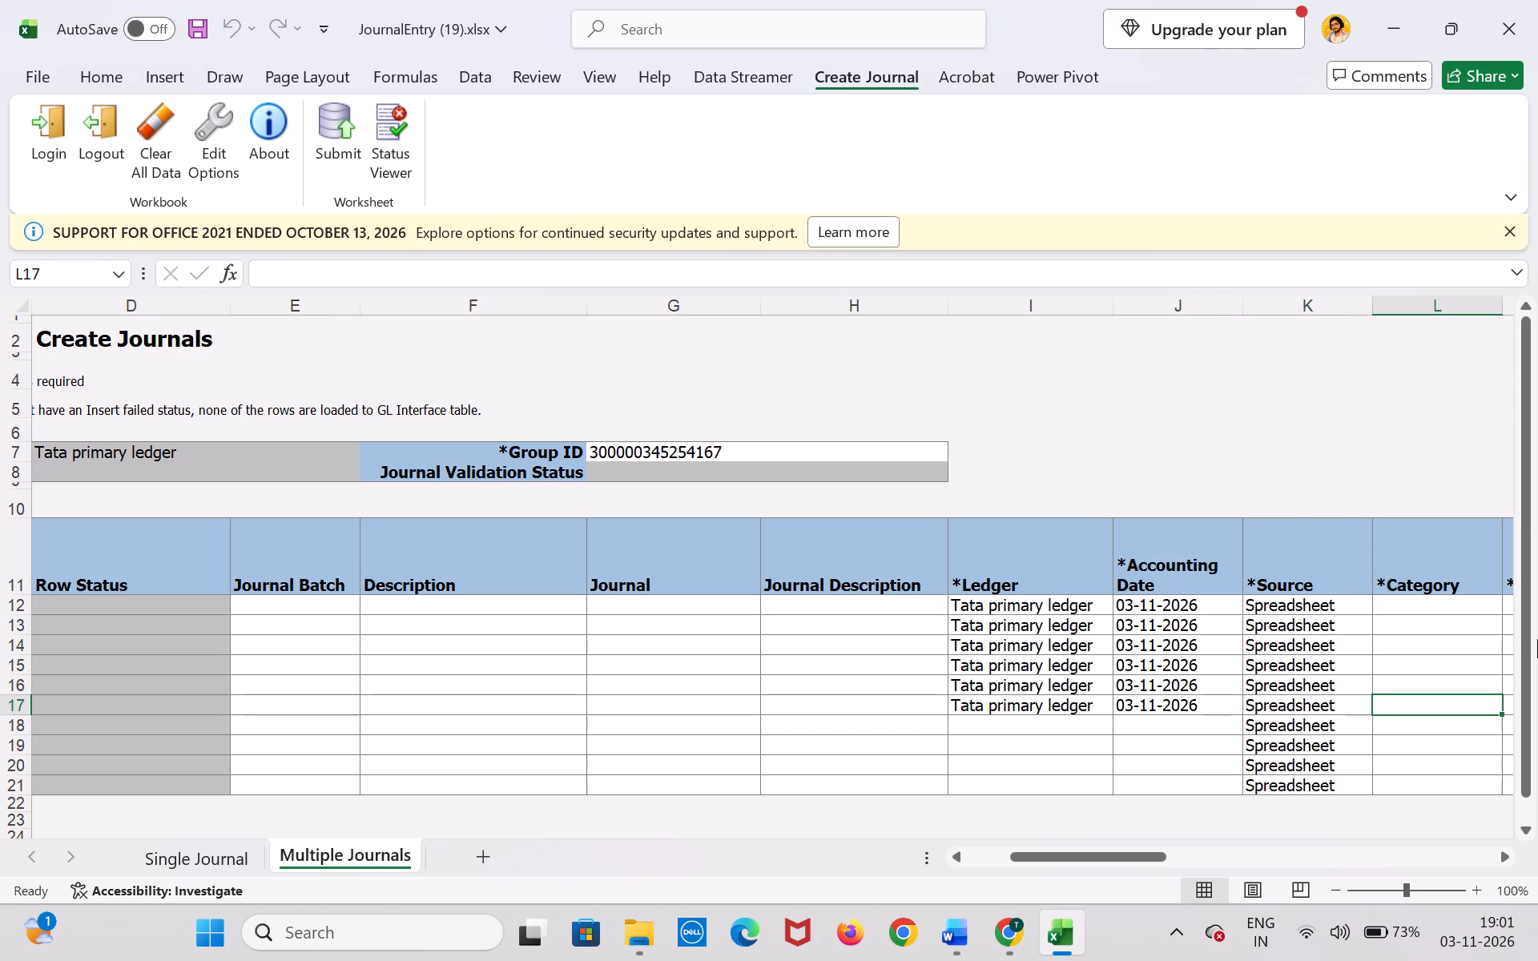
{"action": "key", "text": "Up"}
{"action": "key", "text": "Up"}
{"action": "key", "text": "Up"}
{"action": "key", "text": "Up"}
{"action": "key", "text": "Up"}
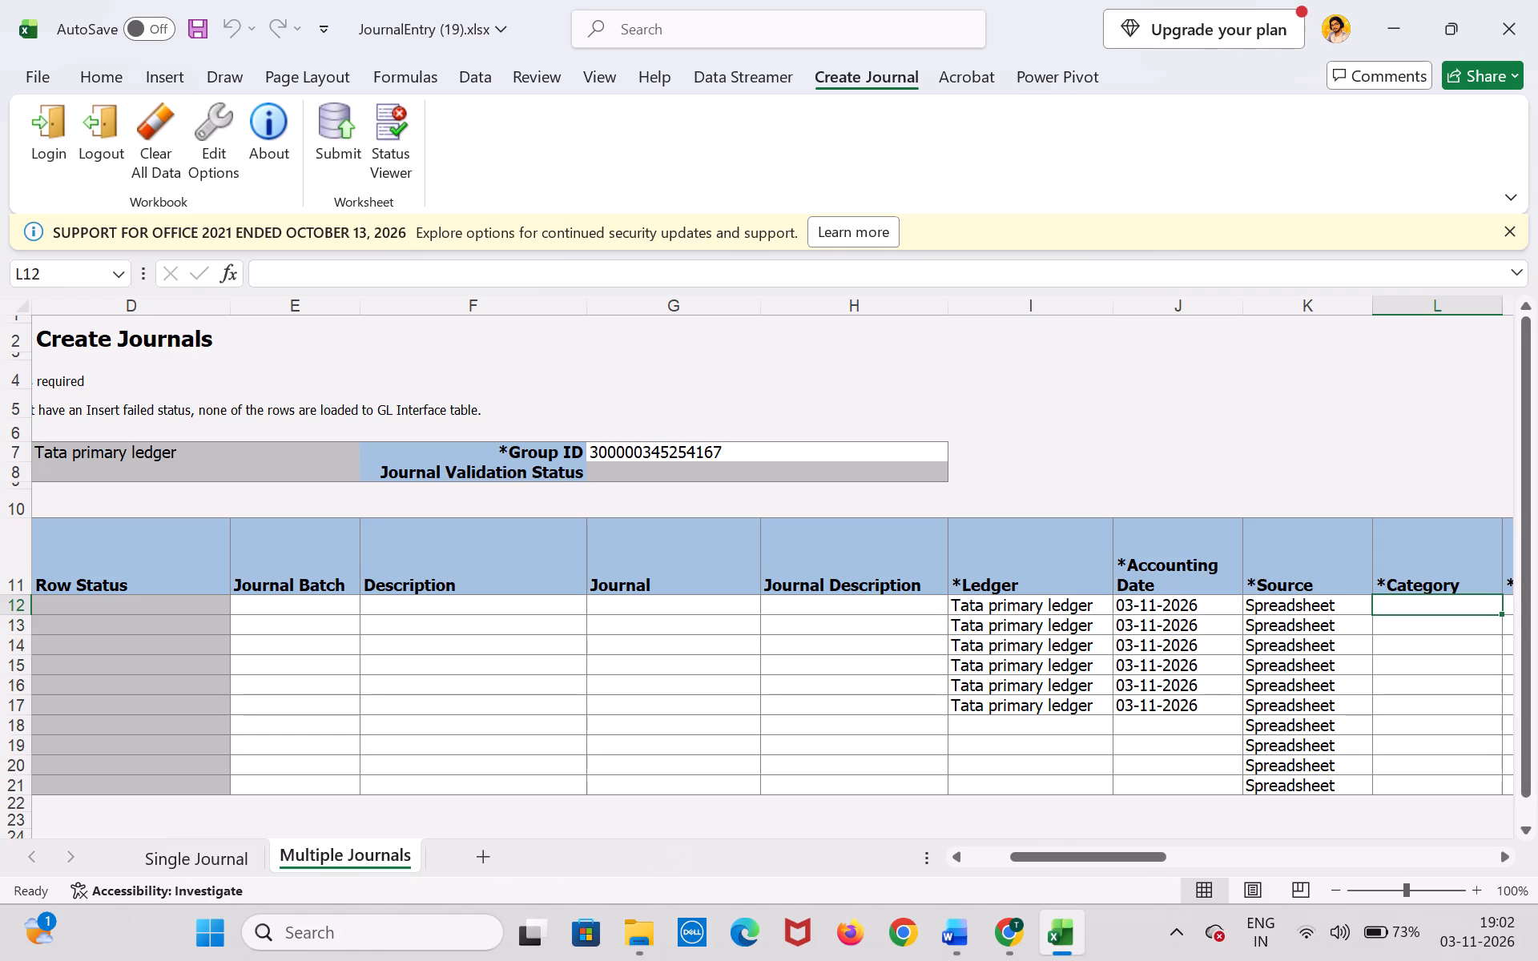
{"action": "type", "text": "Ad"}
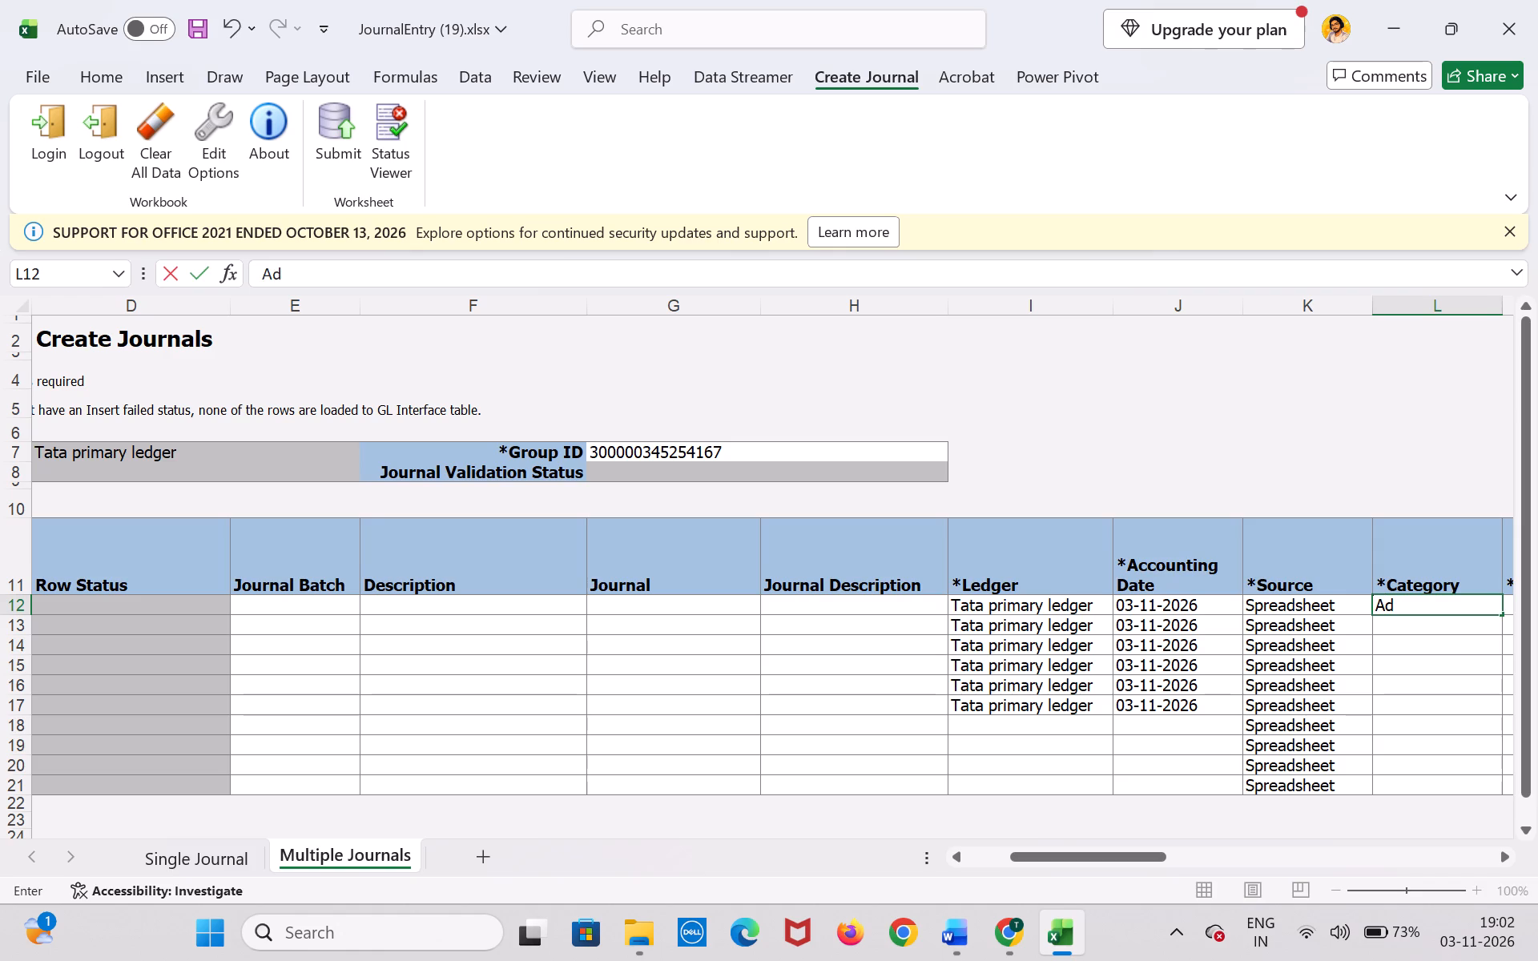
{"action": "type", "text": "justment"}
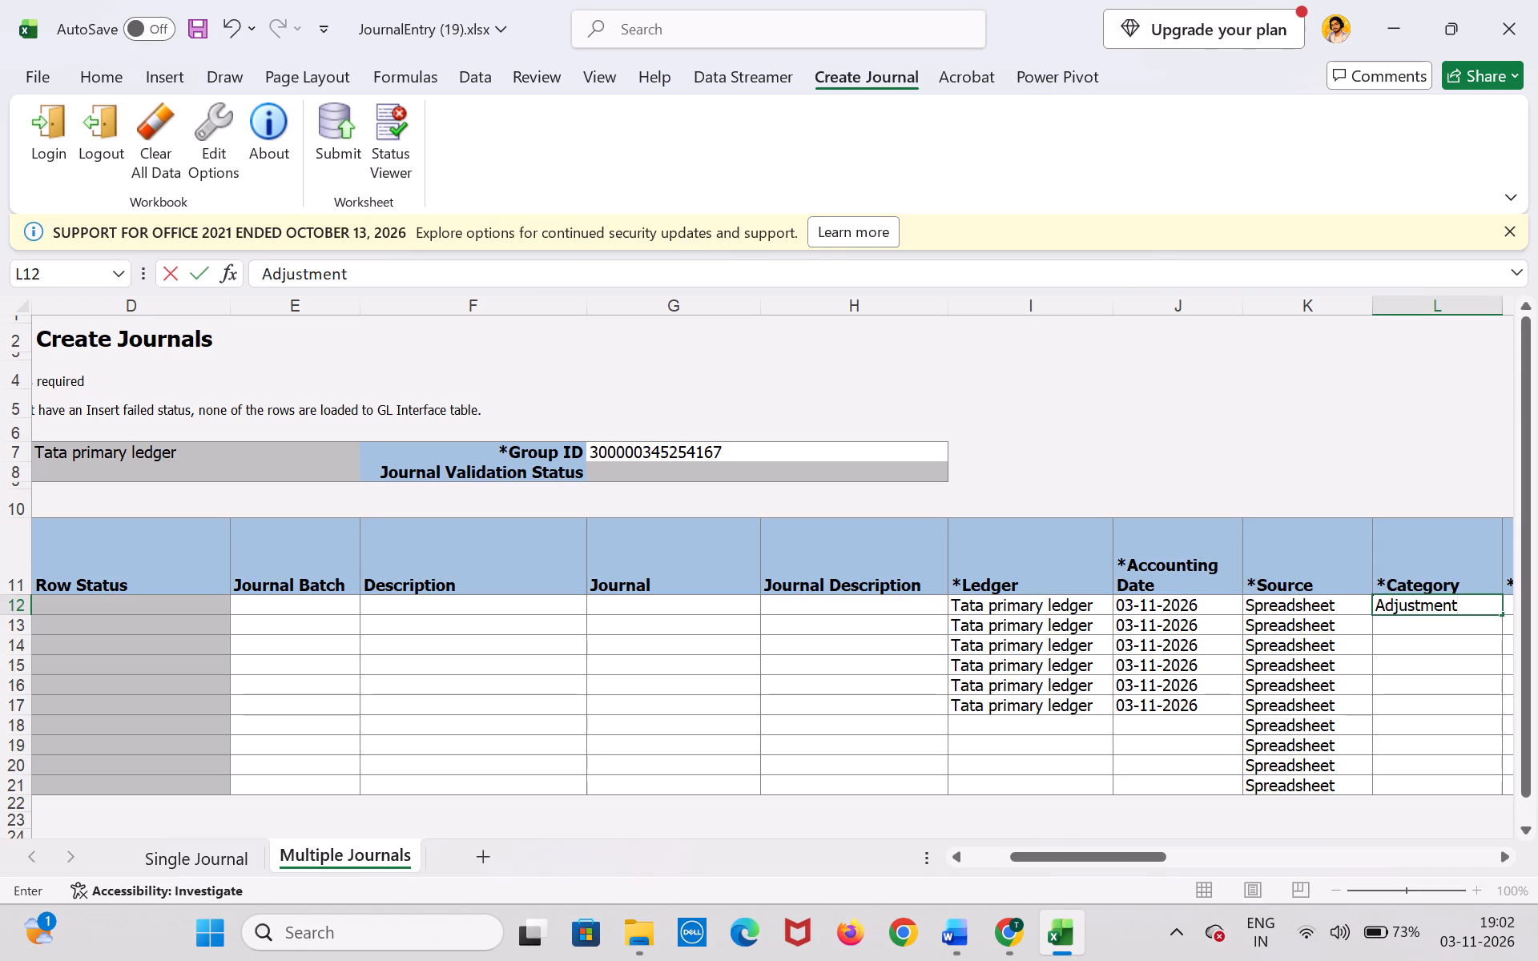
{"action": "key", "text": "Down"}
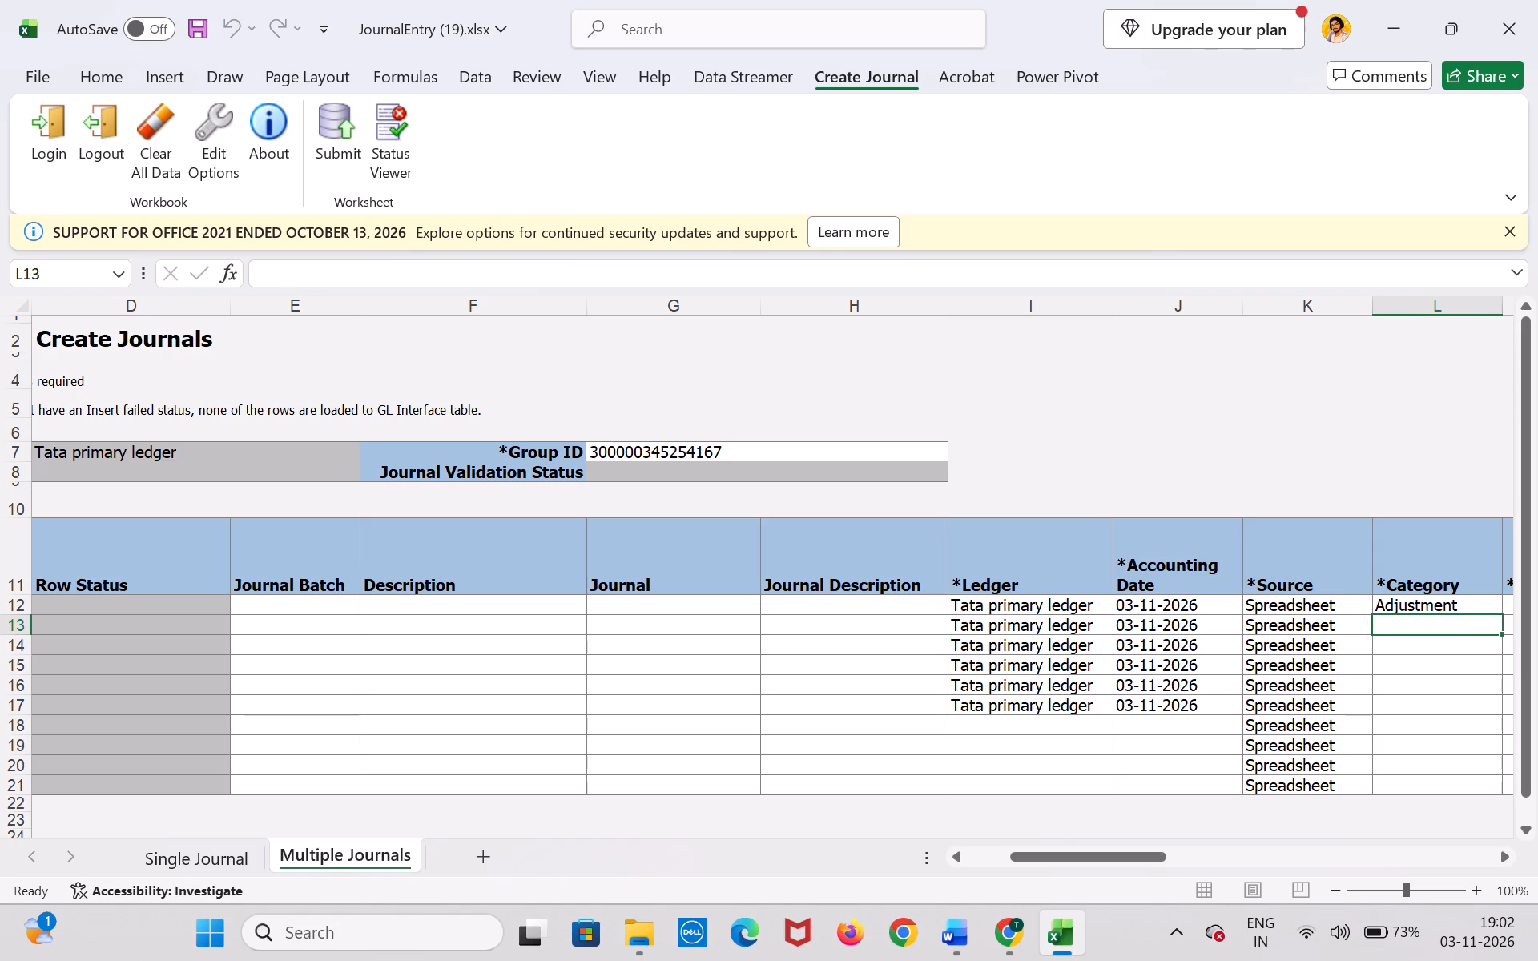
Set the category of journal rows 13 to 17 to Adjustment.
{"action": "type", "text": "Ad"}
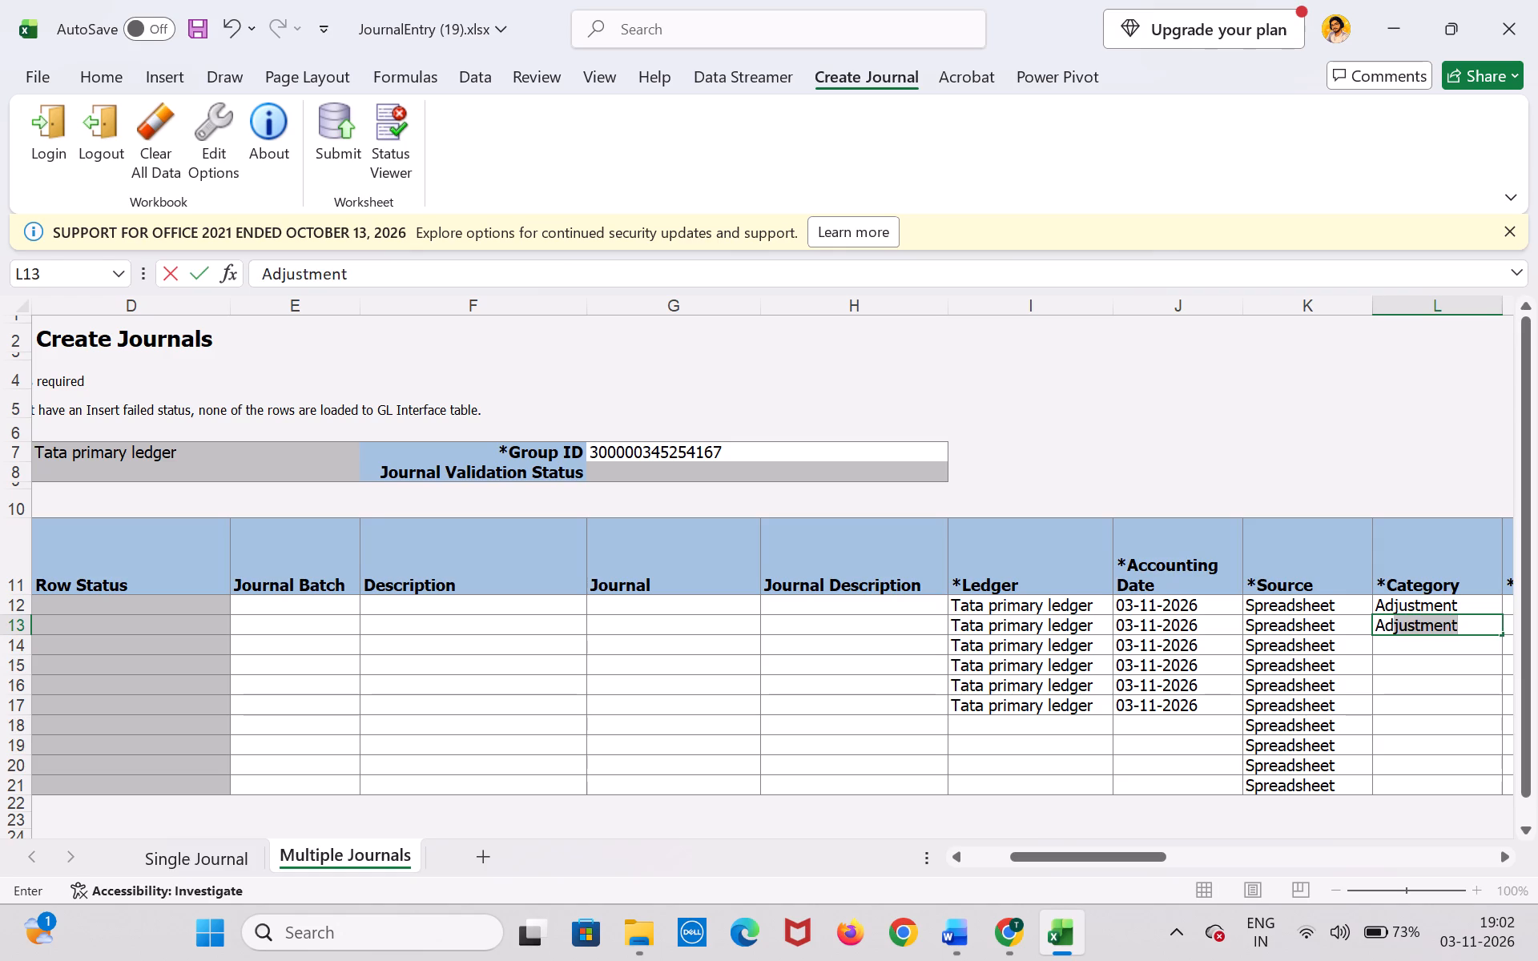
{"action": "key", "text": "Return"}
{"action": "key", "text": "shift+a"}
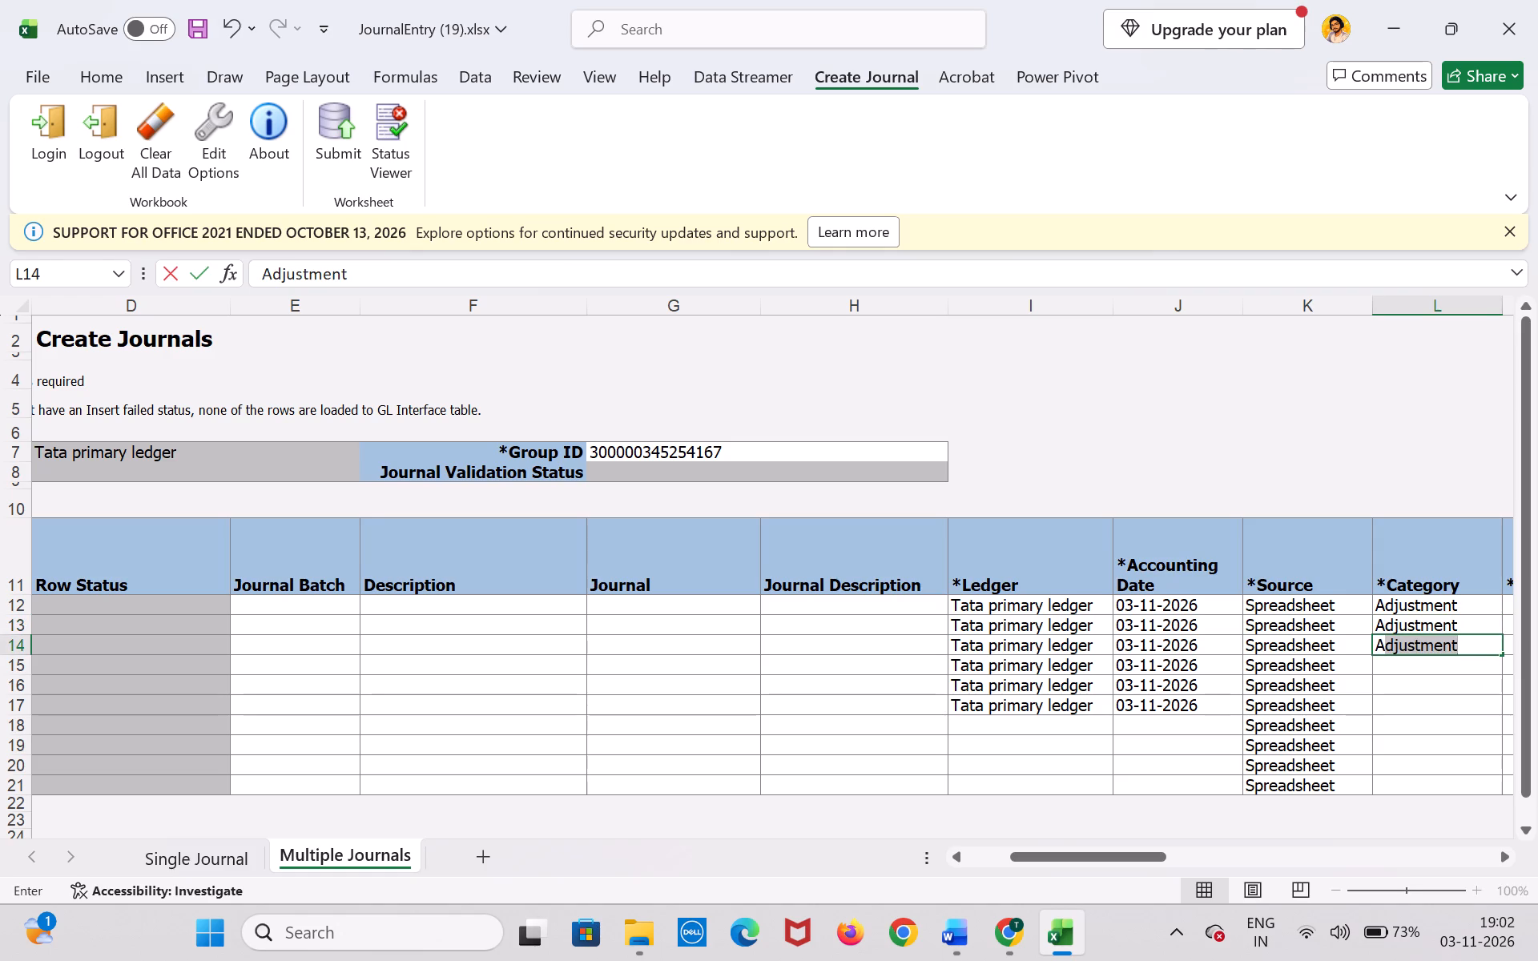
{"action": "key", "text": "Return"}
{"action": "key", "text": "shift+a"}
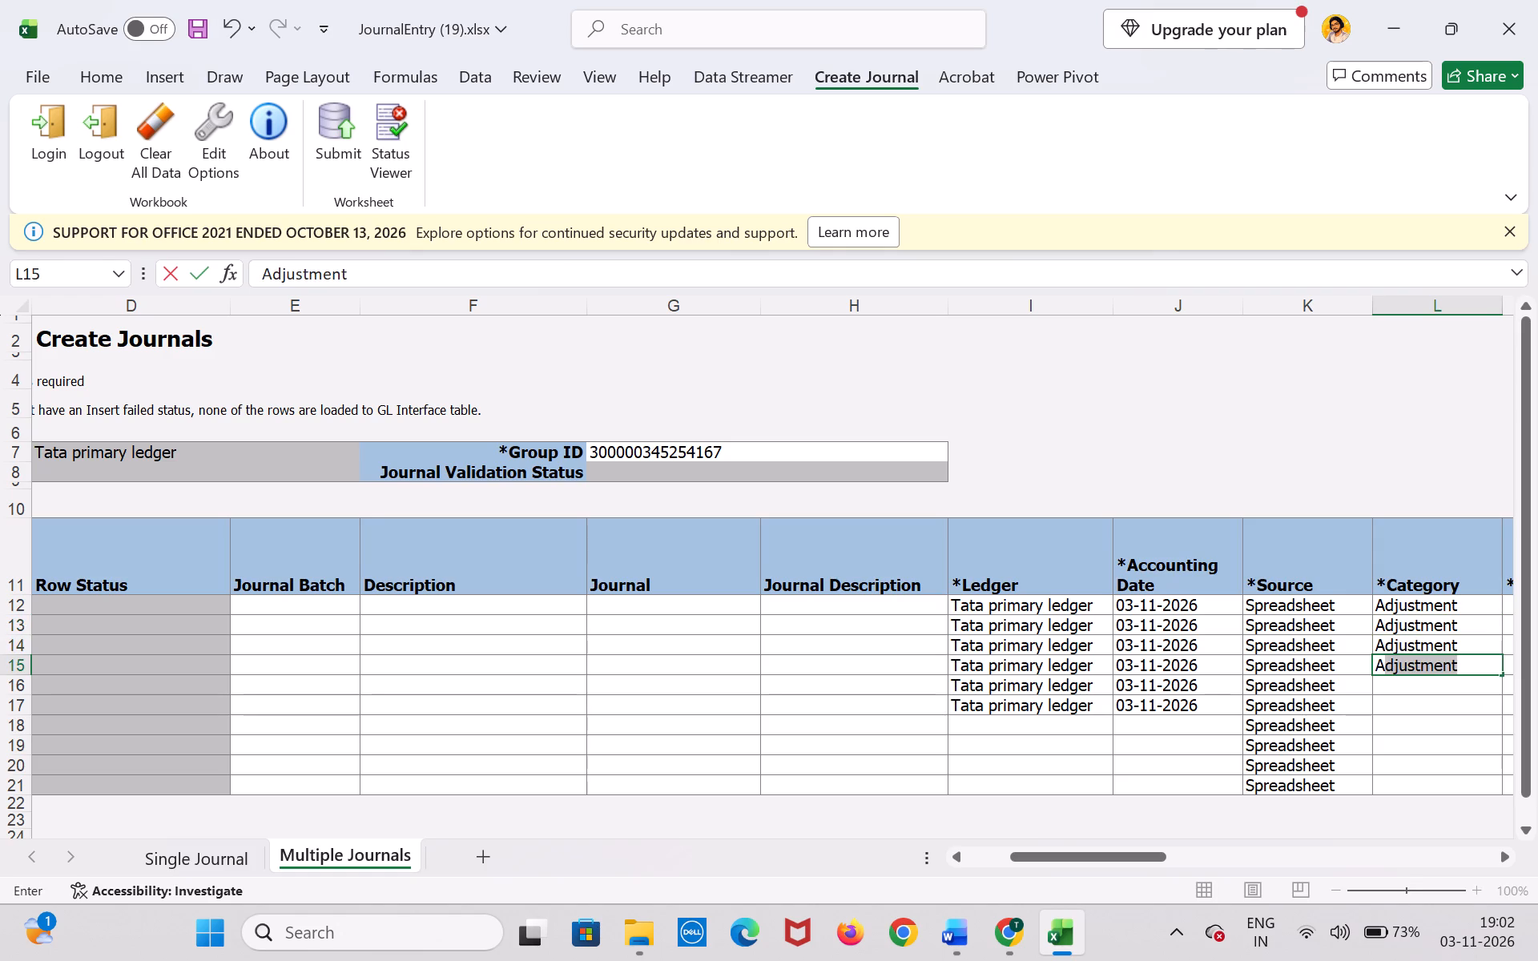
{"action": "key", "text": "Return"}
{"action": "key", "text": "shift+a"}
{"action": "key", "text": "Return"}
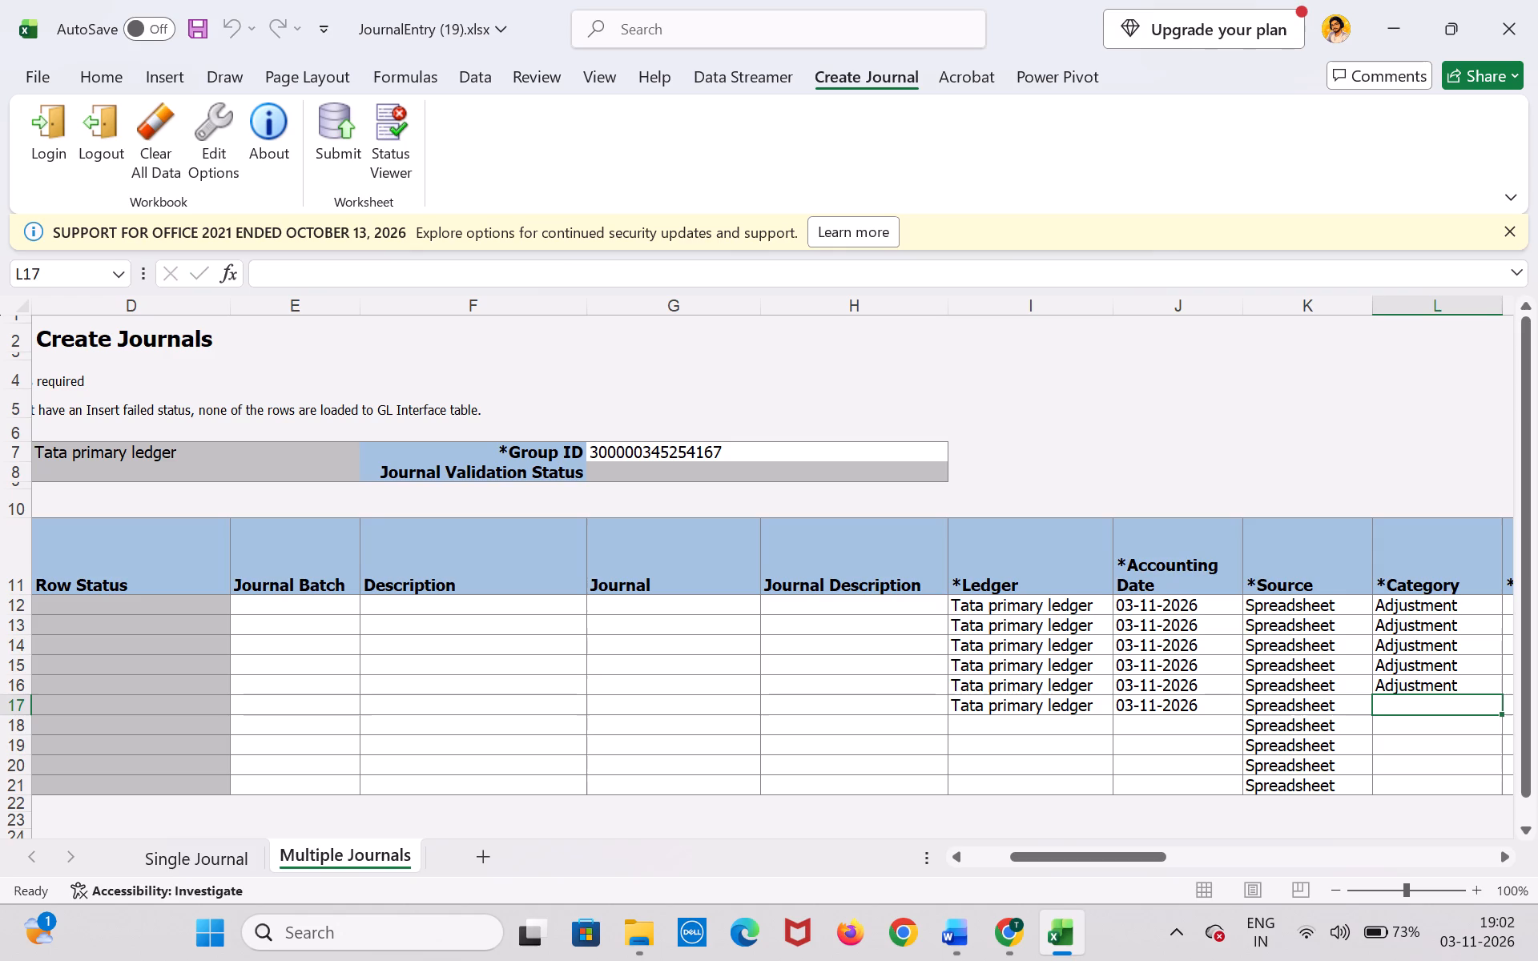
{"action": "key", "text": "shift+a"}
{"action": "key", "text": "Return"}
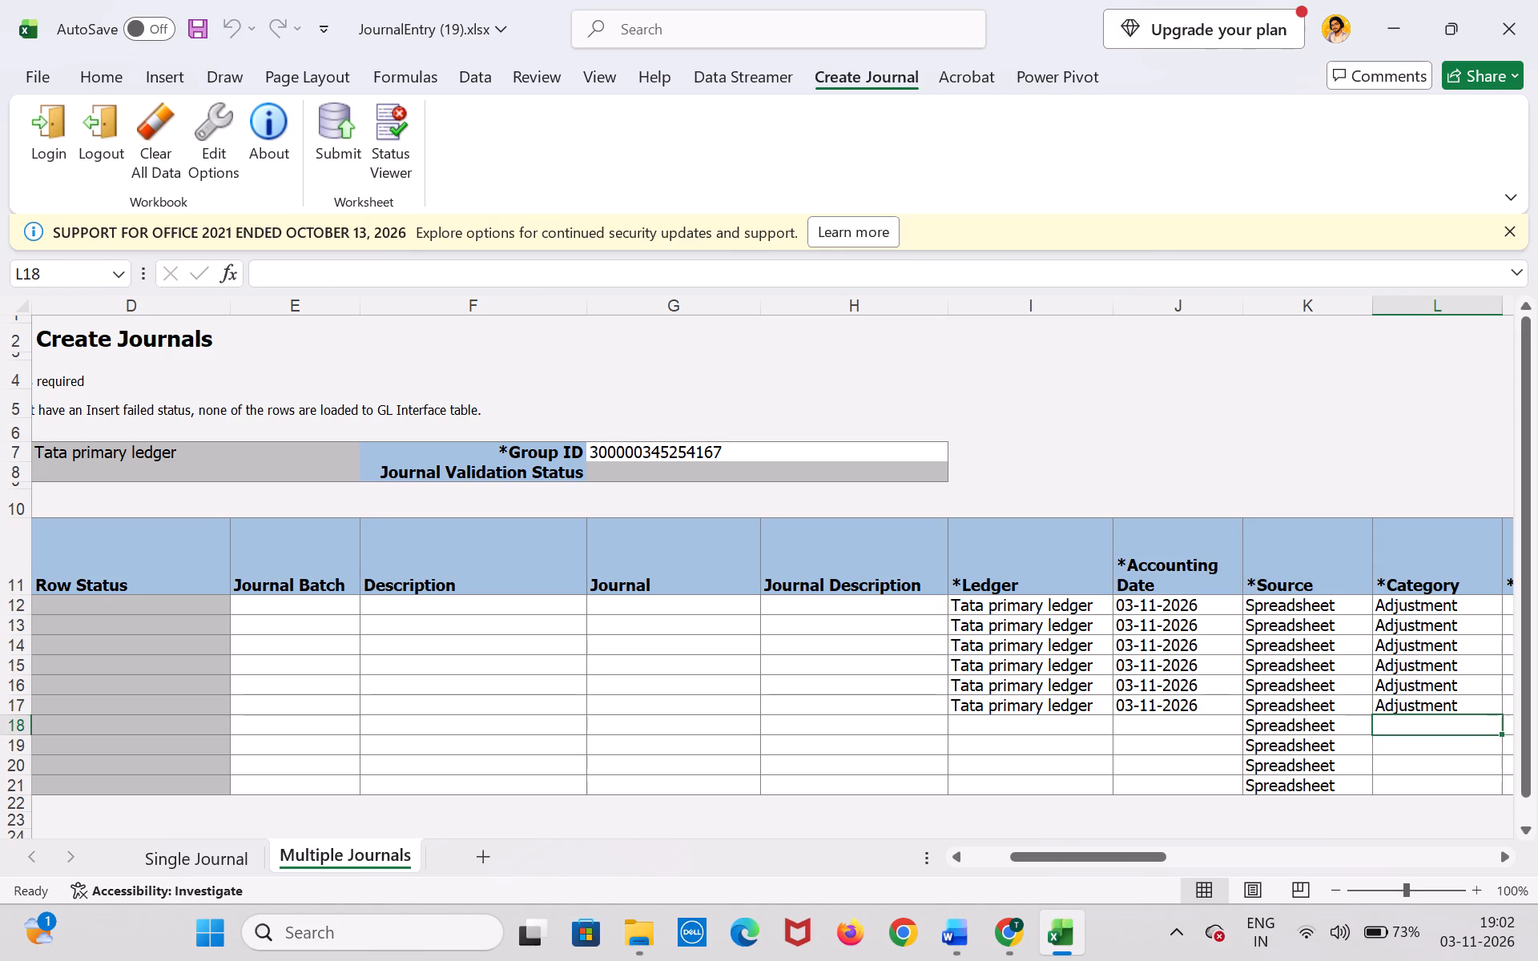
Open the account segment lookup for the first journal row (12) and choose company 105 (india).
{"action": "key", "text": "Right"}
{"action": "key", "text": "Up"}
{"action": "key", "text": "Up"}
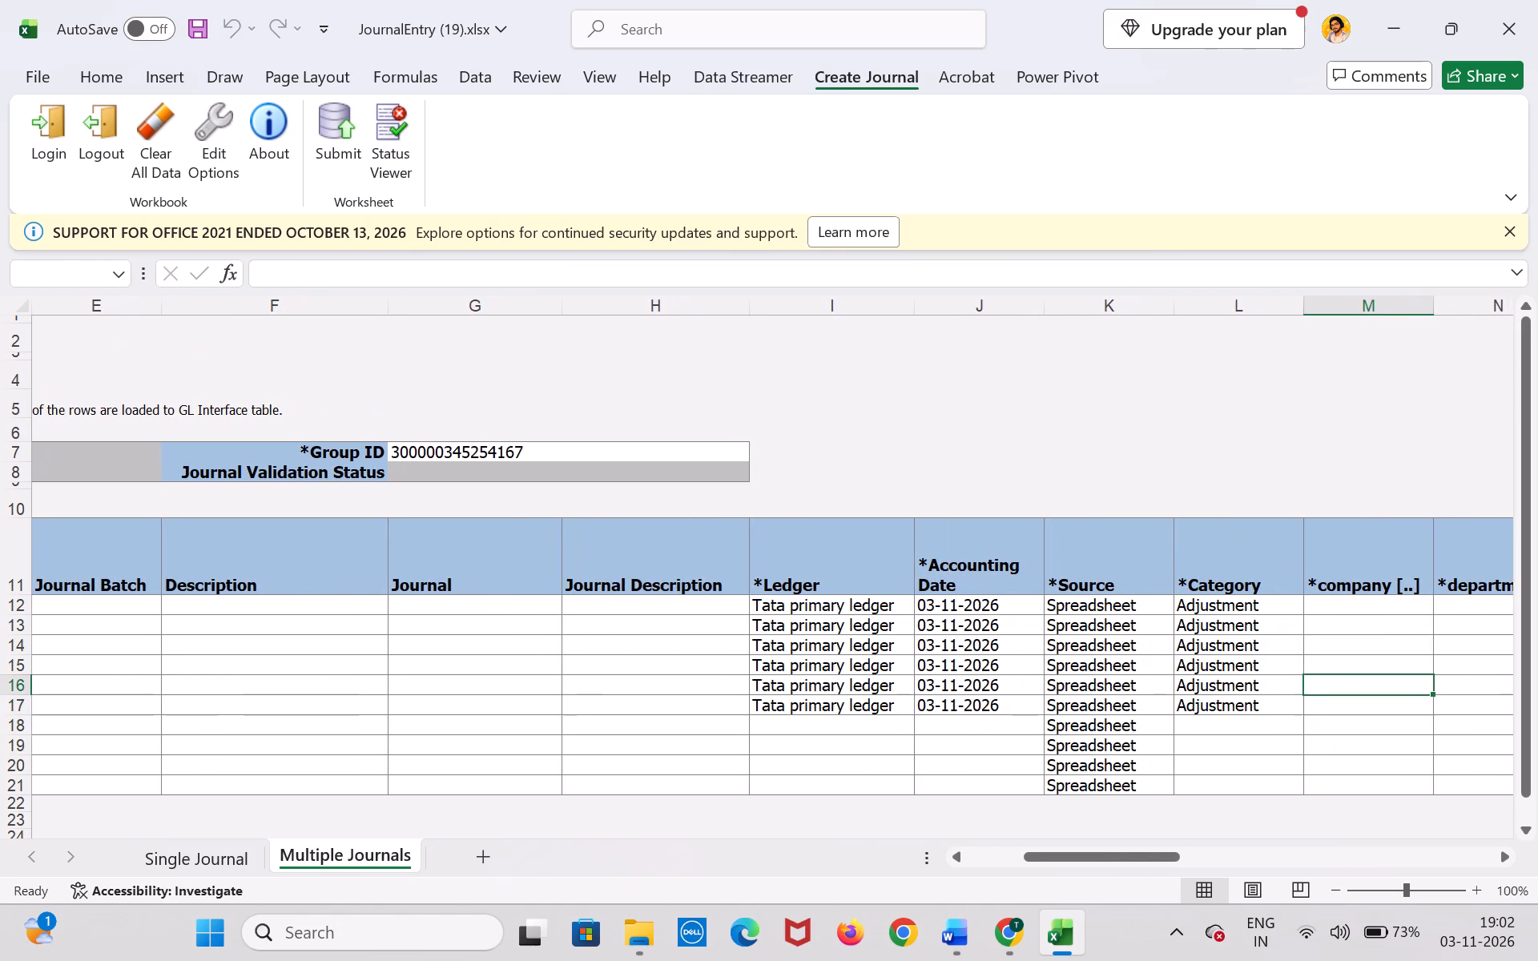
{"action": "key", "text": "Up"}
{"action": "key", "text": "Up"}
{"action": "key", "text": "Up"}
{"action": "key", "text": "Up"}
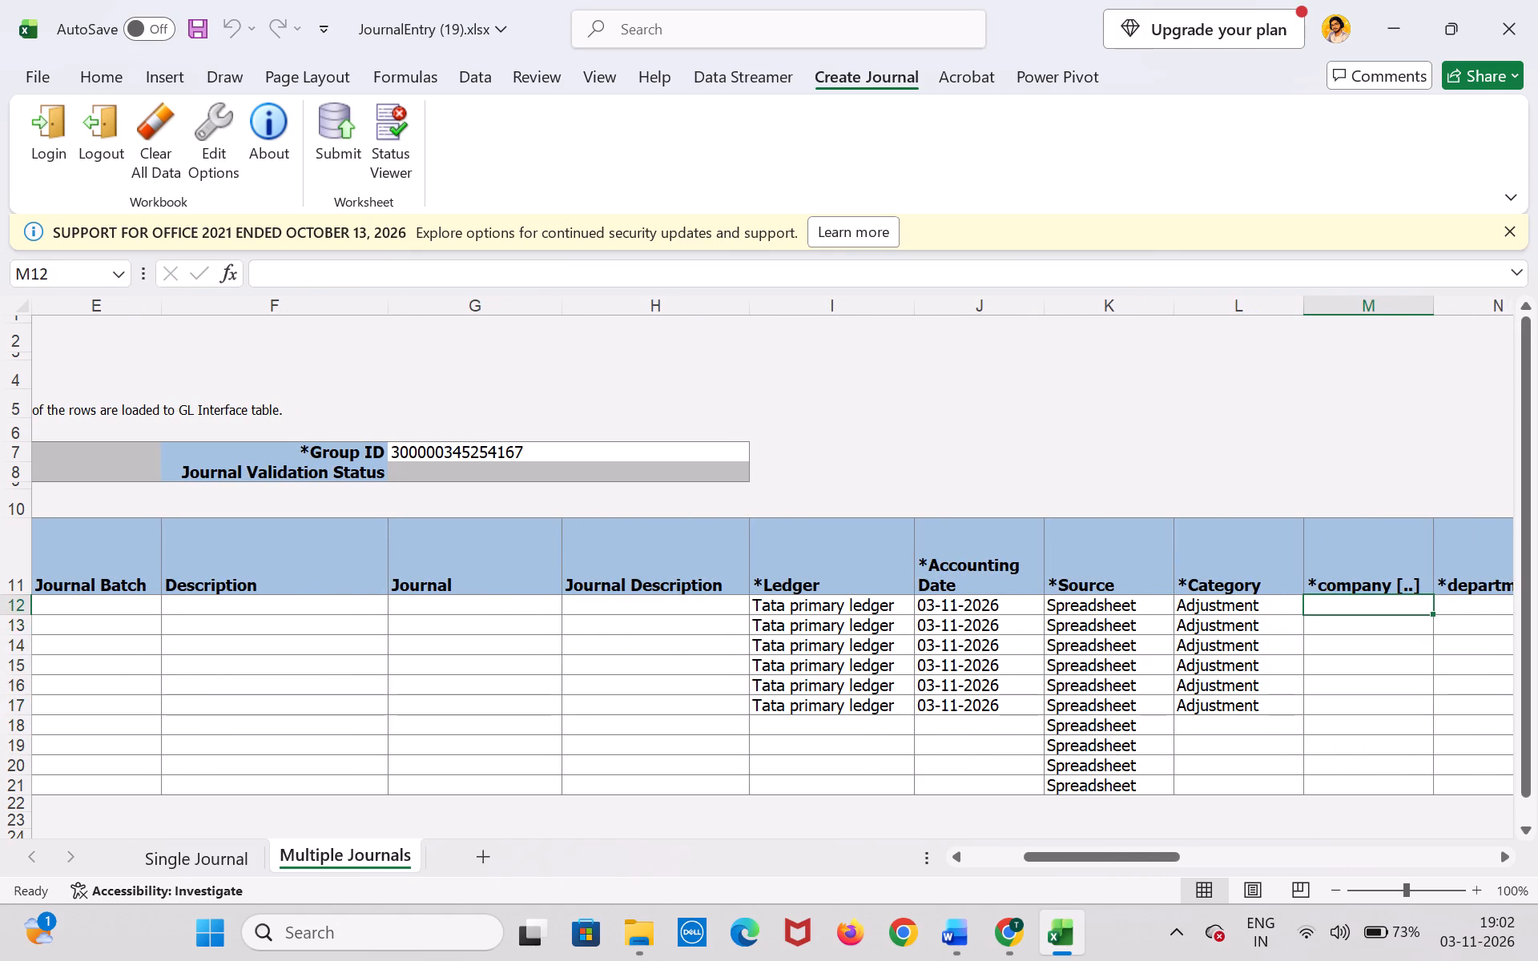
{"action": "double_click", "coordinate": [1407, 605]}
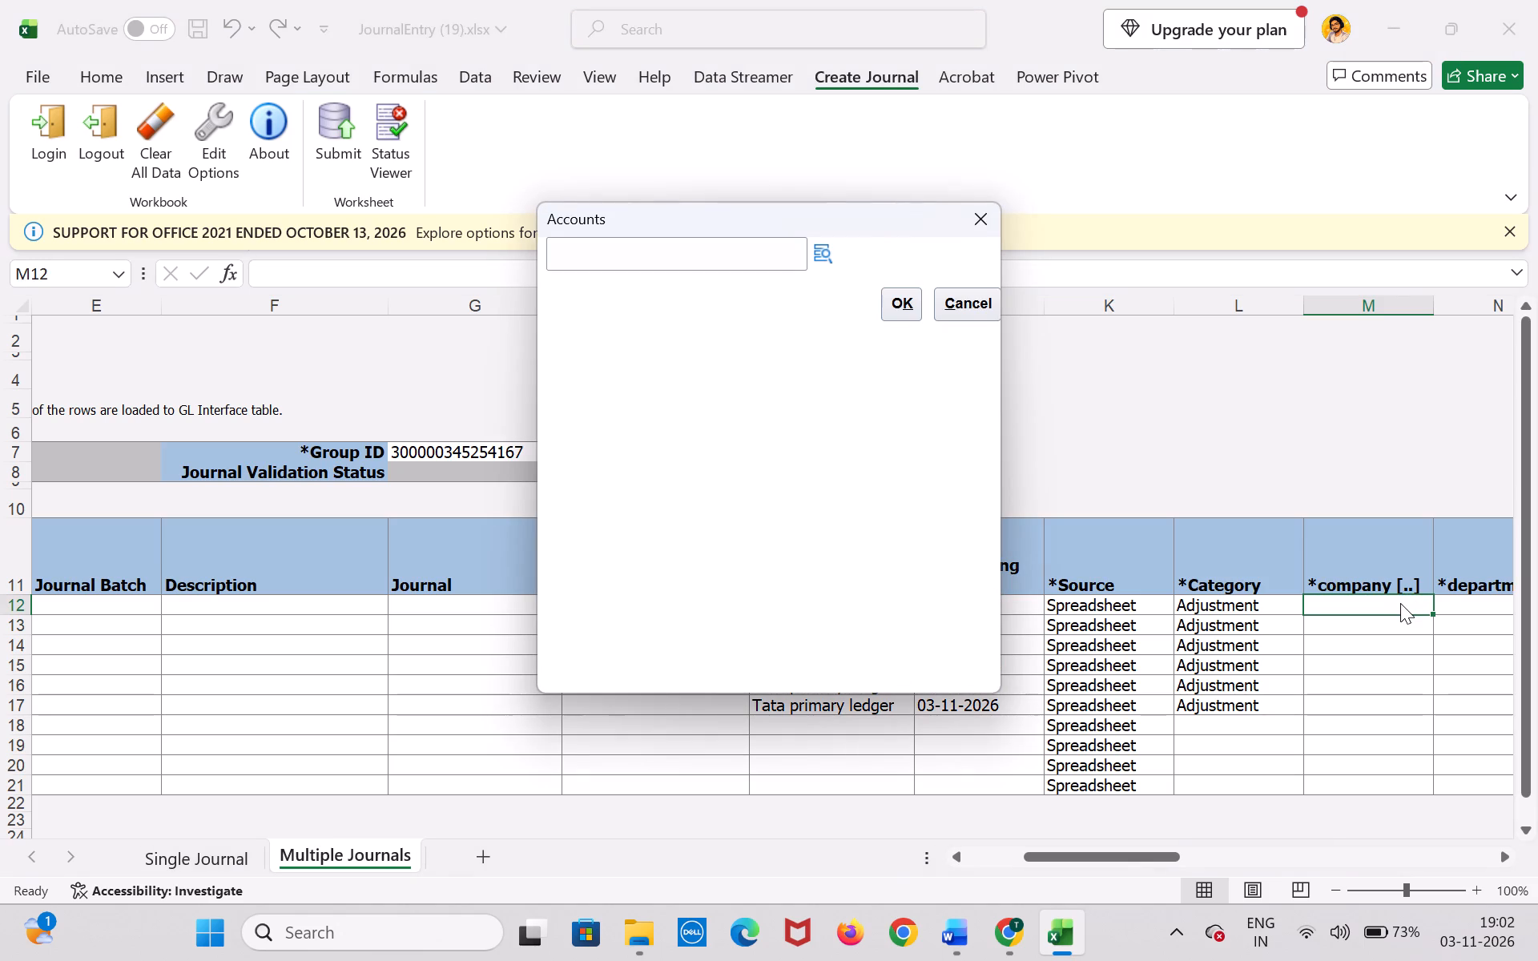
{"action": "left_click", "coordinate": [821, 256]}
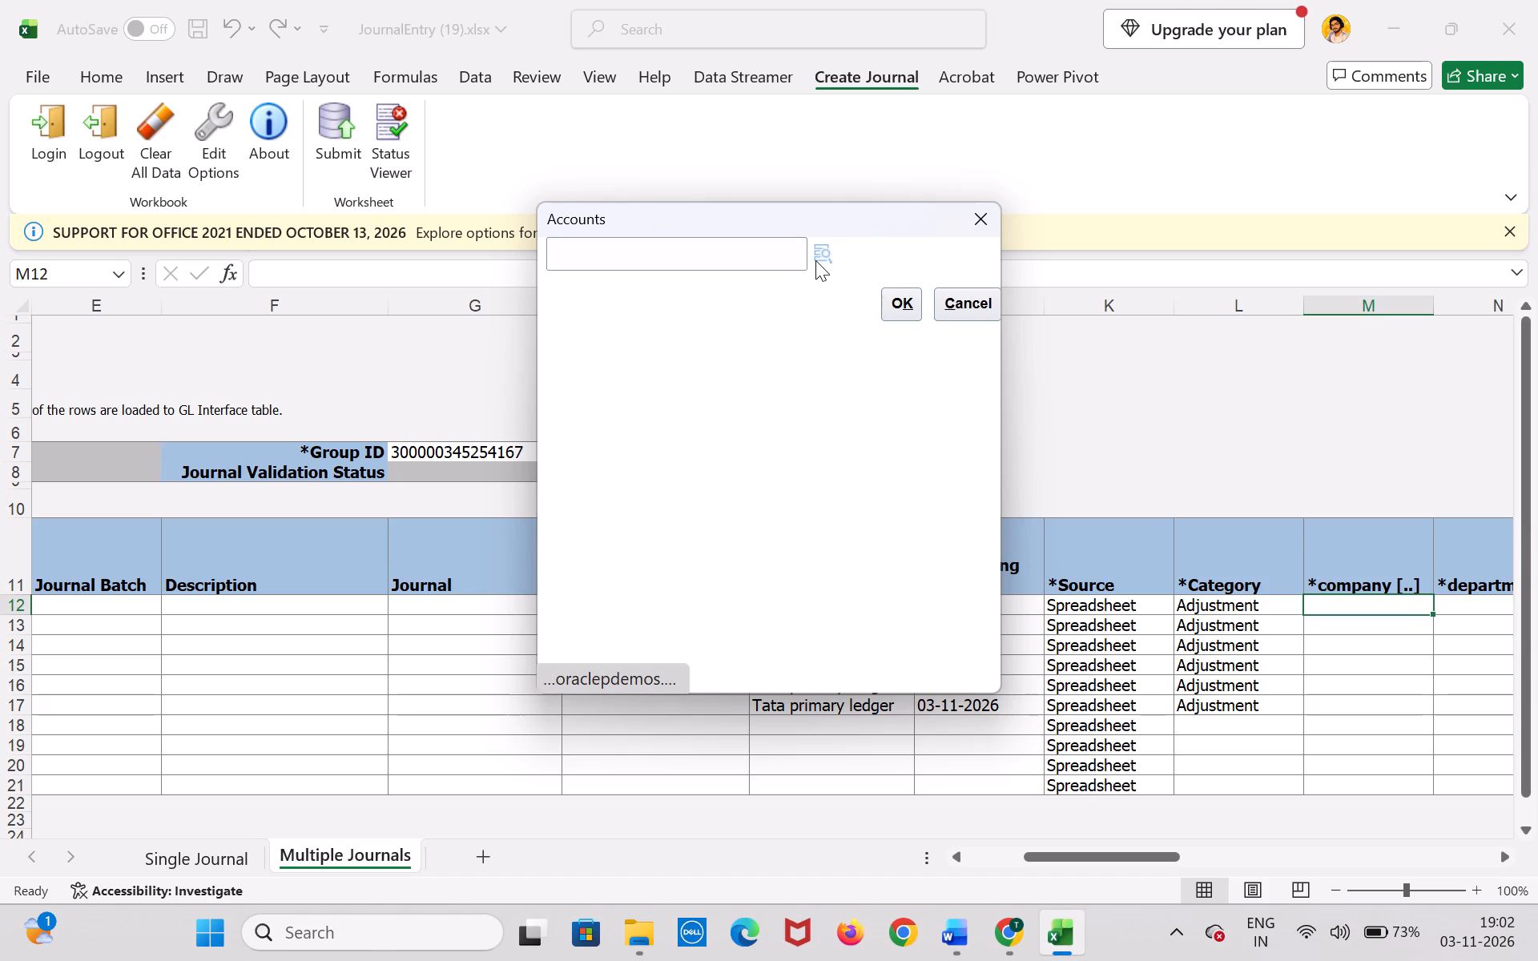
{"action": "left_click", "coordinate": [896, 436]}
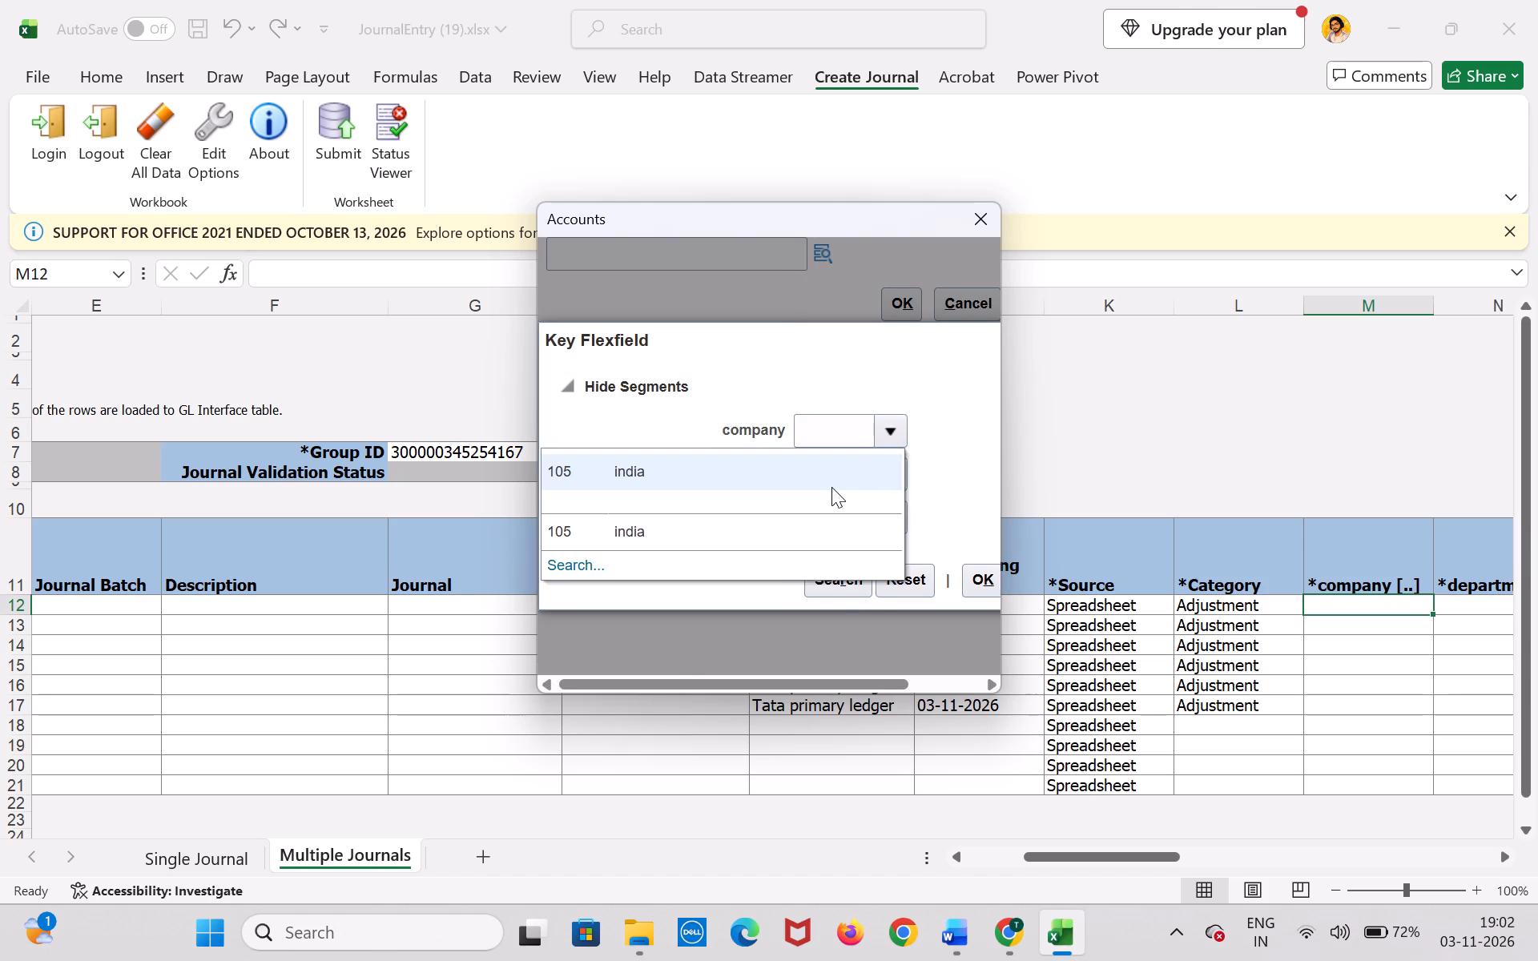
{"action": "left_click", "coordinate": [922, 392]}
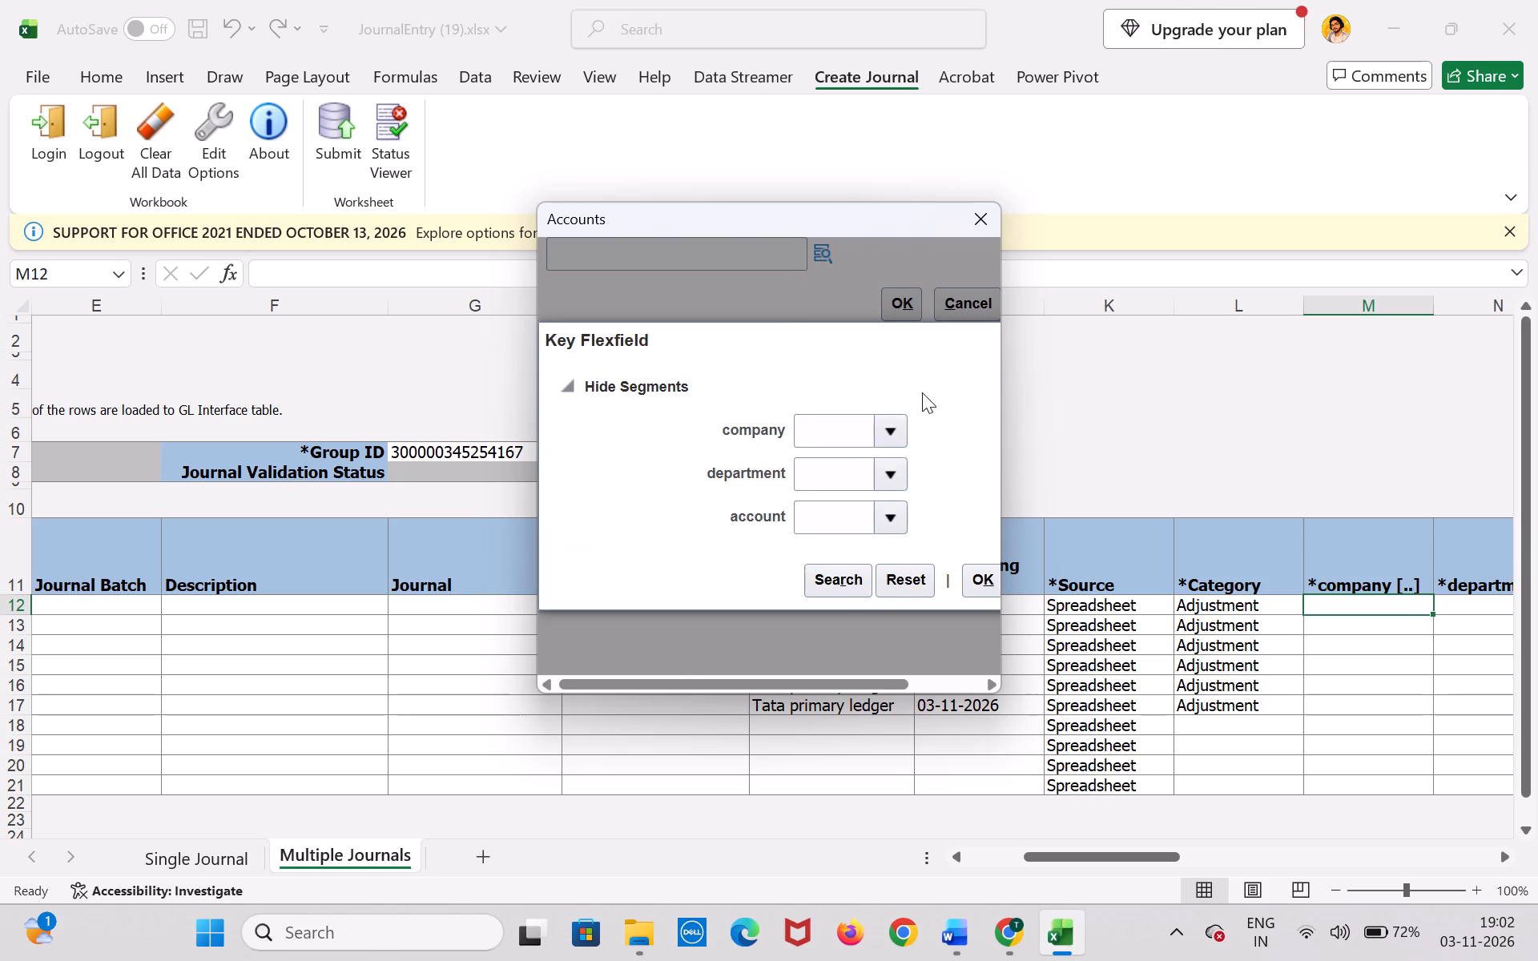
{"action": "left_click", "coordinate": [893, 428]}
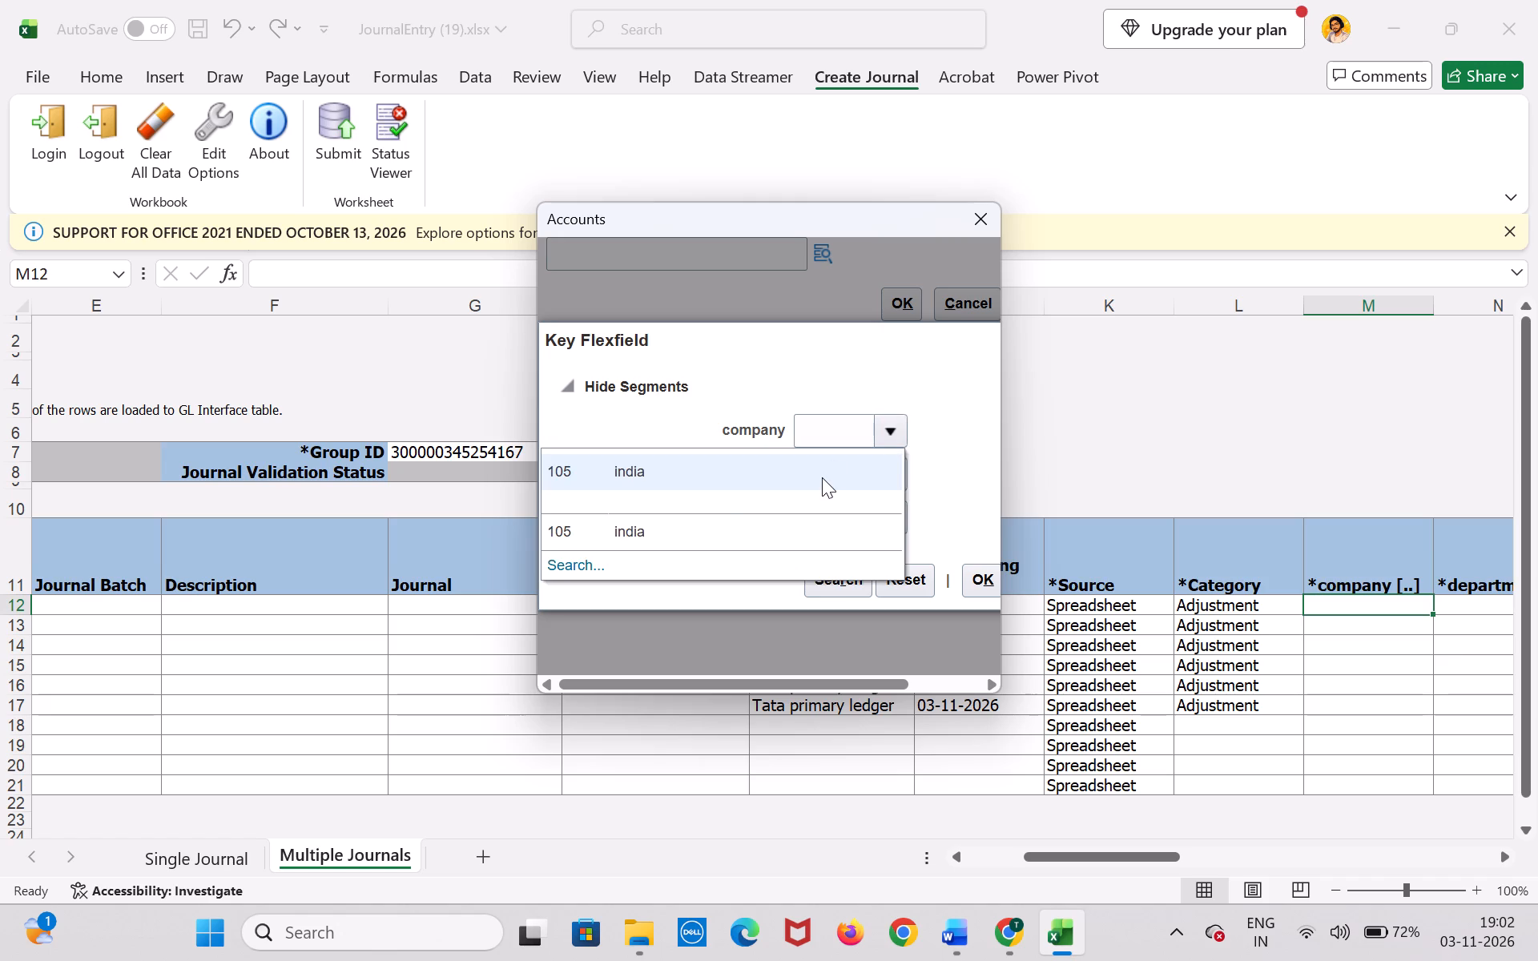
{"action": "left_click", "coordinate": [822, 477]}
Choose department 0000 and account 11101 (USBNK) for row 12, and apply the account combination to the sheet.
{"action": "left_click", "coordinate": [891, 466]}
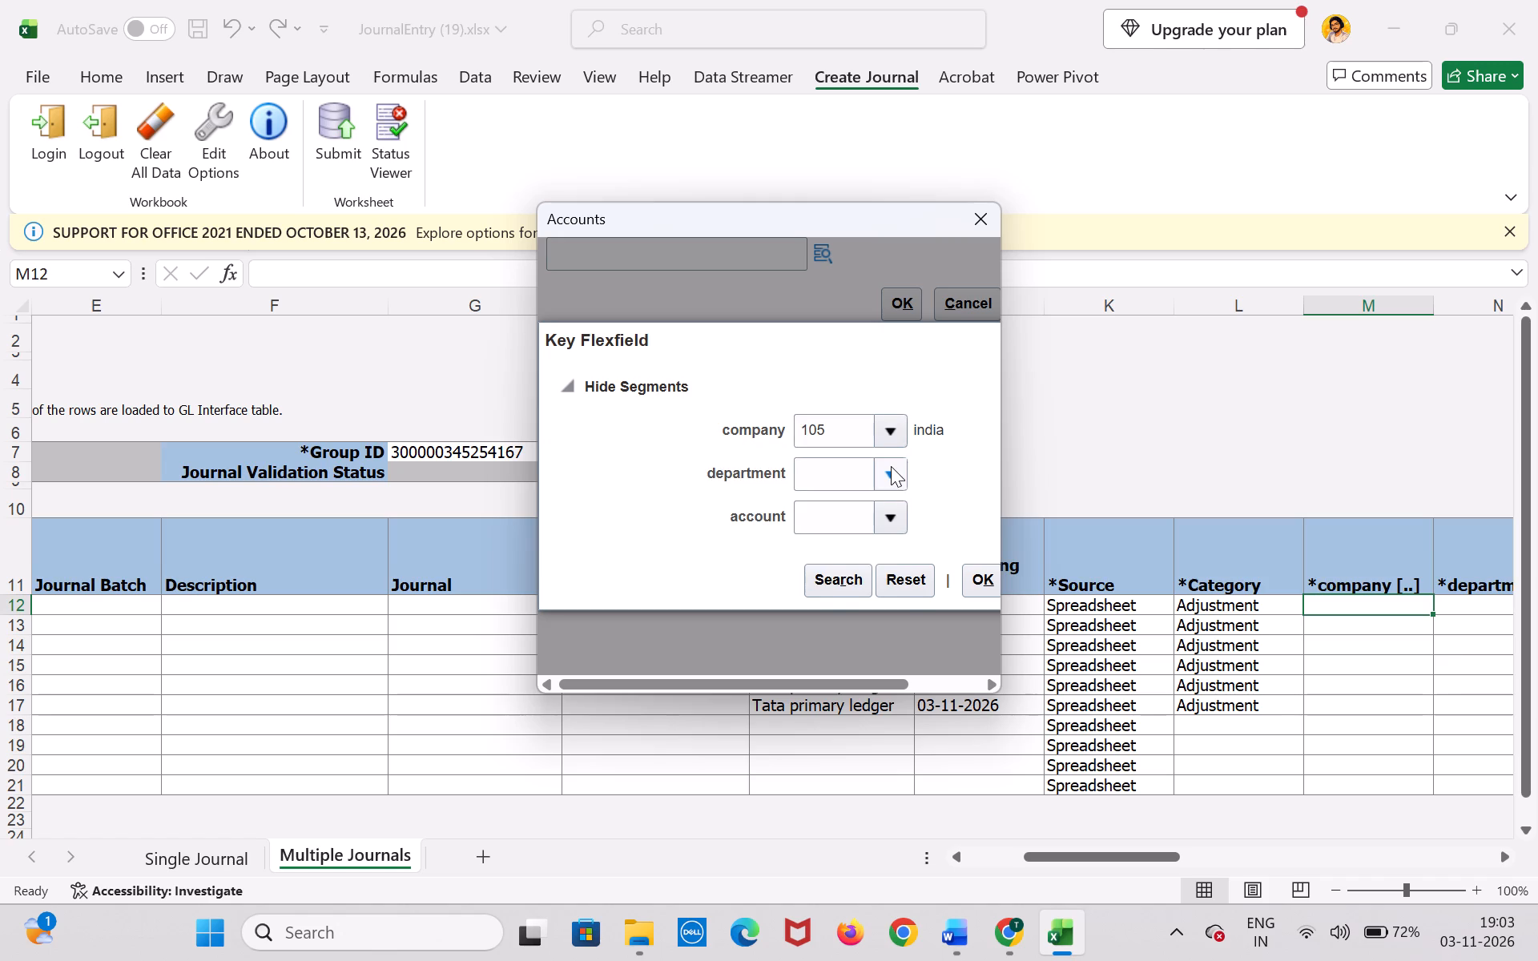
{"action": "left_click", "coordinate": [876, 520]}
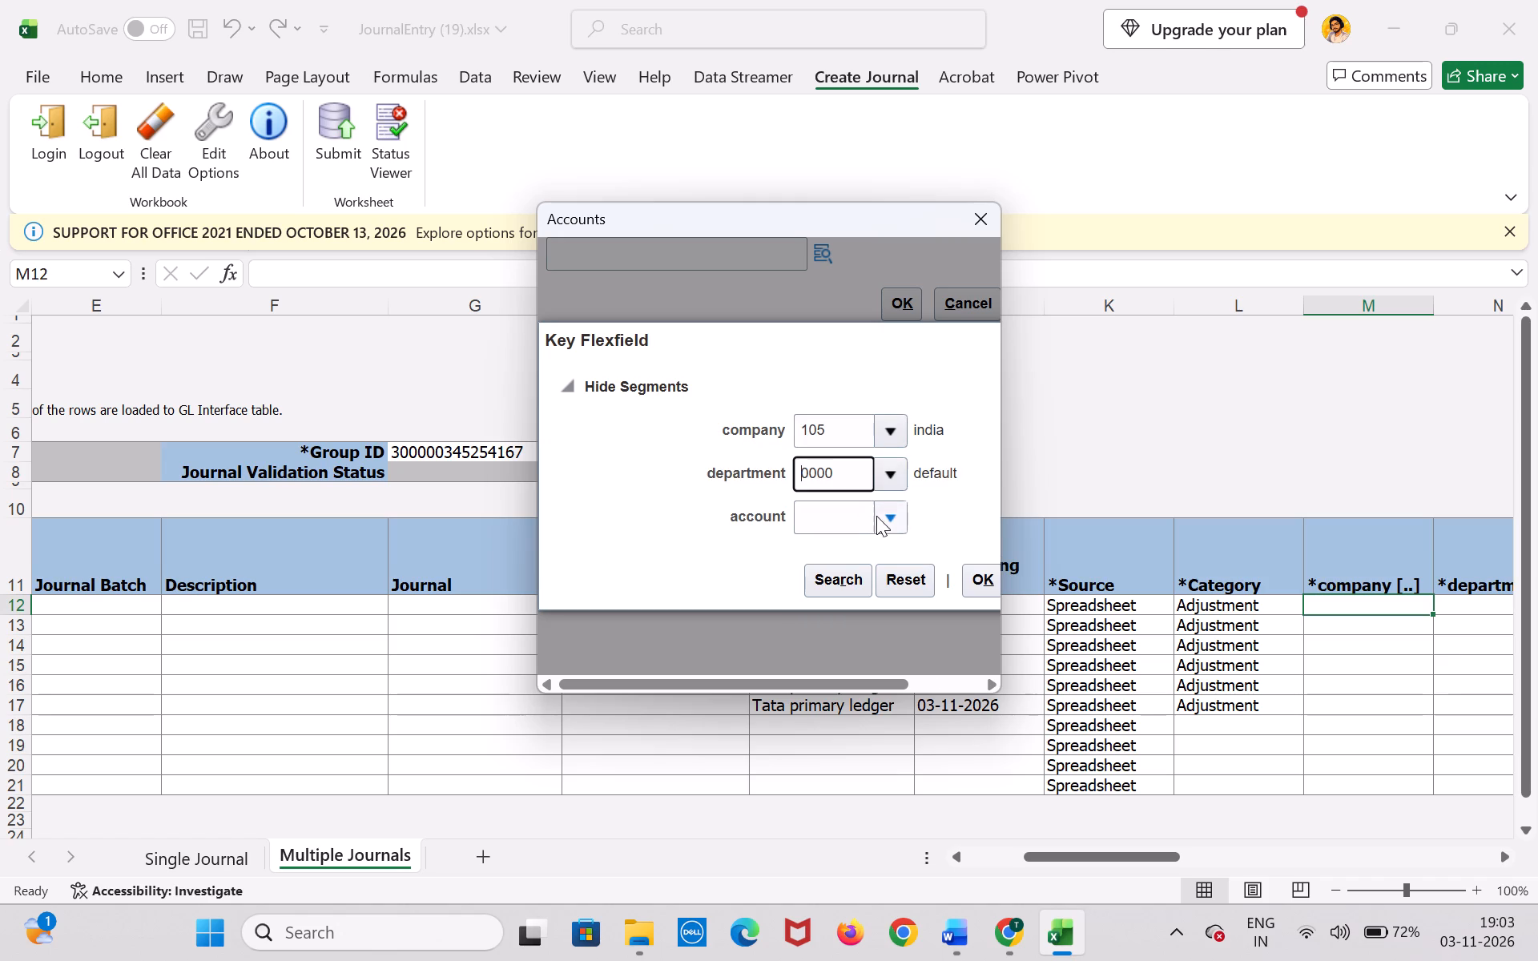
{"action": "left_click", "coordinate": [883, 516]}
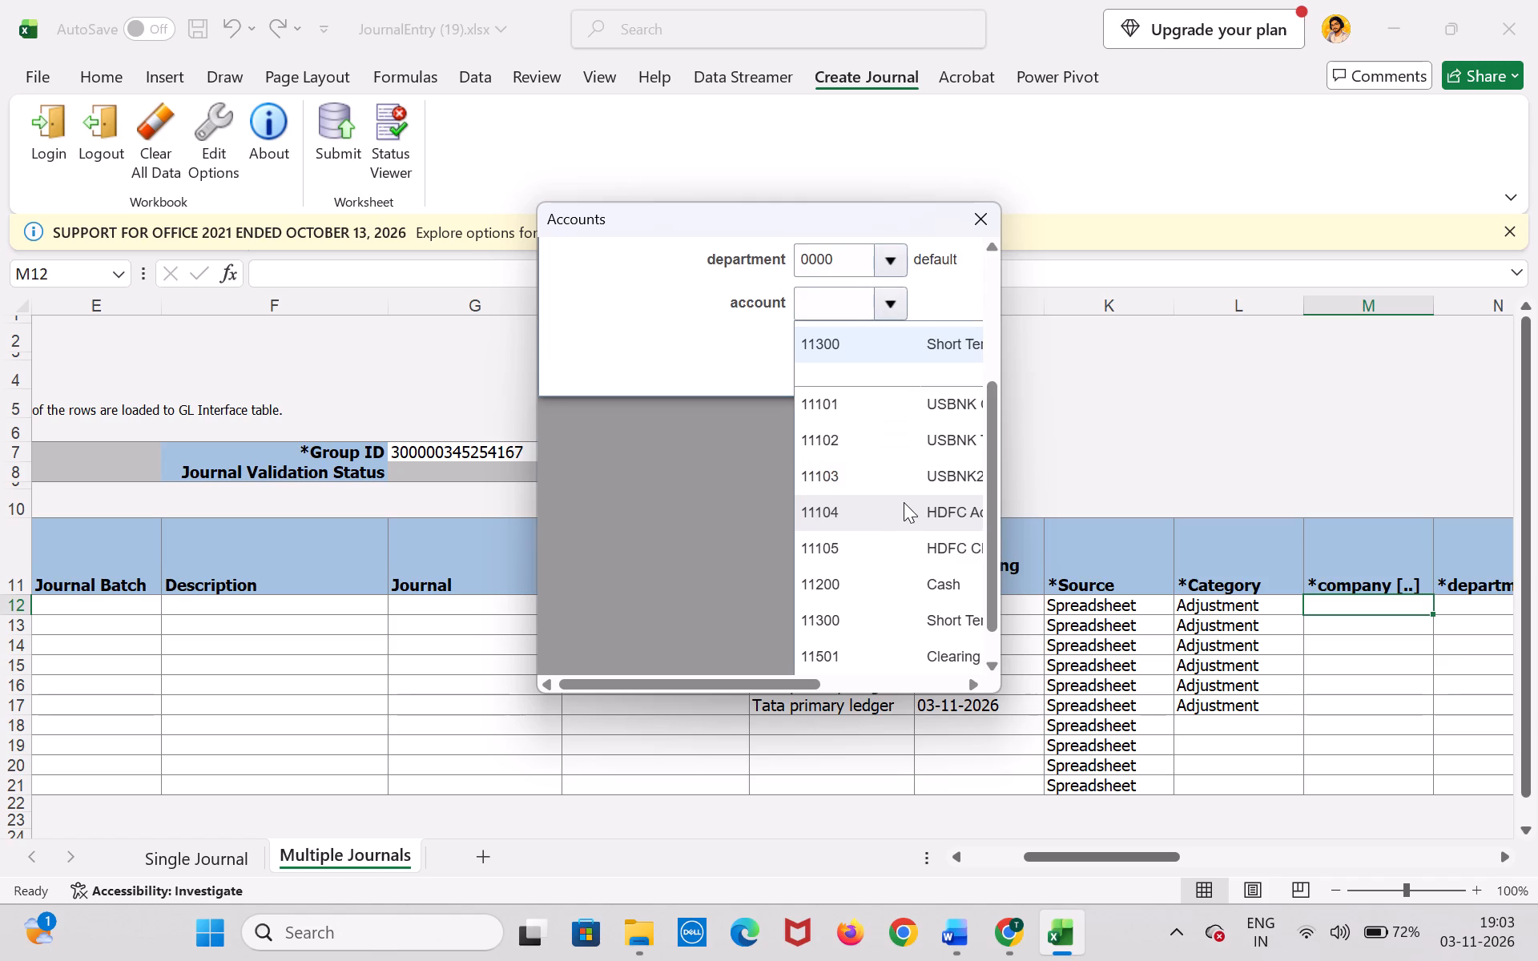
{"action": "left_click", "coordinate": [932, 408]}
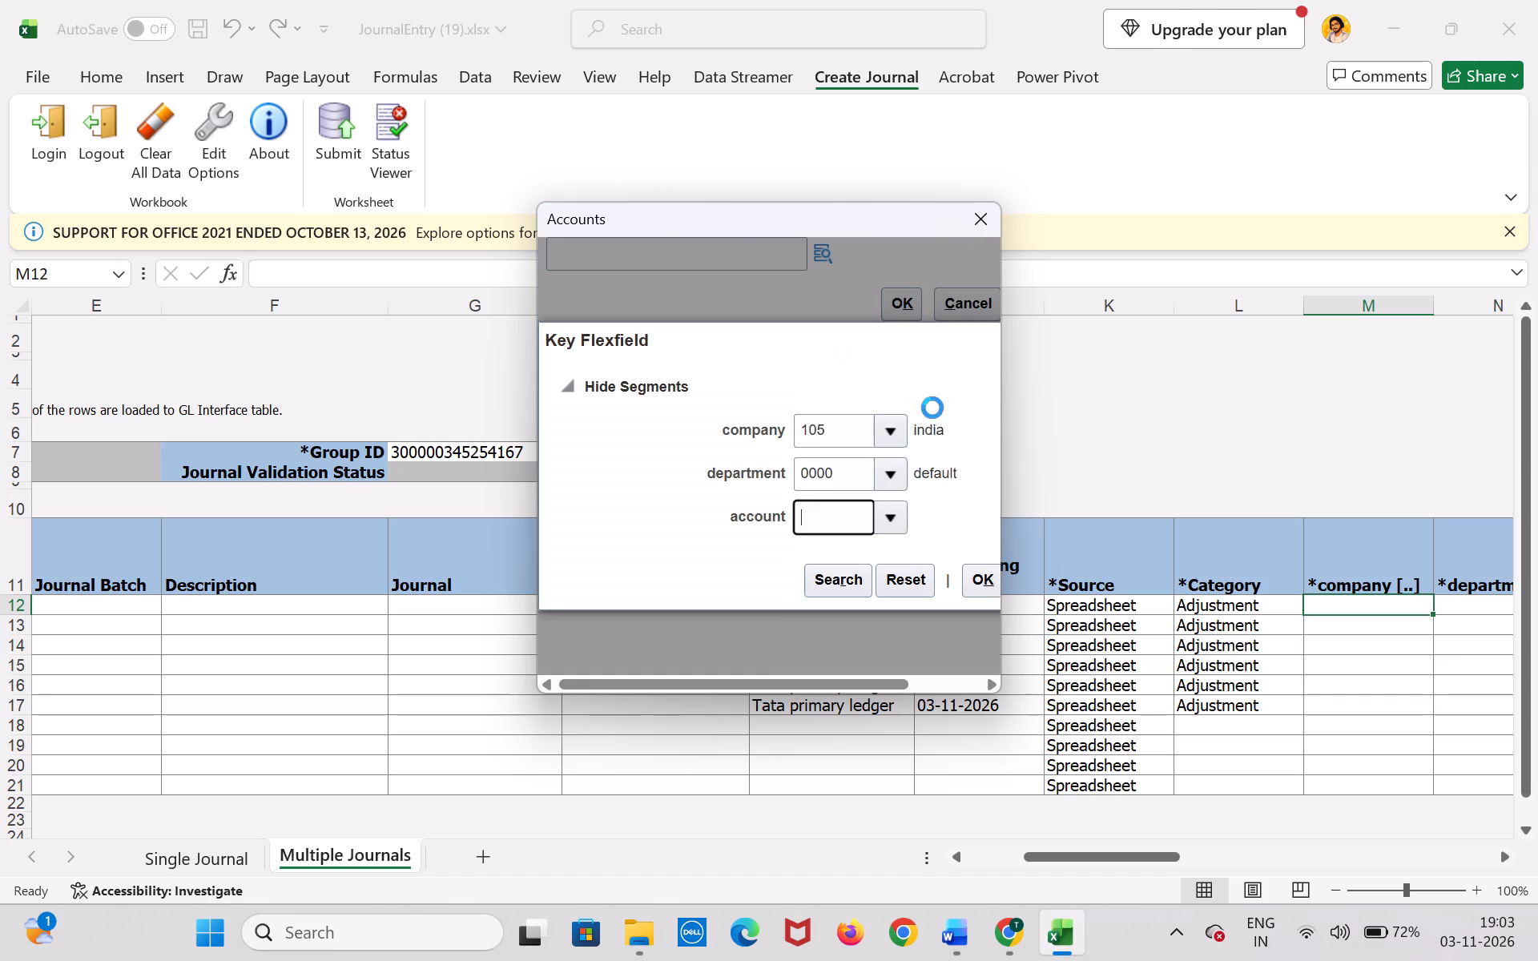
{"action": "left_click", "coordinate": [972, 571]}
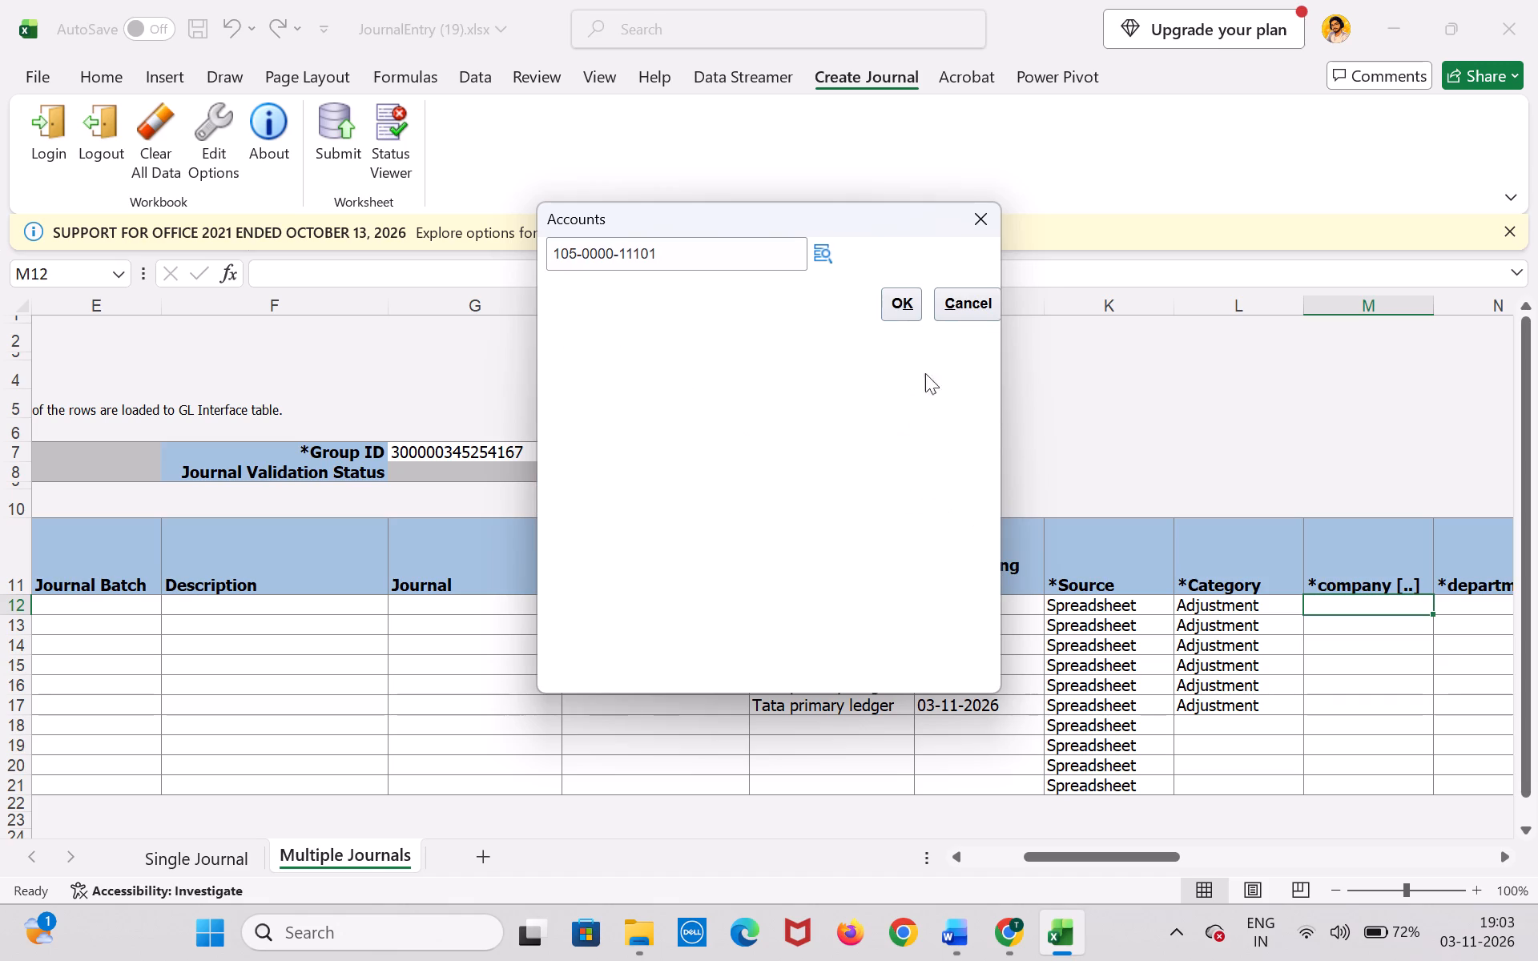
{"action": "left_click", "coordinate": [908, 305]}
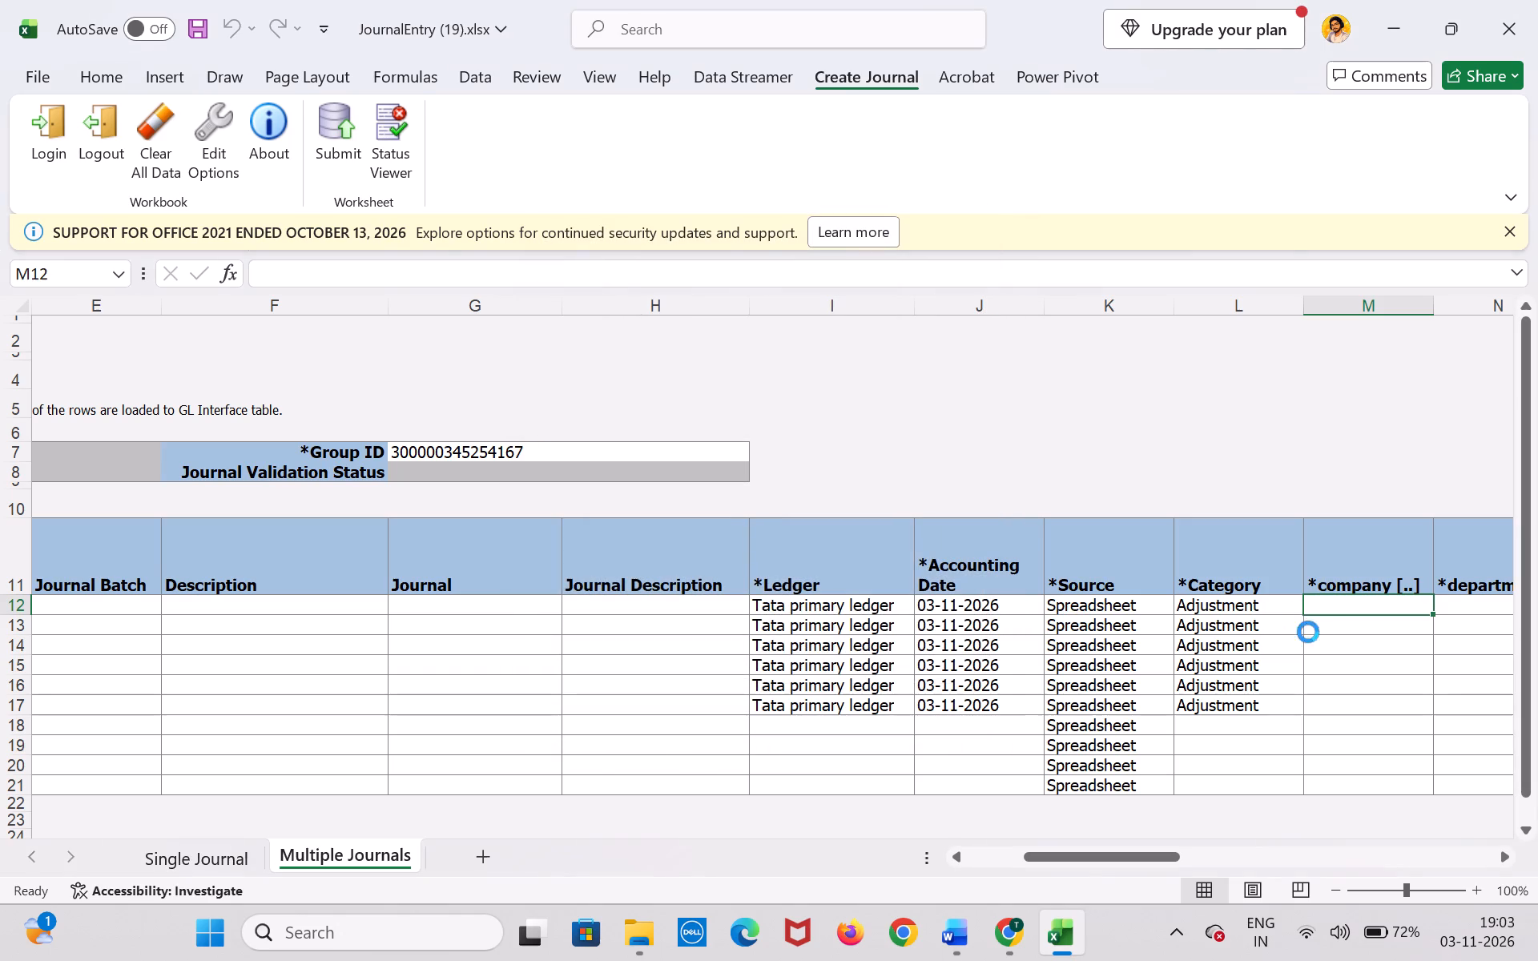
{"action": "left_click_drag", "start_coordinate": [1383, 602], "coordinate": [1220, 607]}
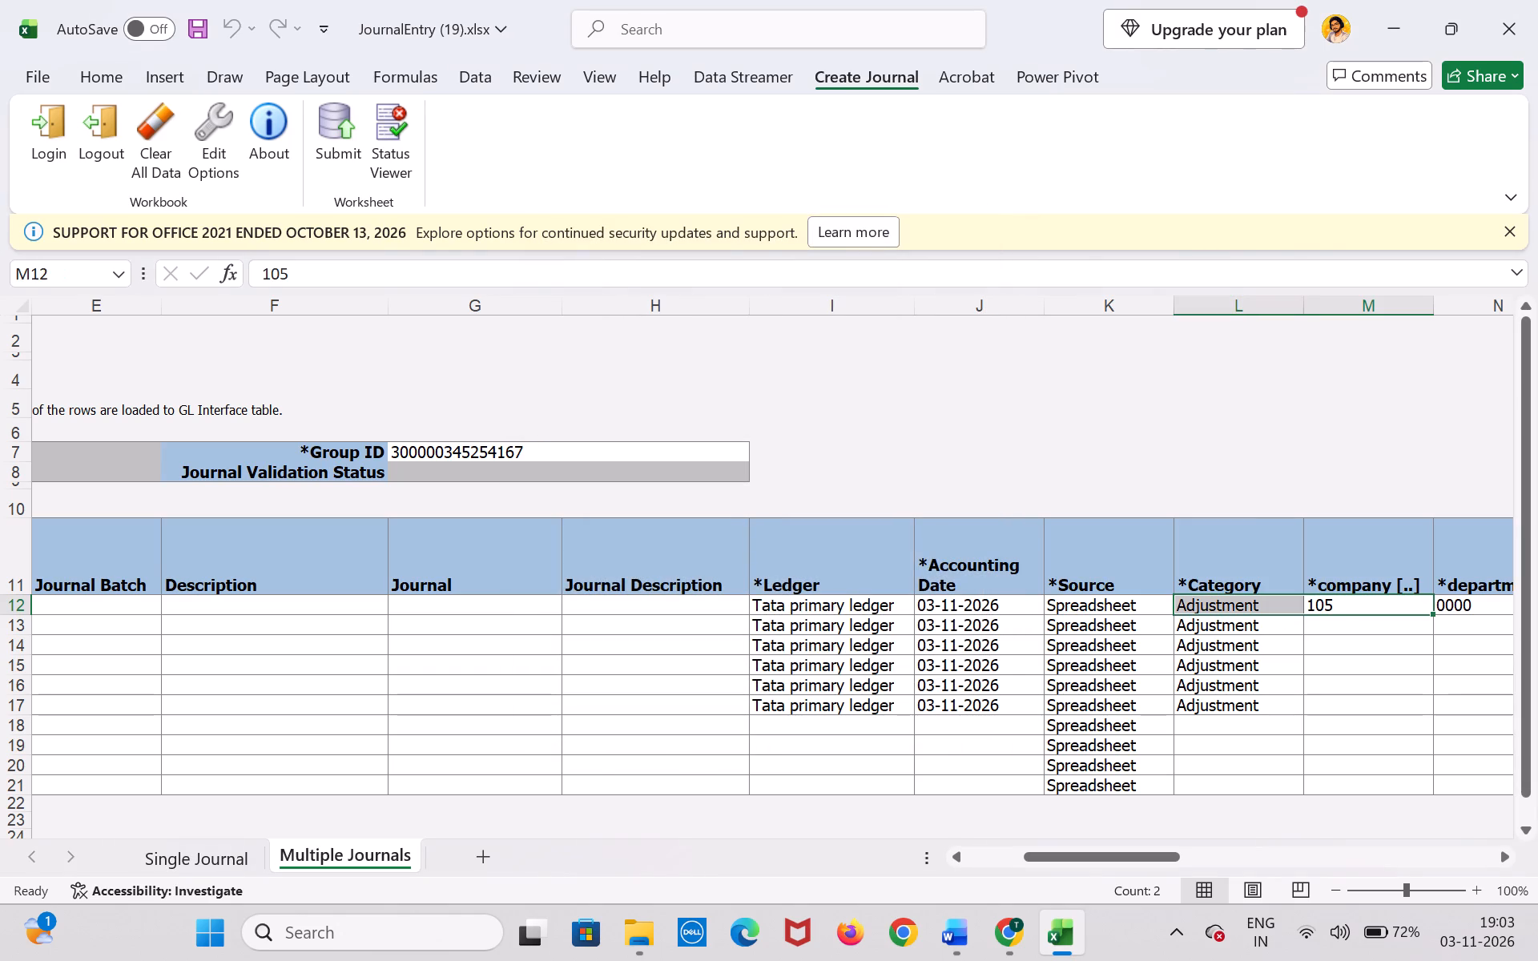
{"action": "left_click", "coordinate": [1407, 609]}
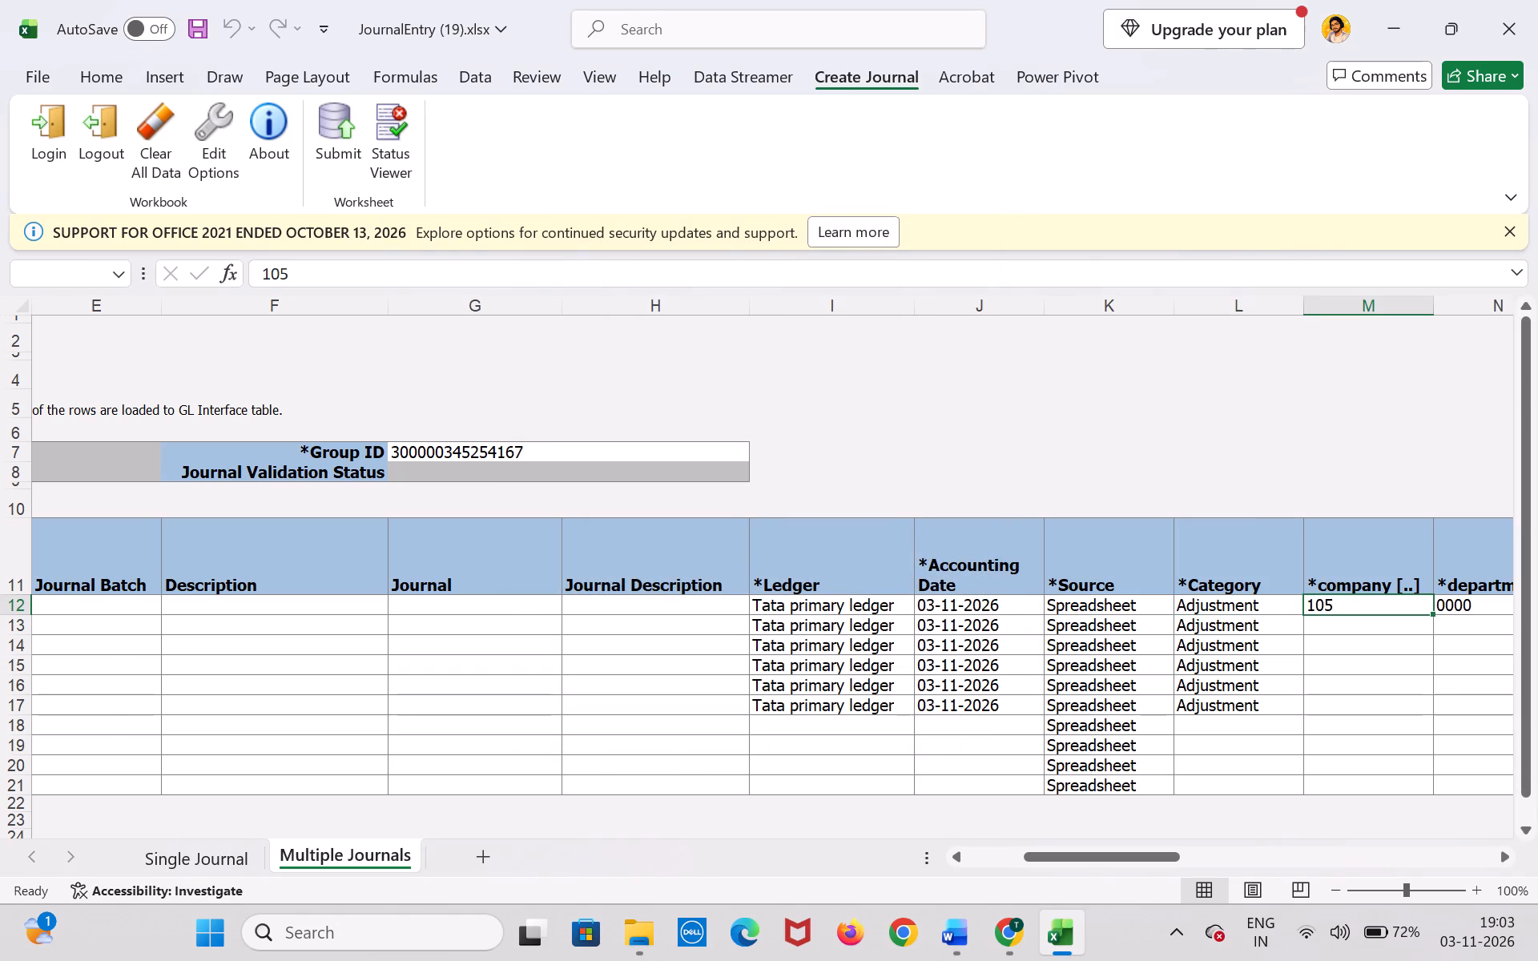
Set the currency of journal row 12 to INR and its entered debit to 4000.
{"action": "scroll", "coordinate": [1472, 576], "scroll_direction": "left", "scroll_amount": 4}
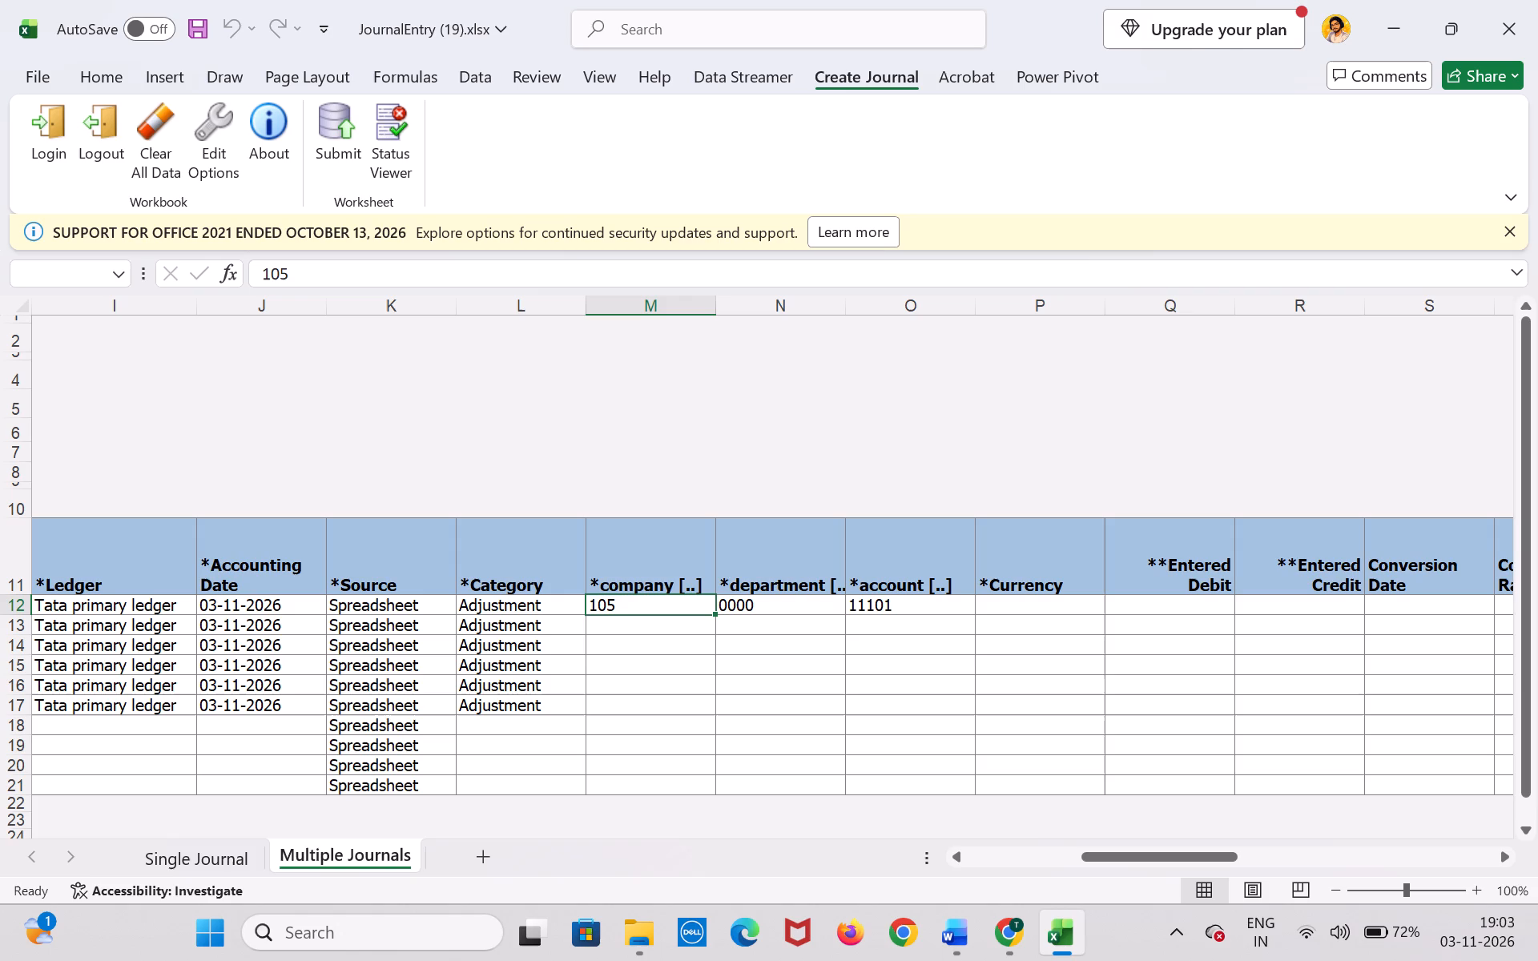
{"action": "left_click", "coordinate": [1026, 604]}
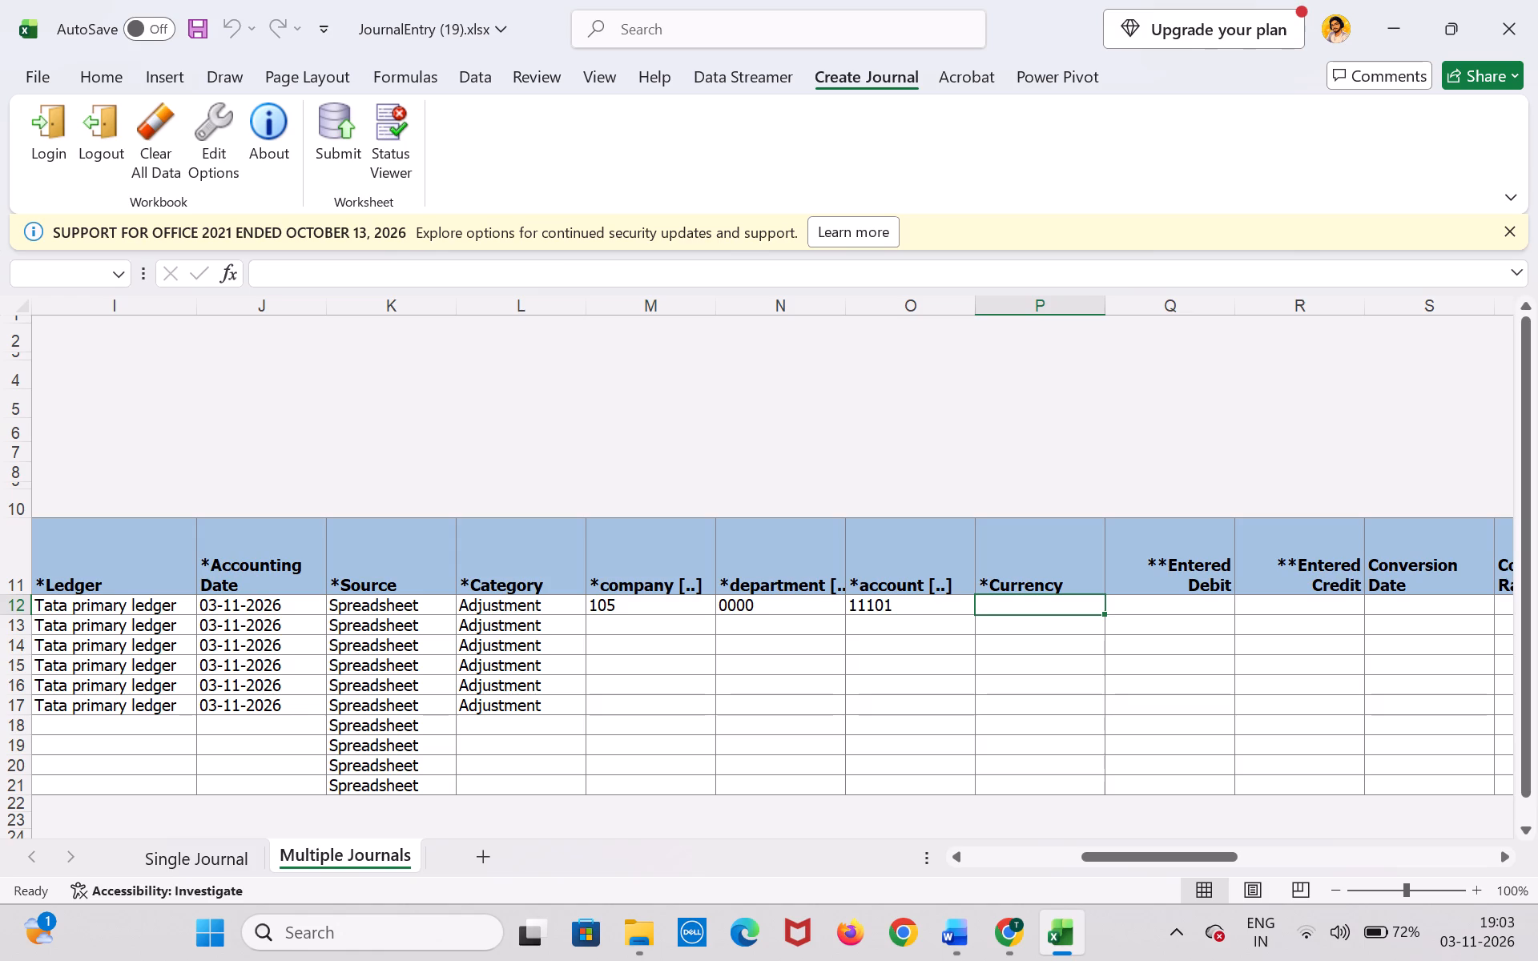
{"action": "type", "text": "INR"}
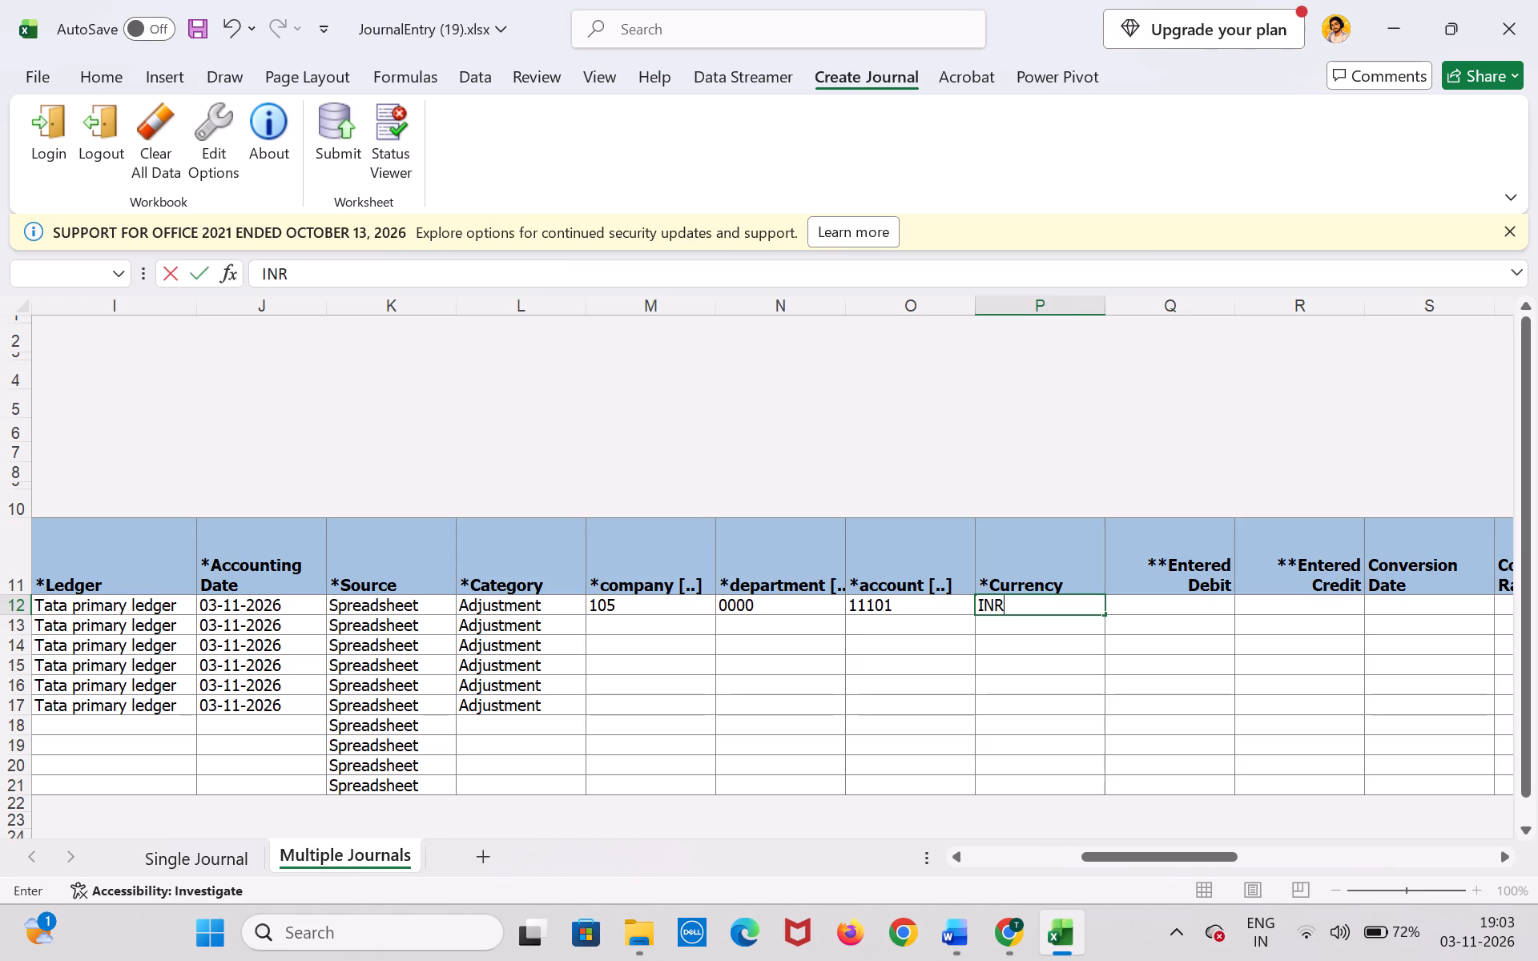
{"action": "key", "text": "Tab"}
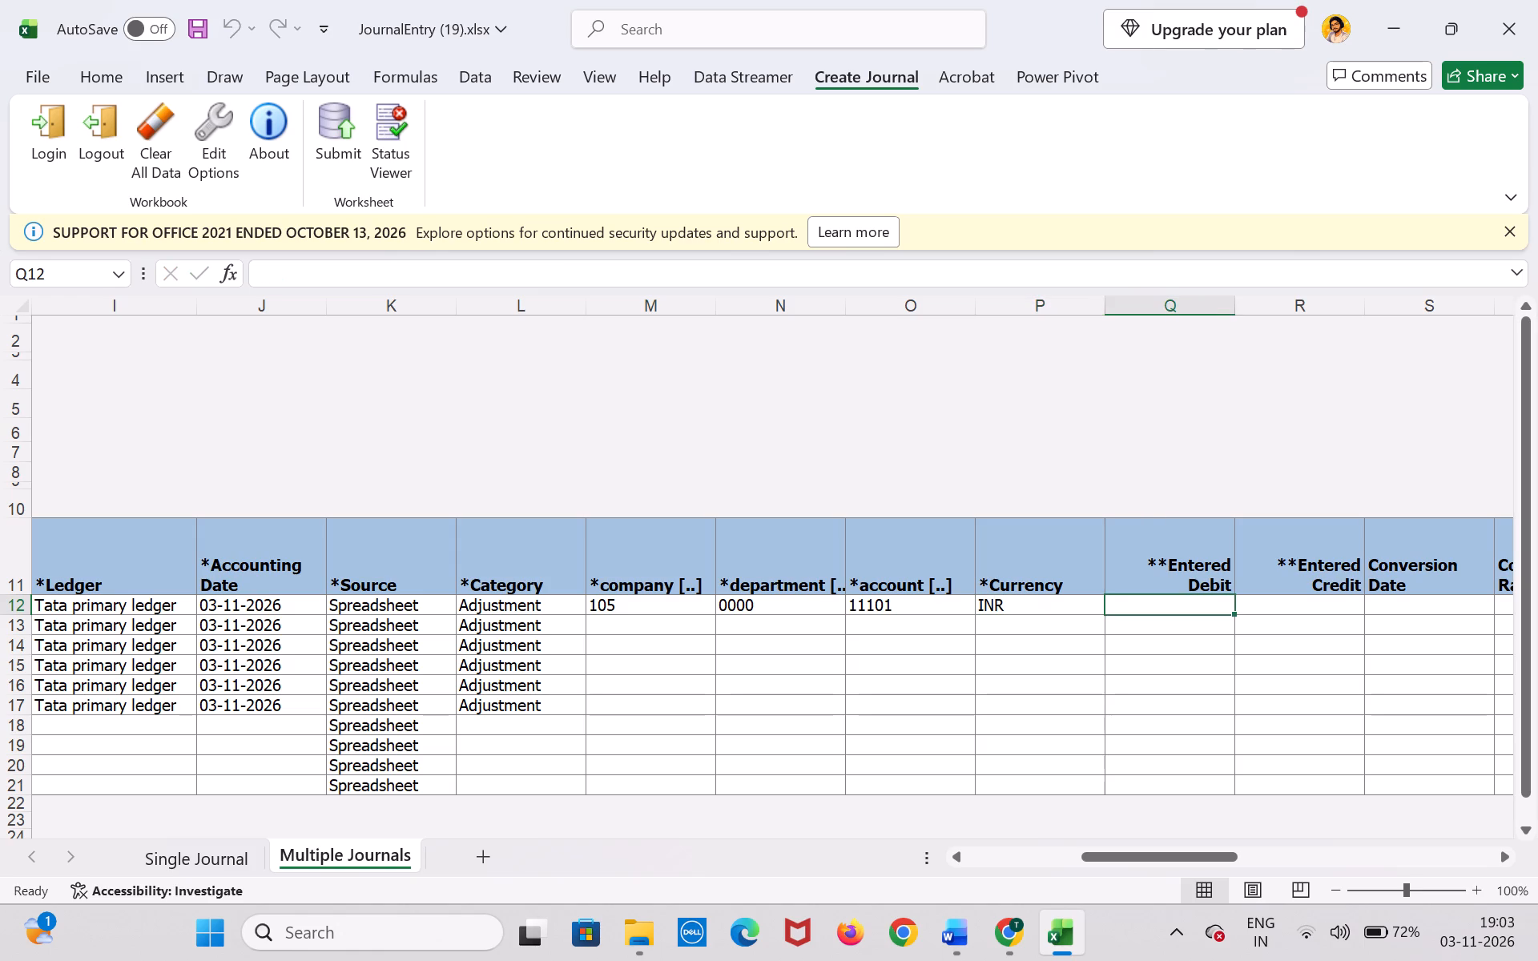
{"action": "type", "text": "4000"}
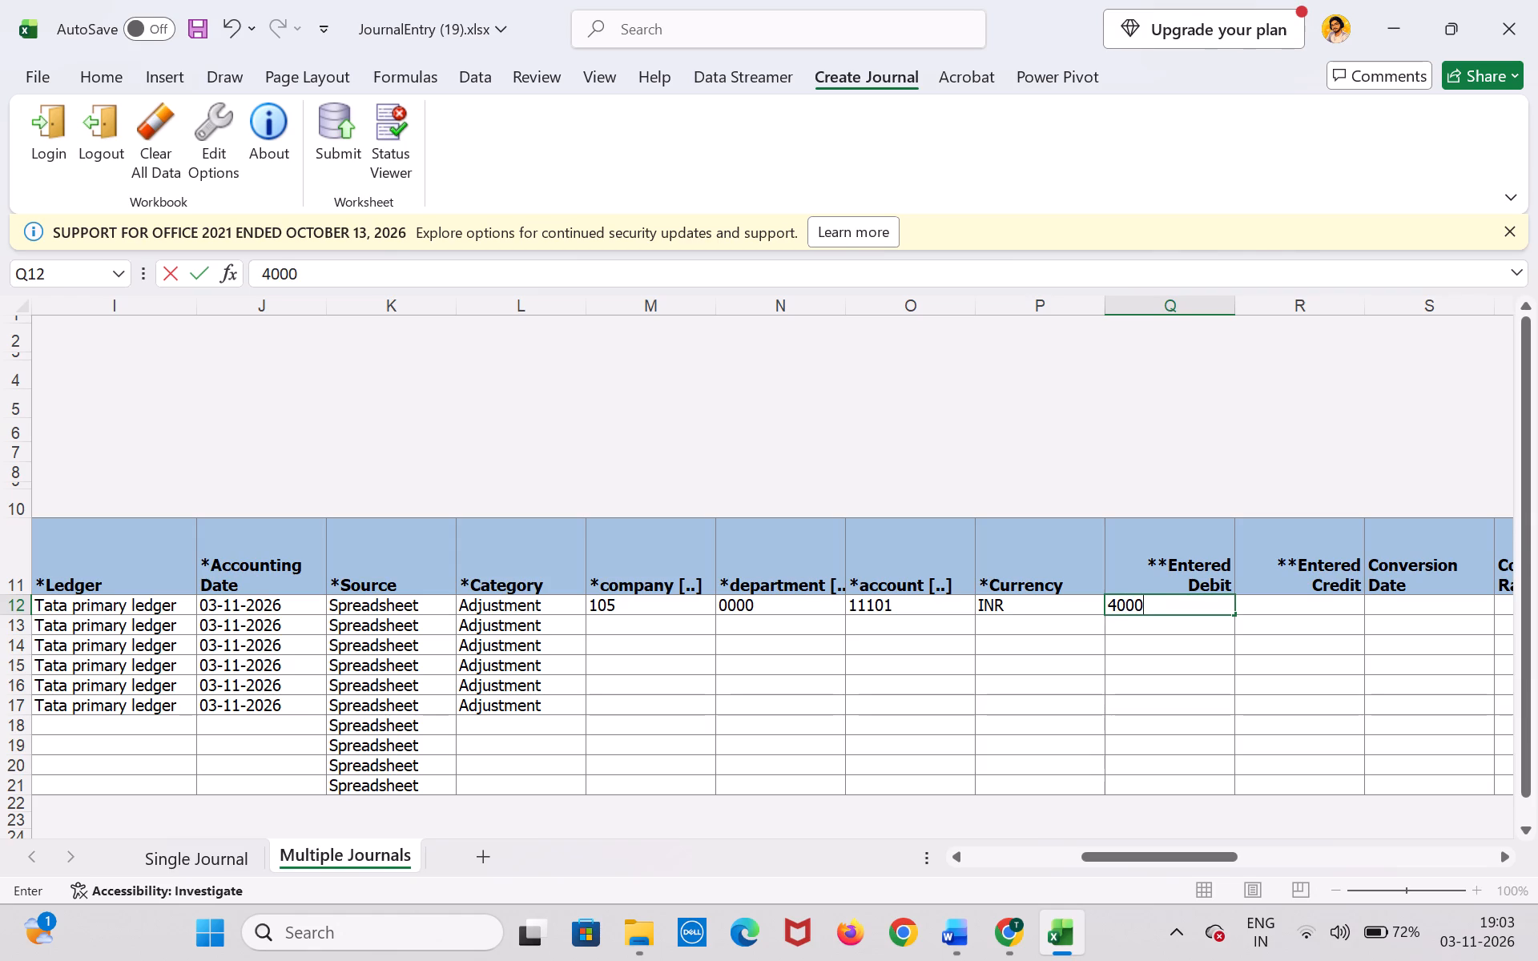
{"action": "key", "text": "Down"}
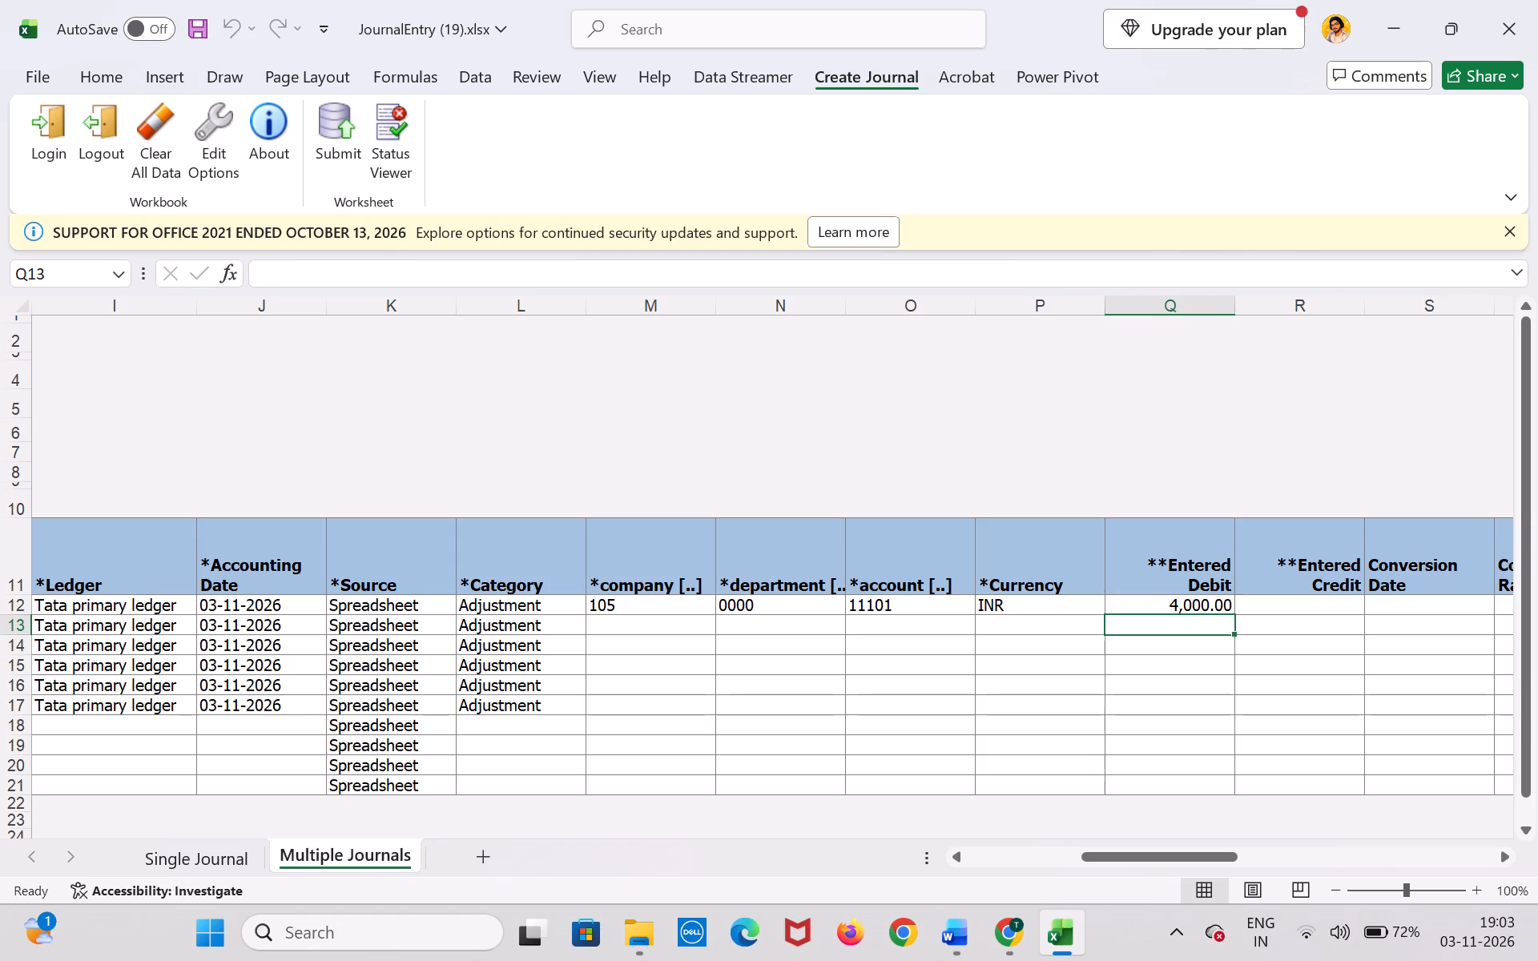
{"action": "key", "text": "Left"}
{"action": "key", "text": "Left"}
{"action": "key", "text": "Left"}
{"action": "key", "text": "Left"}
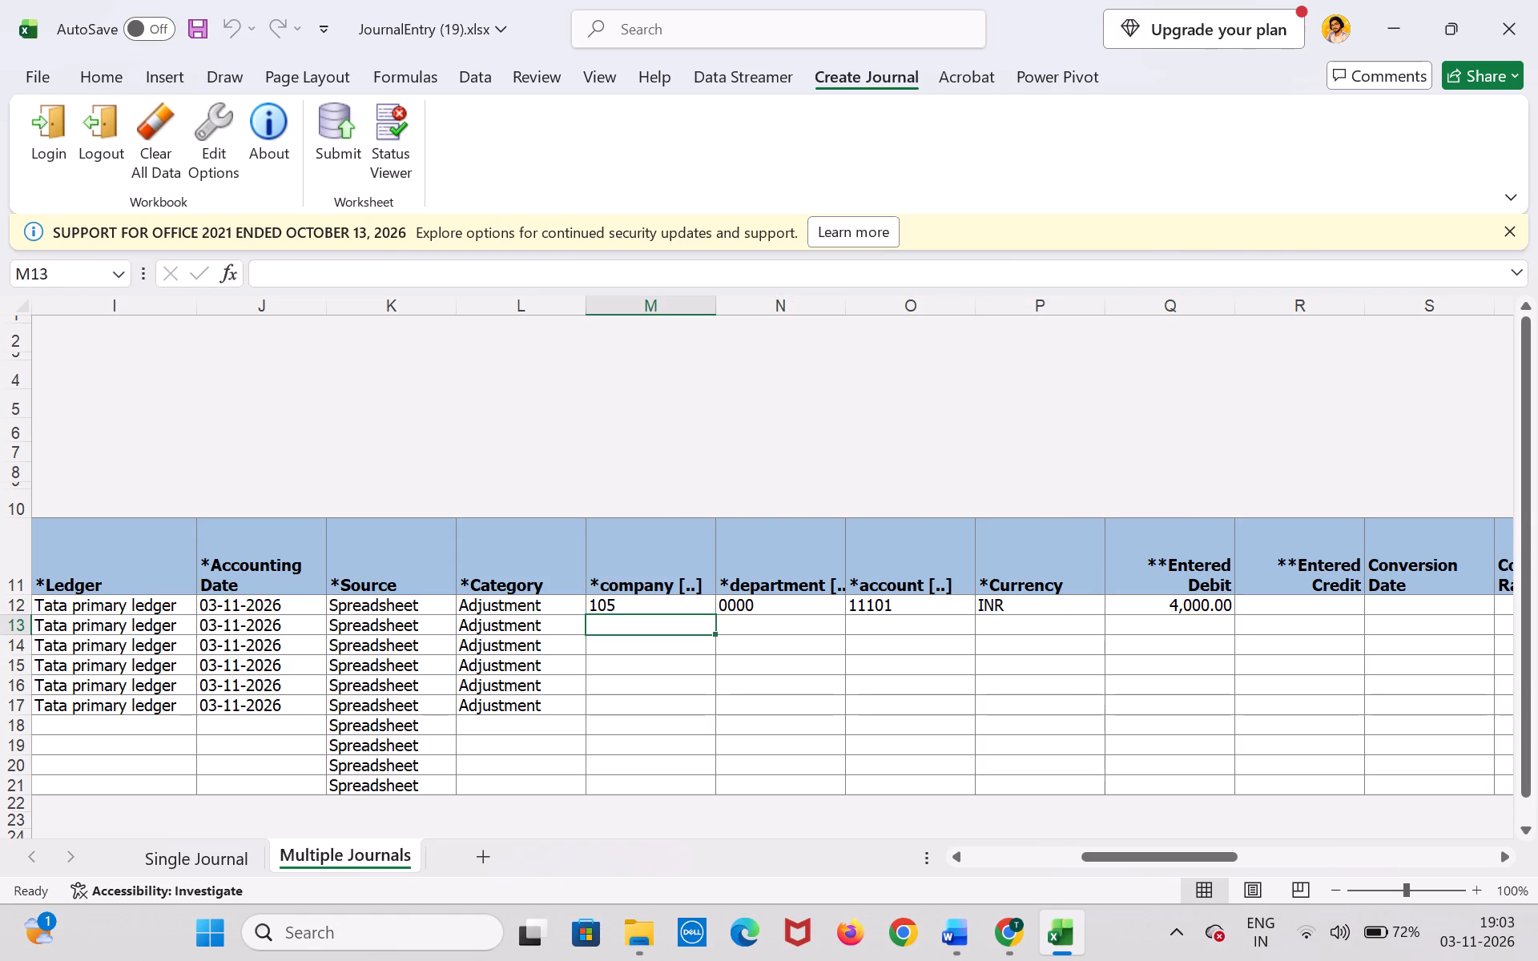
{"action": "double_click", "coordinate": [635, 625]}
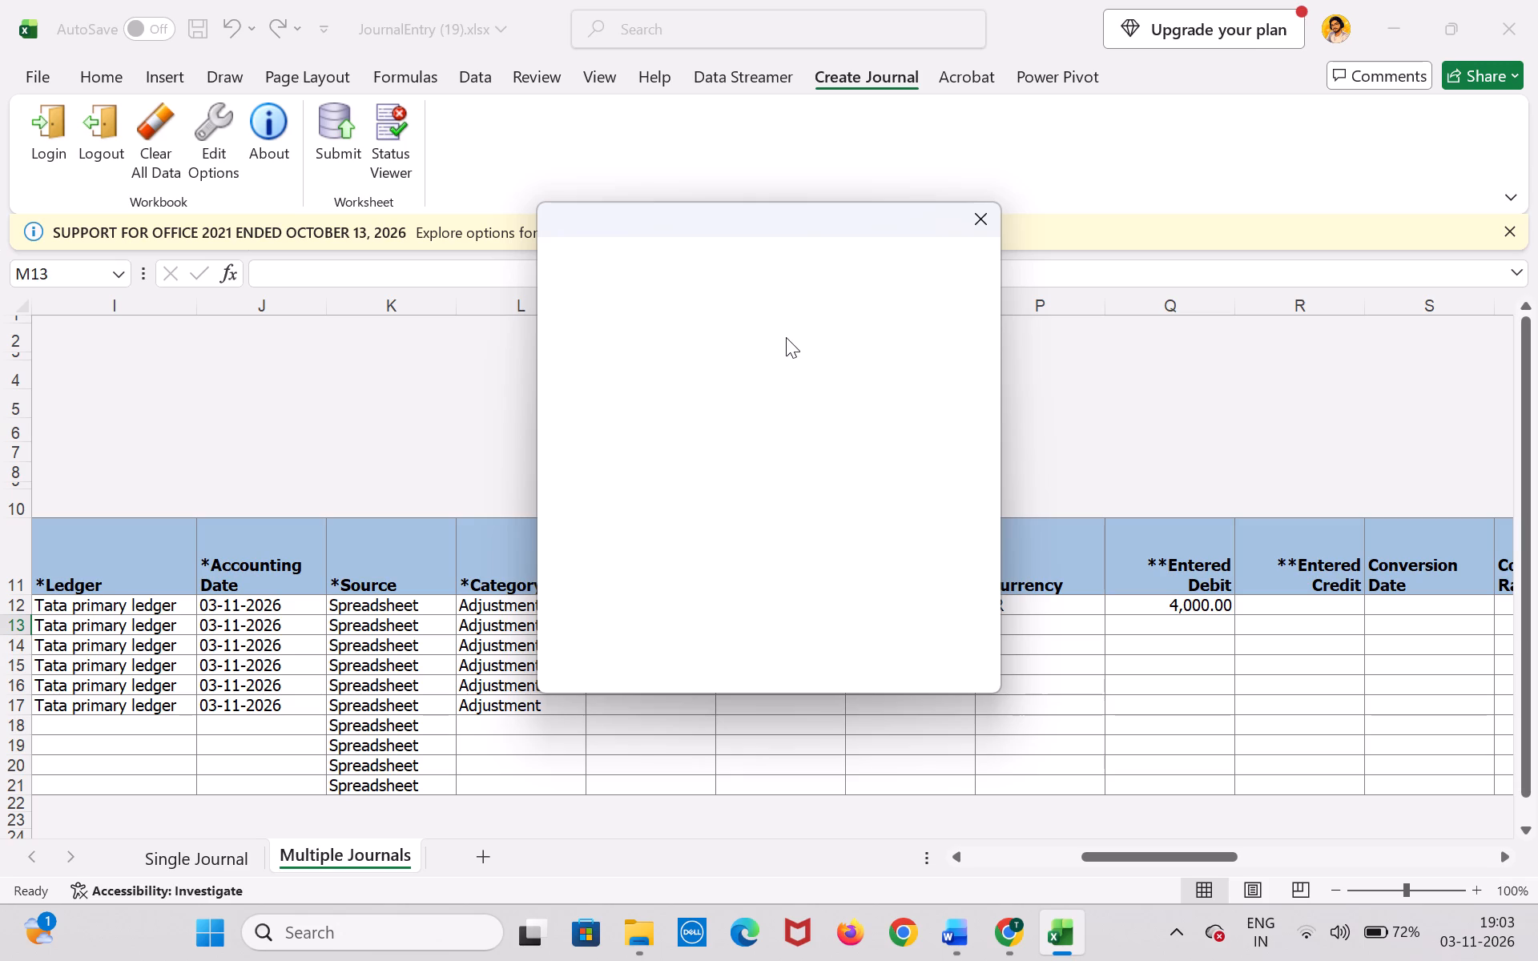
{"action": "left_click", "coordinate": [820, 252]}
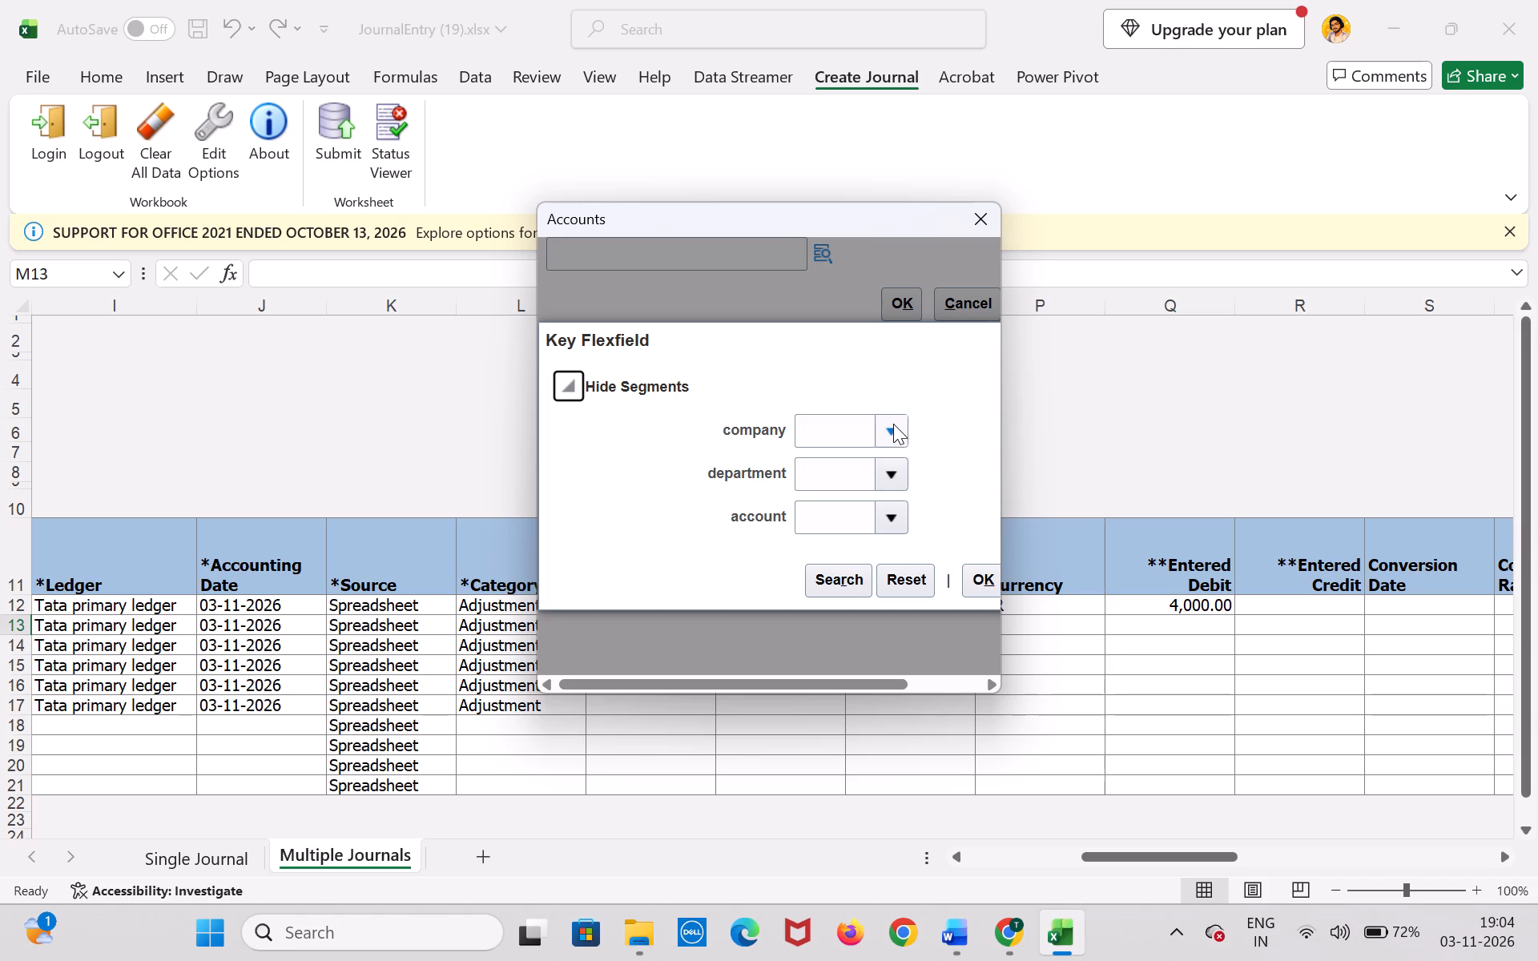
{"action": "left_click", "coordinate": [893, 424]}
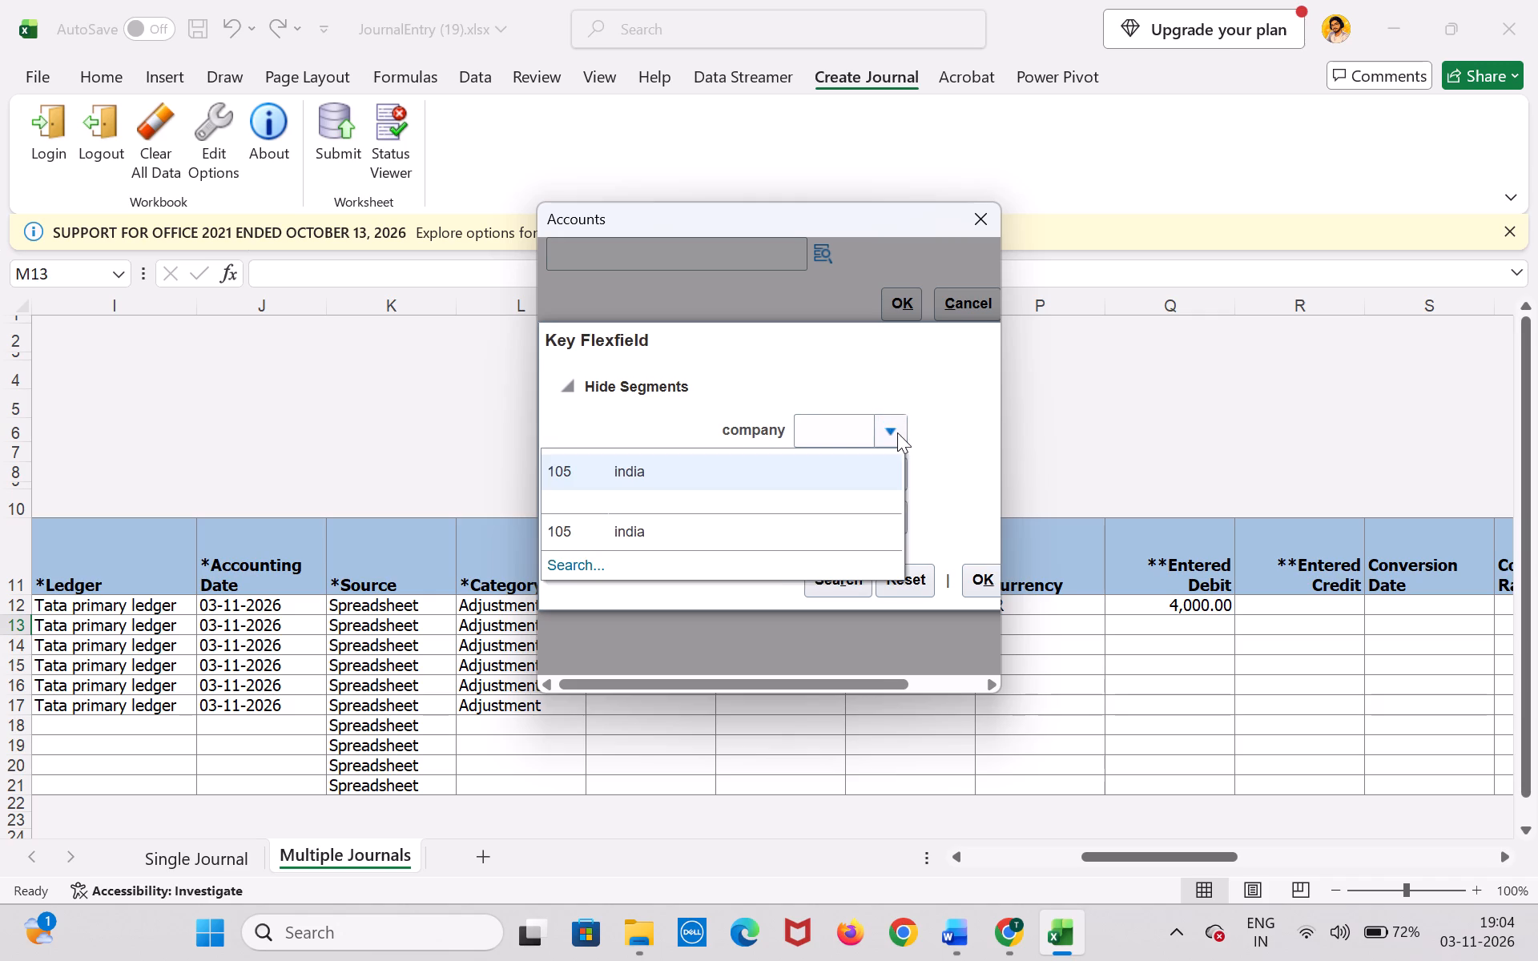
{"action": "left_click", "coordinate": [903, 404]}
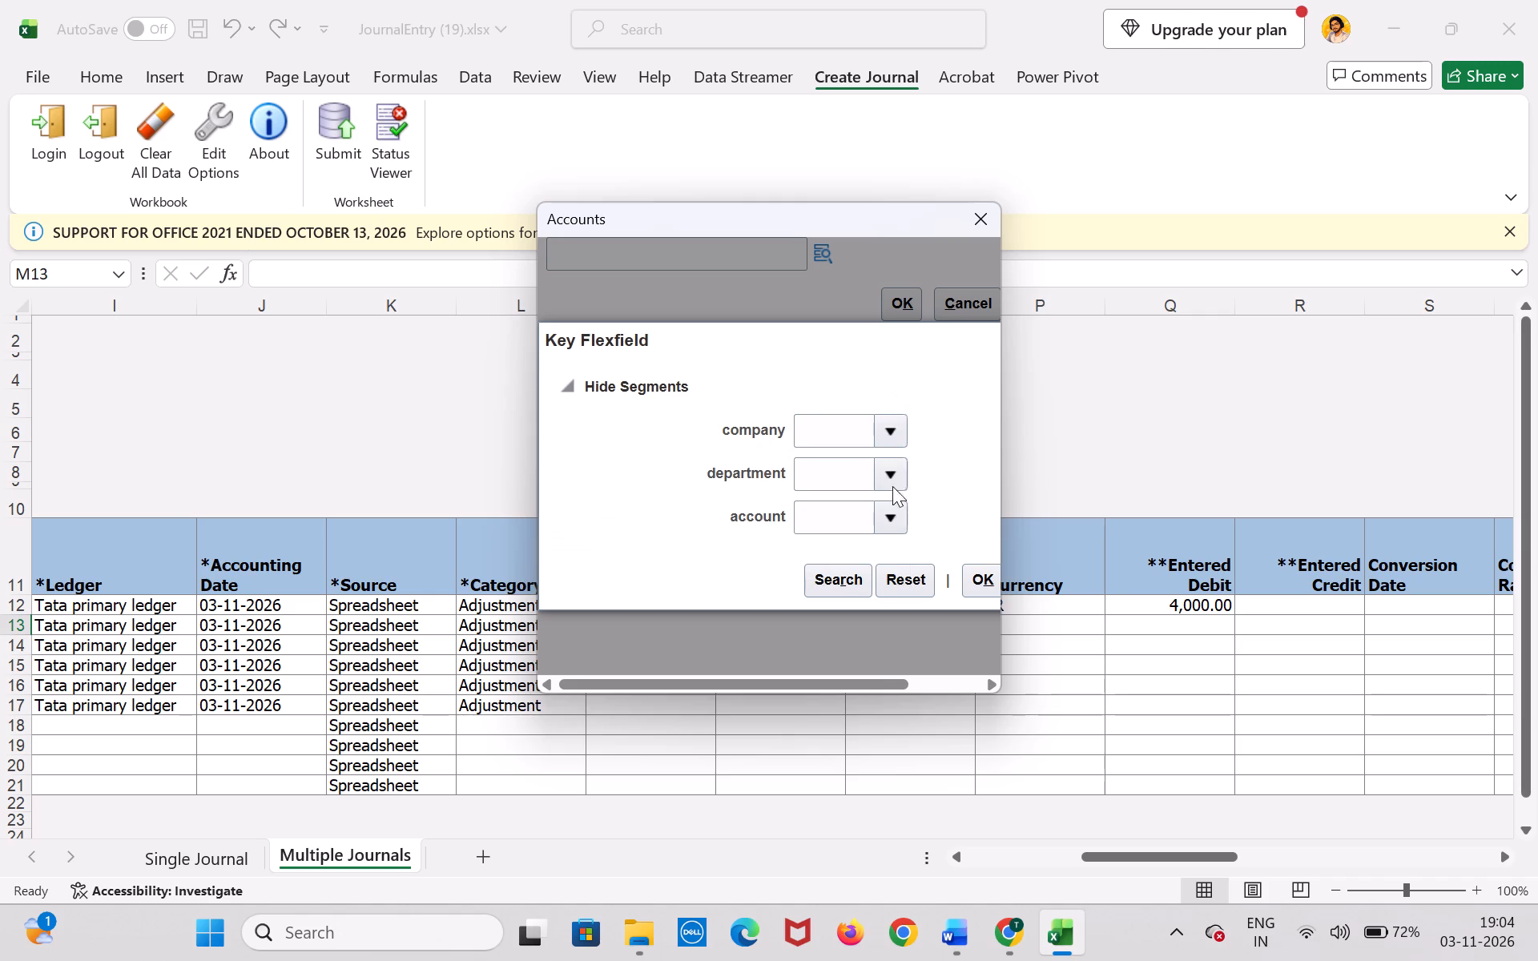
{"action": "left_click", "coordinate": [846, 577]}
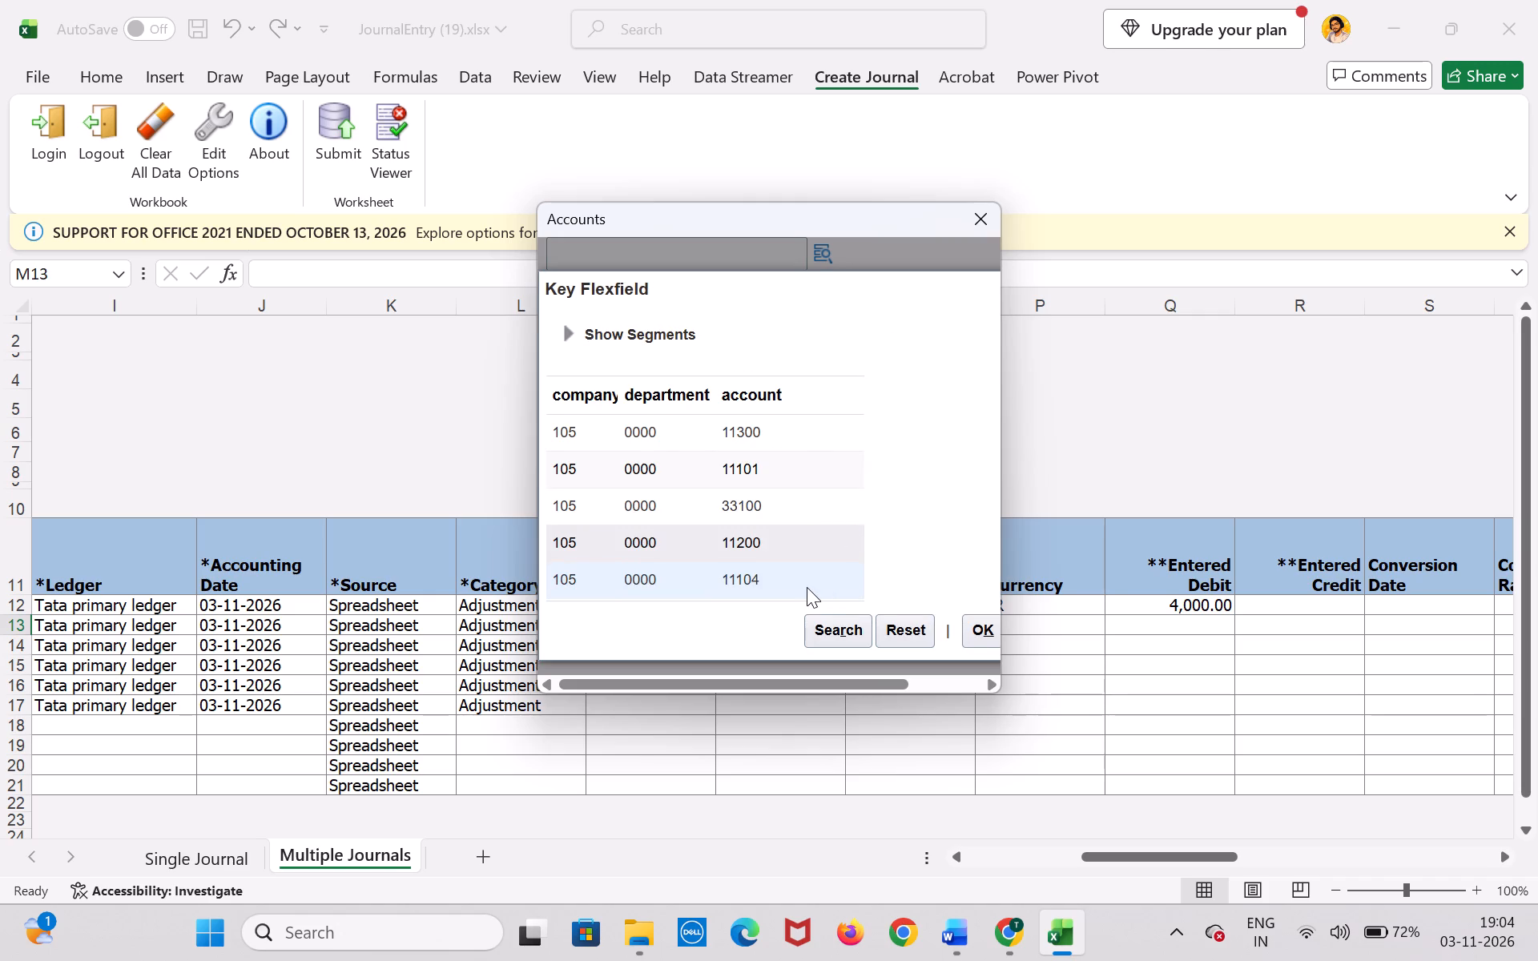
{"action": "left_click", "coordinate": [807, 587]}
{"action": "left_click", "coordinate": [976, 637]}
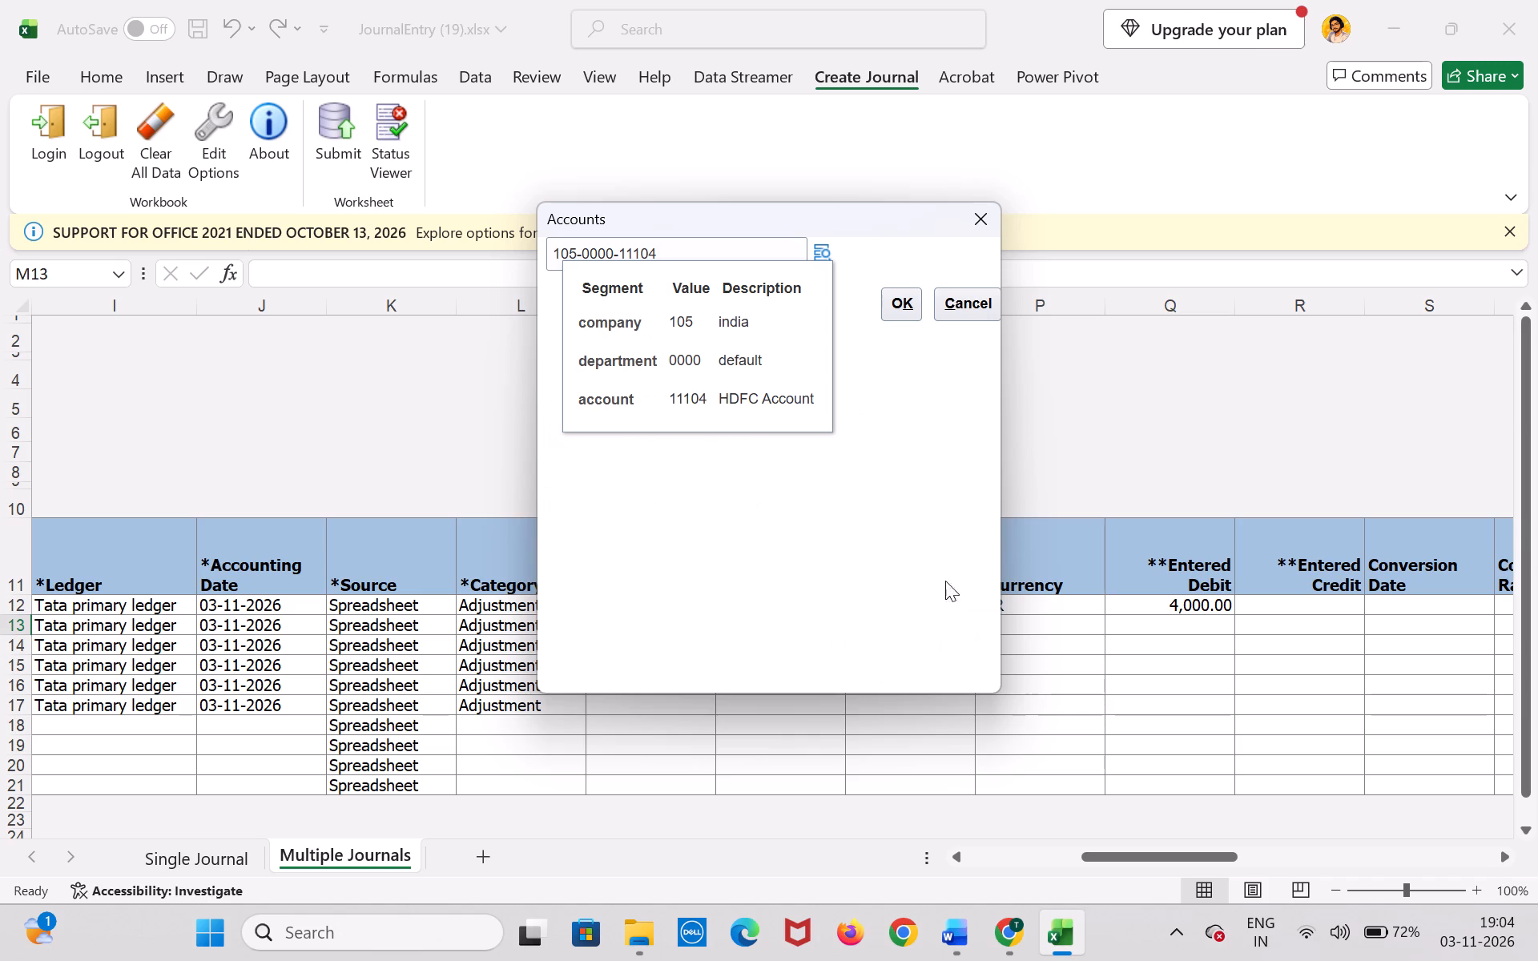
{"action": "left_click", "coordinate": [895, 303]}
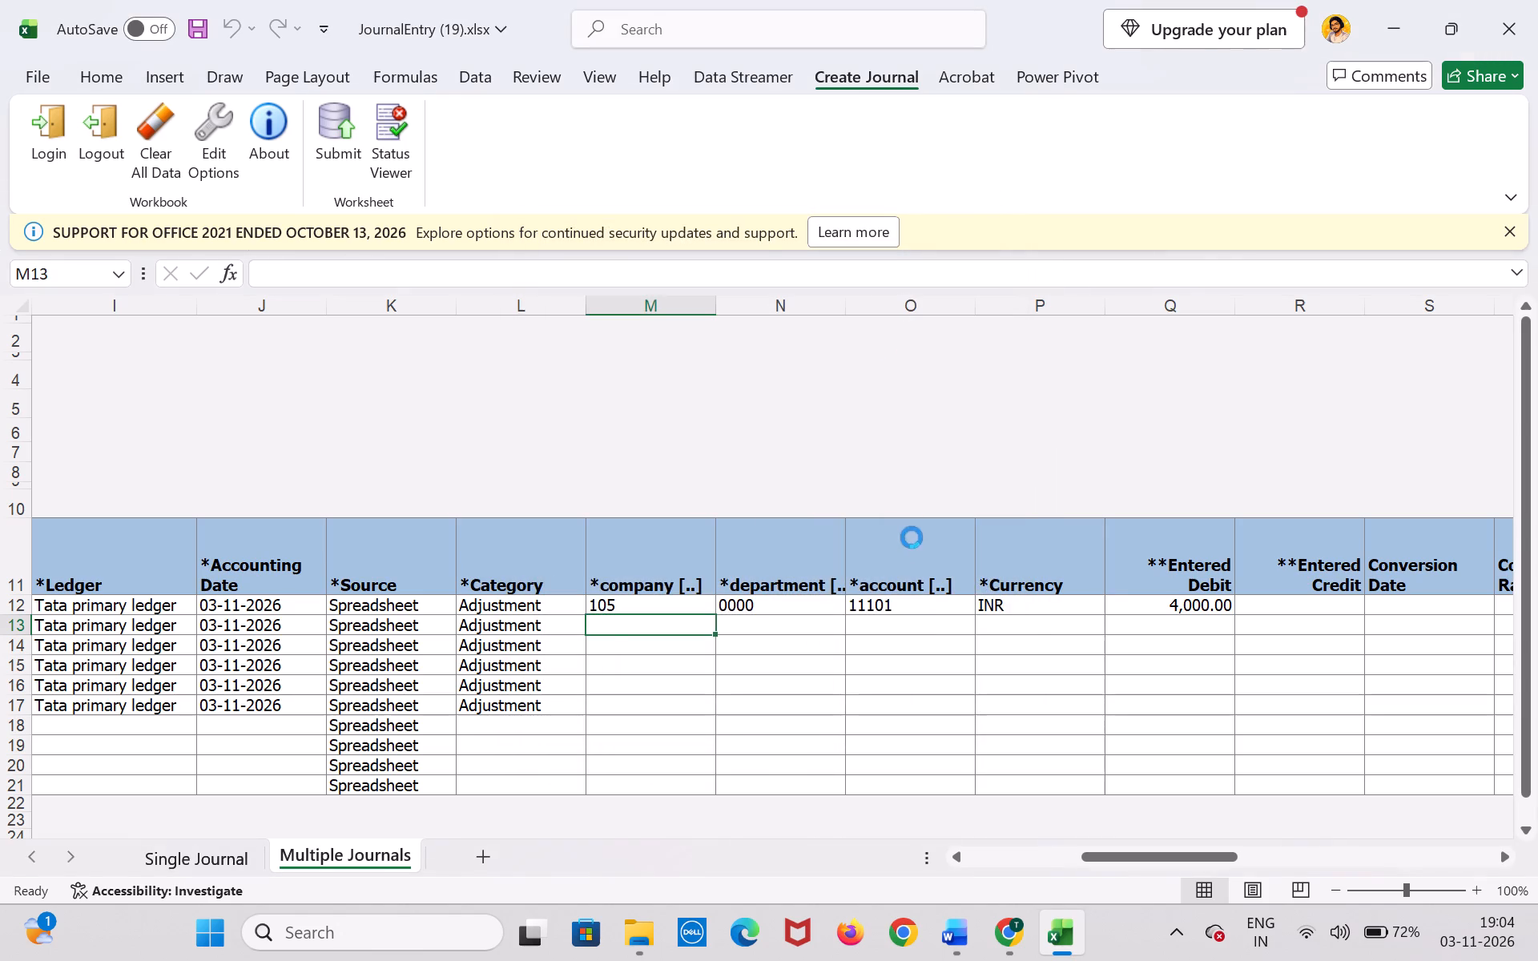
Set the currency of journal row 13 to INR and its entered credit to 4000.
{"action": "left_click", "coordinate": [1033, 621]}
{"action": "type", "text": "INR"}
{"action": "key", "text": "Right"}
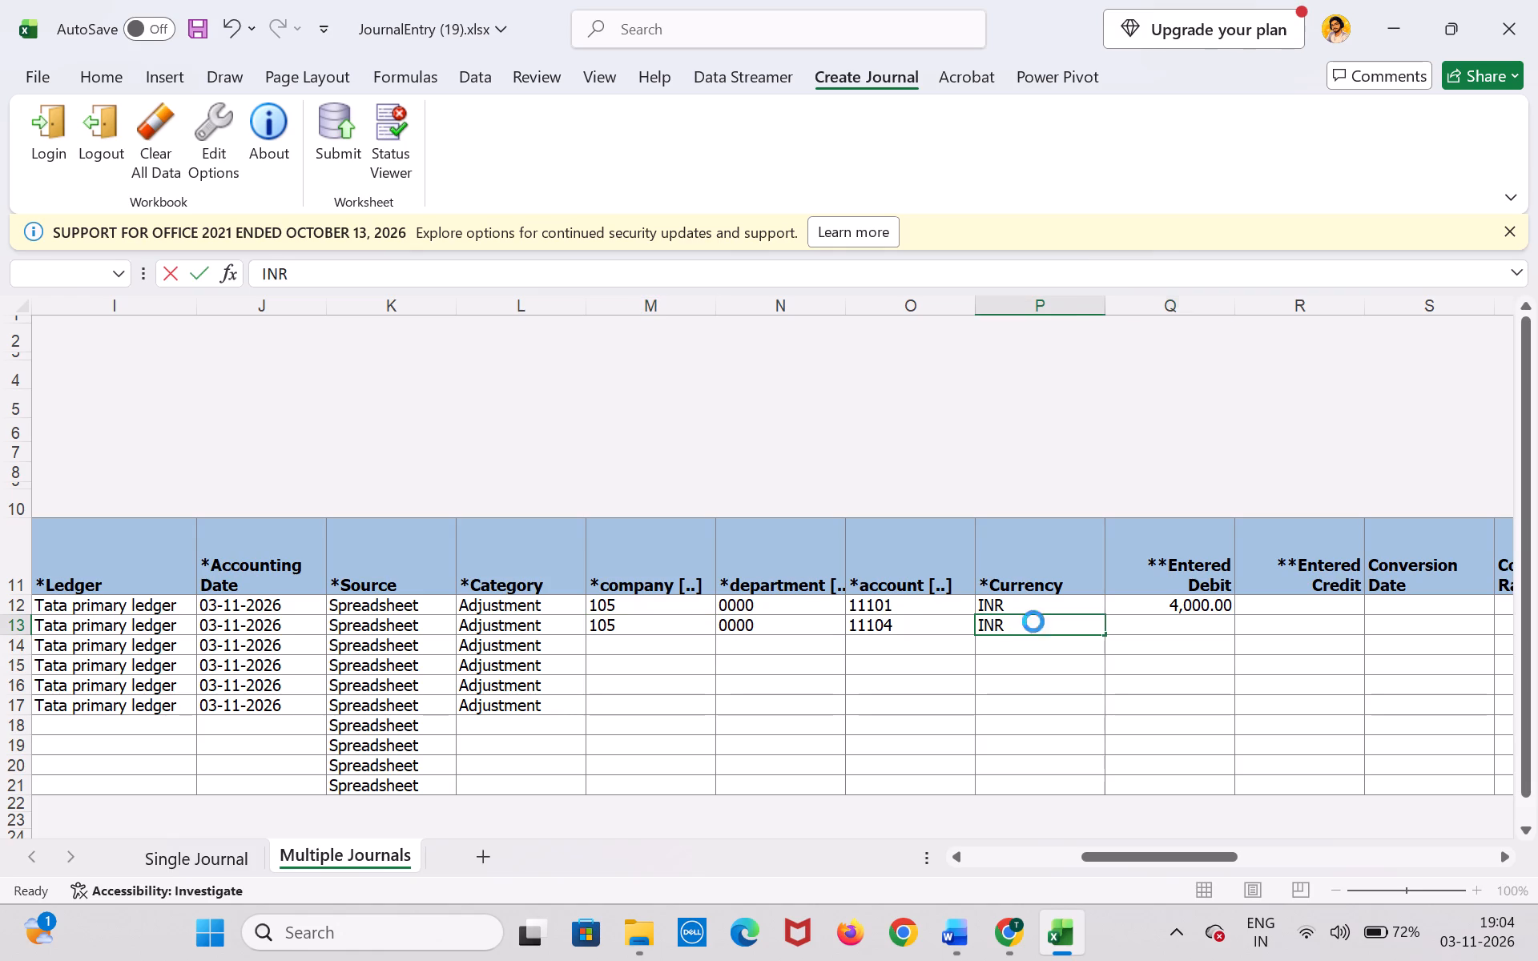
{"action": "key", "text": "Right"}
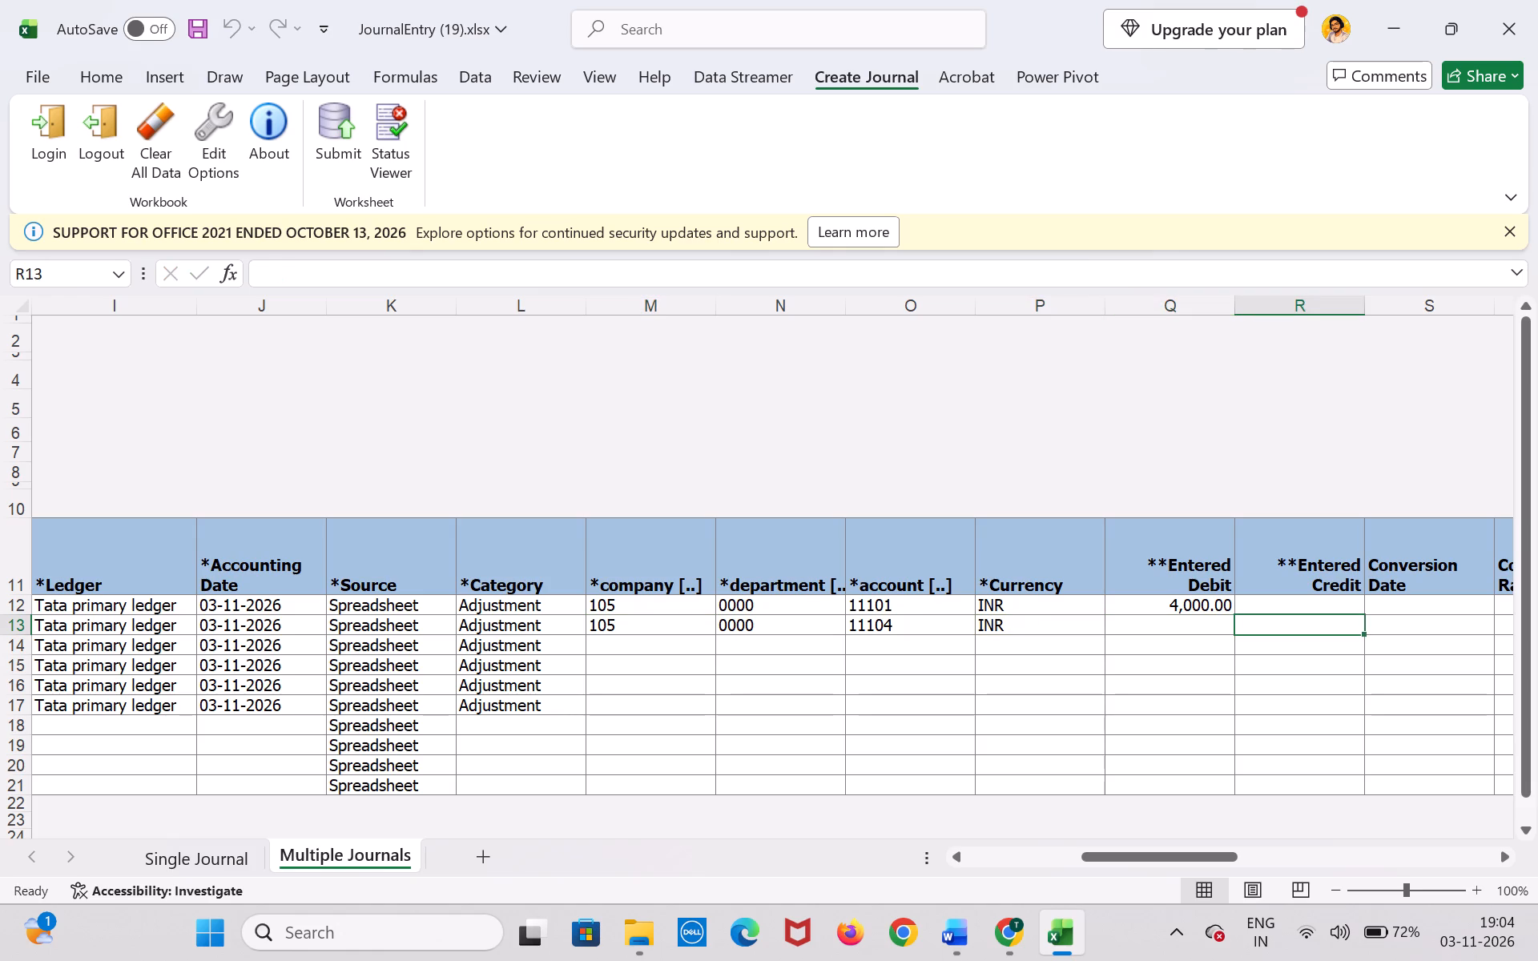
{"action": "type", "text": "4000"}
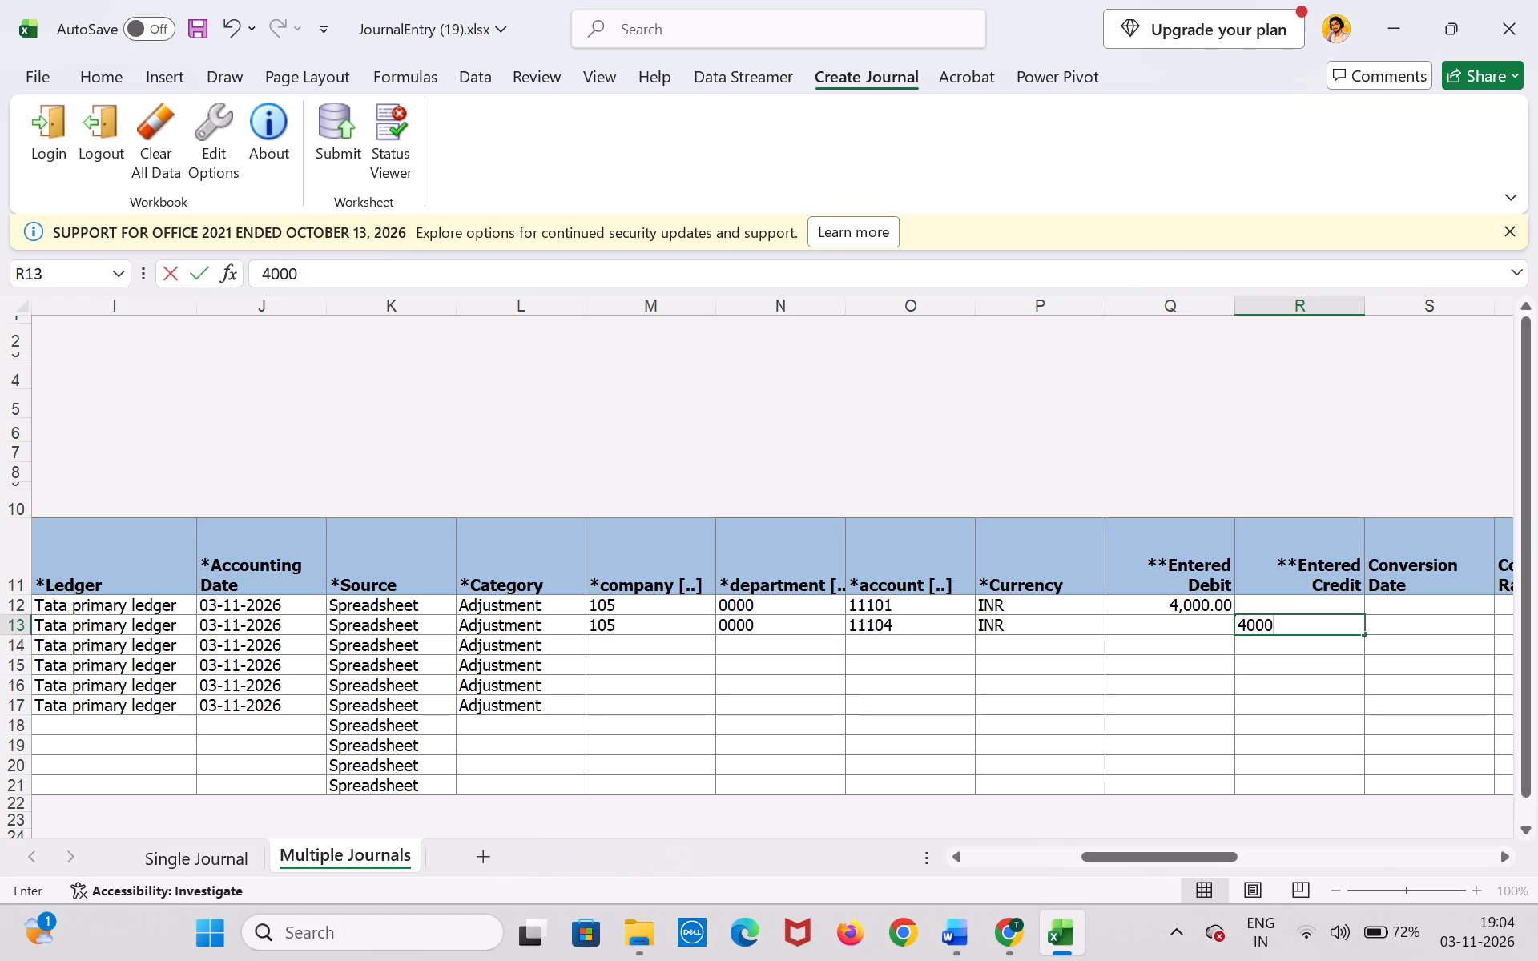
{"action": "key", "text": "Return"}
Open the account segment lookup for journal row 14.
{"action": "key", "text": "Left"}
{"action": "key", "text": "Left"}
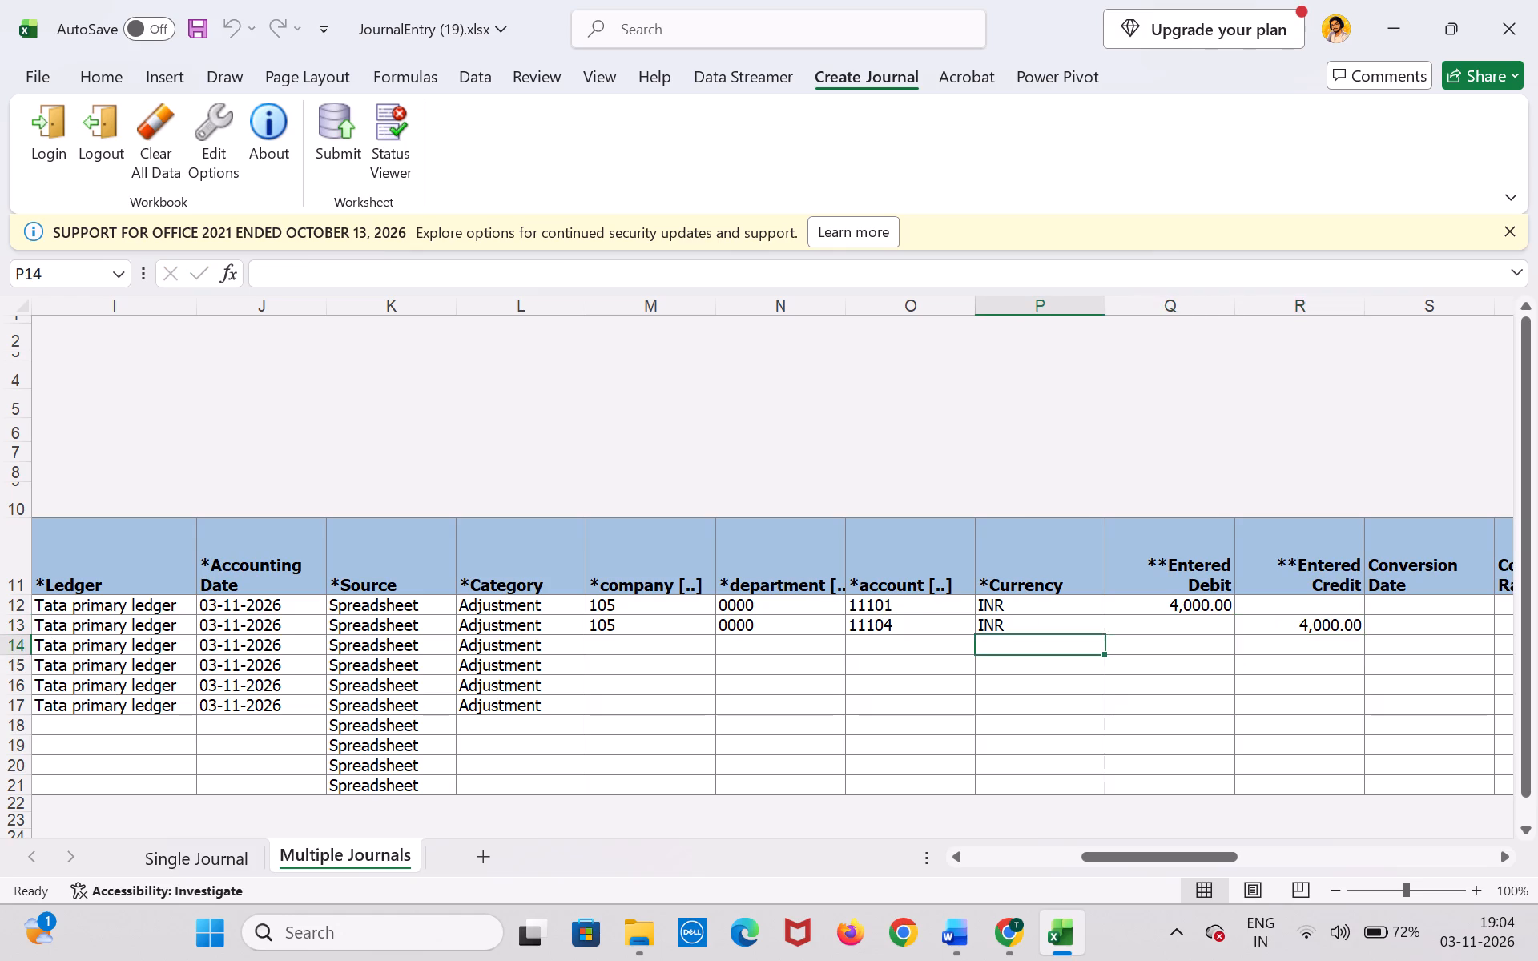
{"action": "key", "text": "Left"}
{"action": "key", "text": "Left"}
{"action": "key", "text": "Left"}
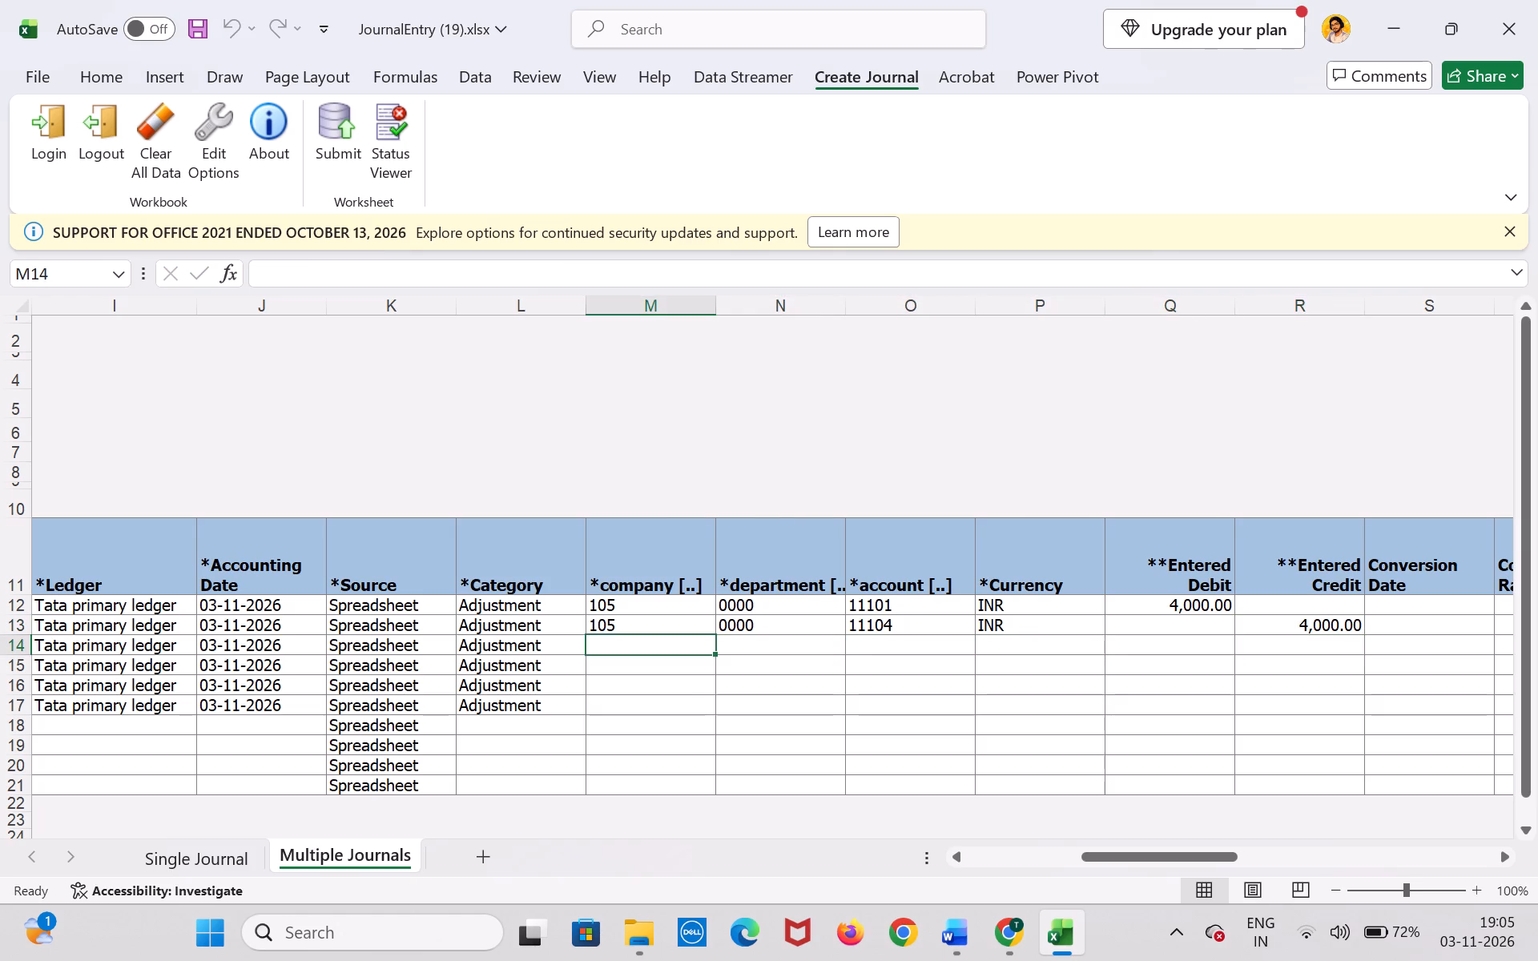
{"action": "double_click", "coordinate": [670, 647]}
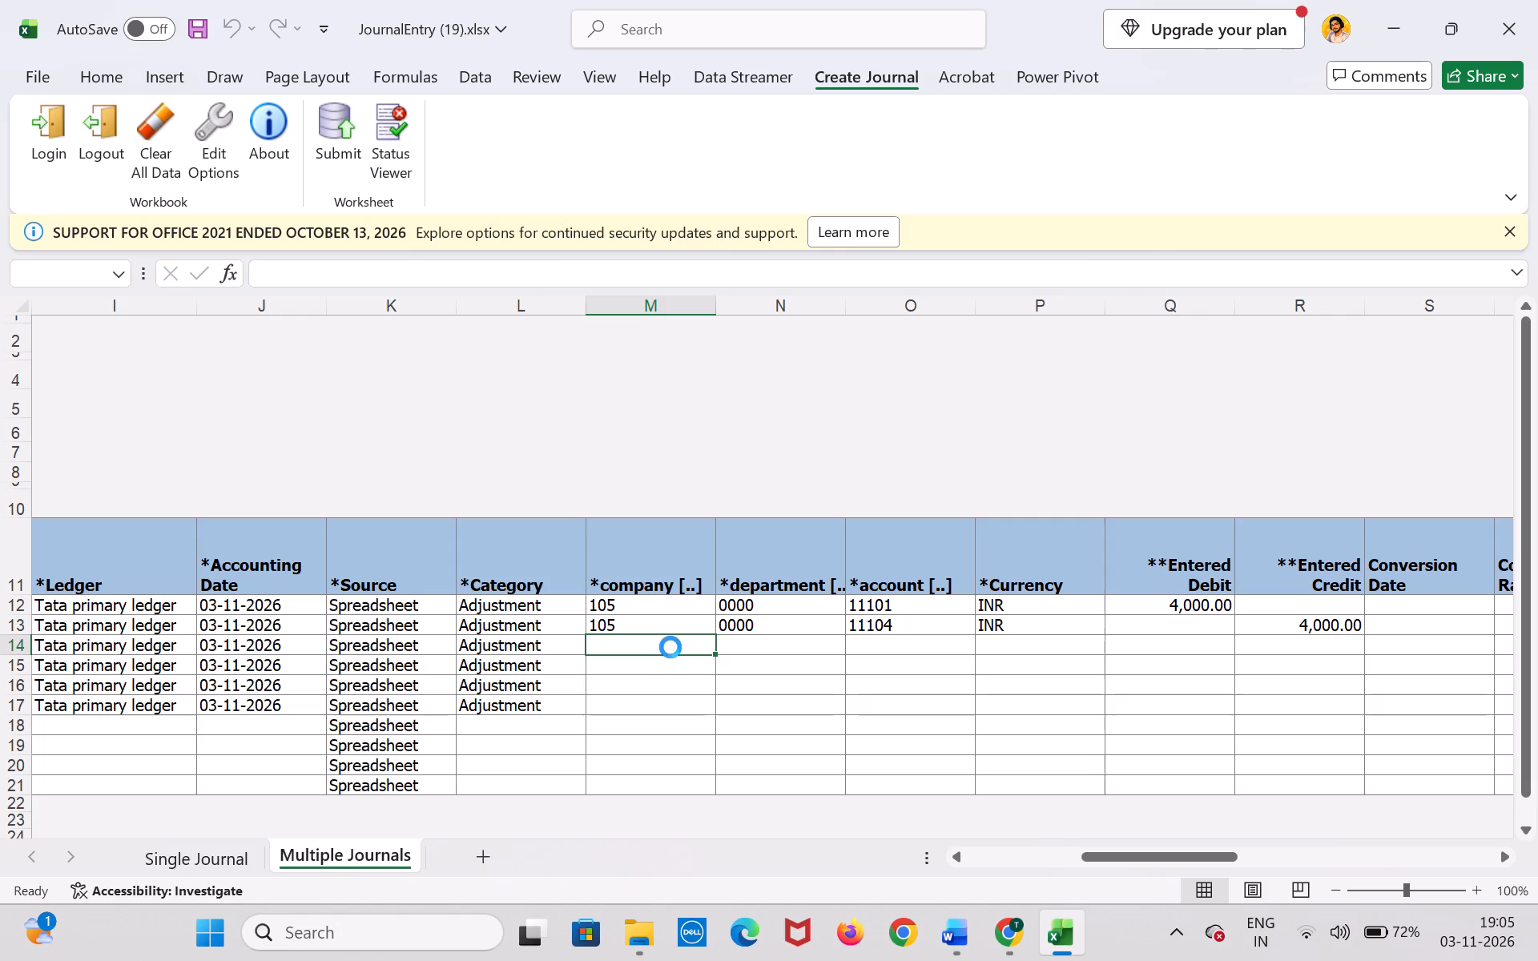
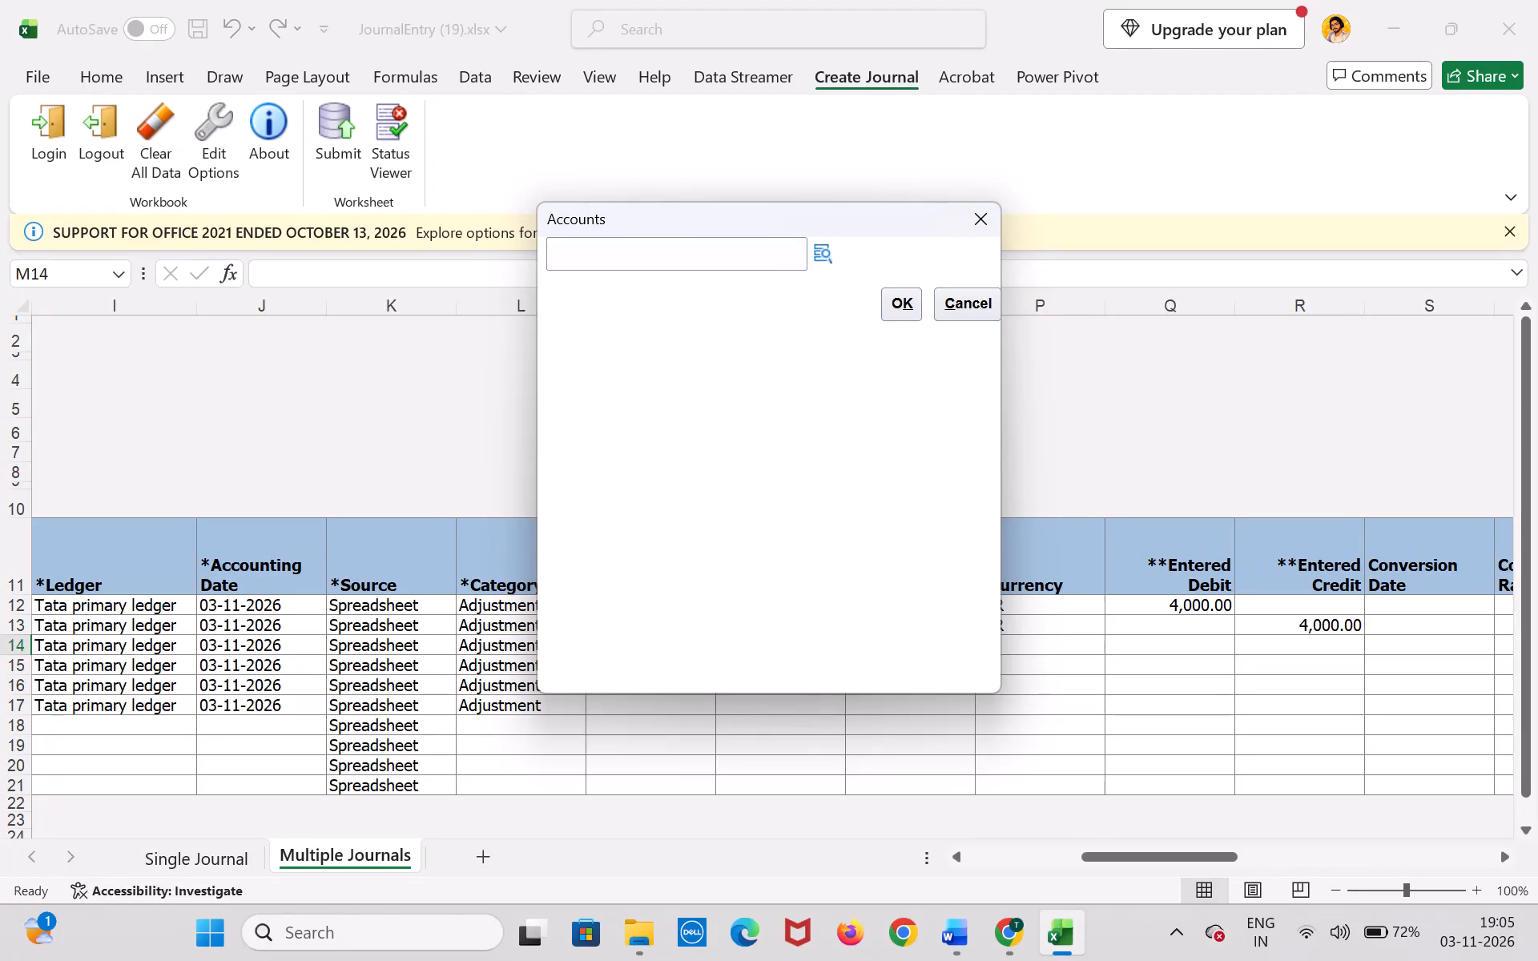
Select company 105, department 0000 and account 11103 for journal row 14 and apply the combination to the sheet.
{"action": "left_click", "coordinate": [820, 251]}
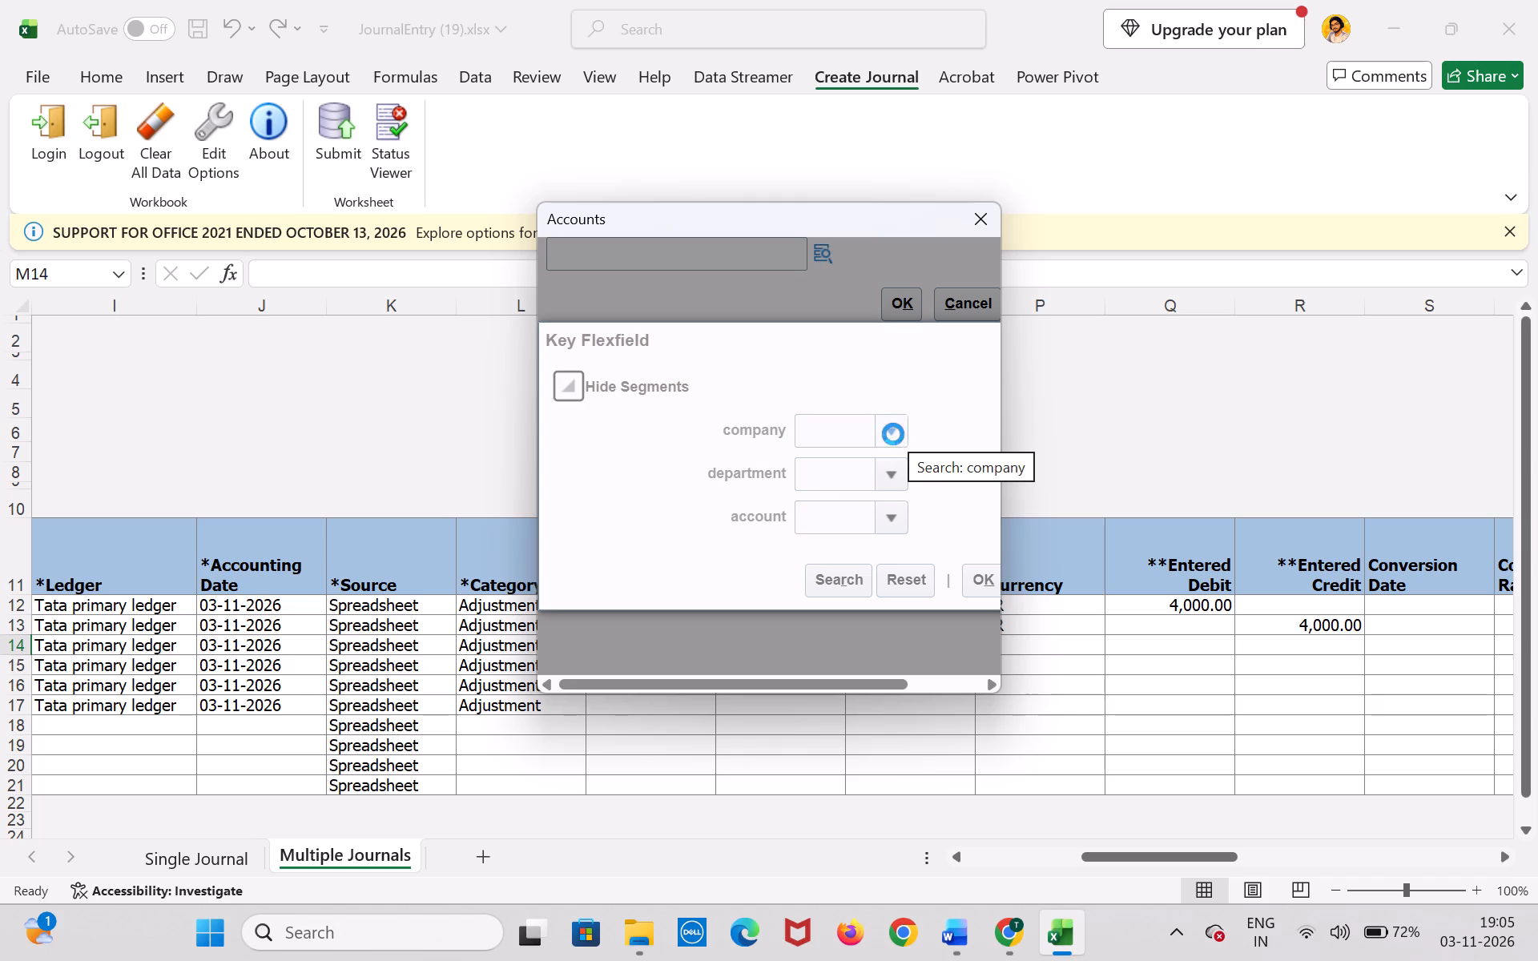
{"action": "left_click", "coordinate": [893, 434]}
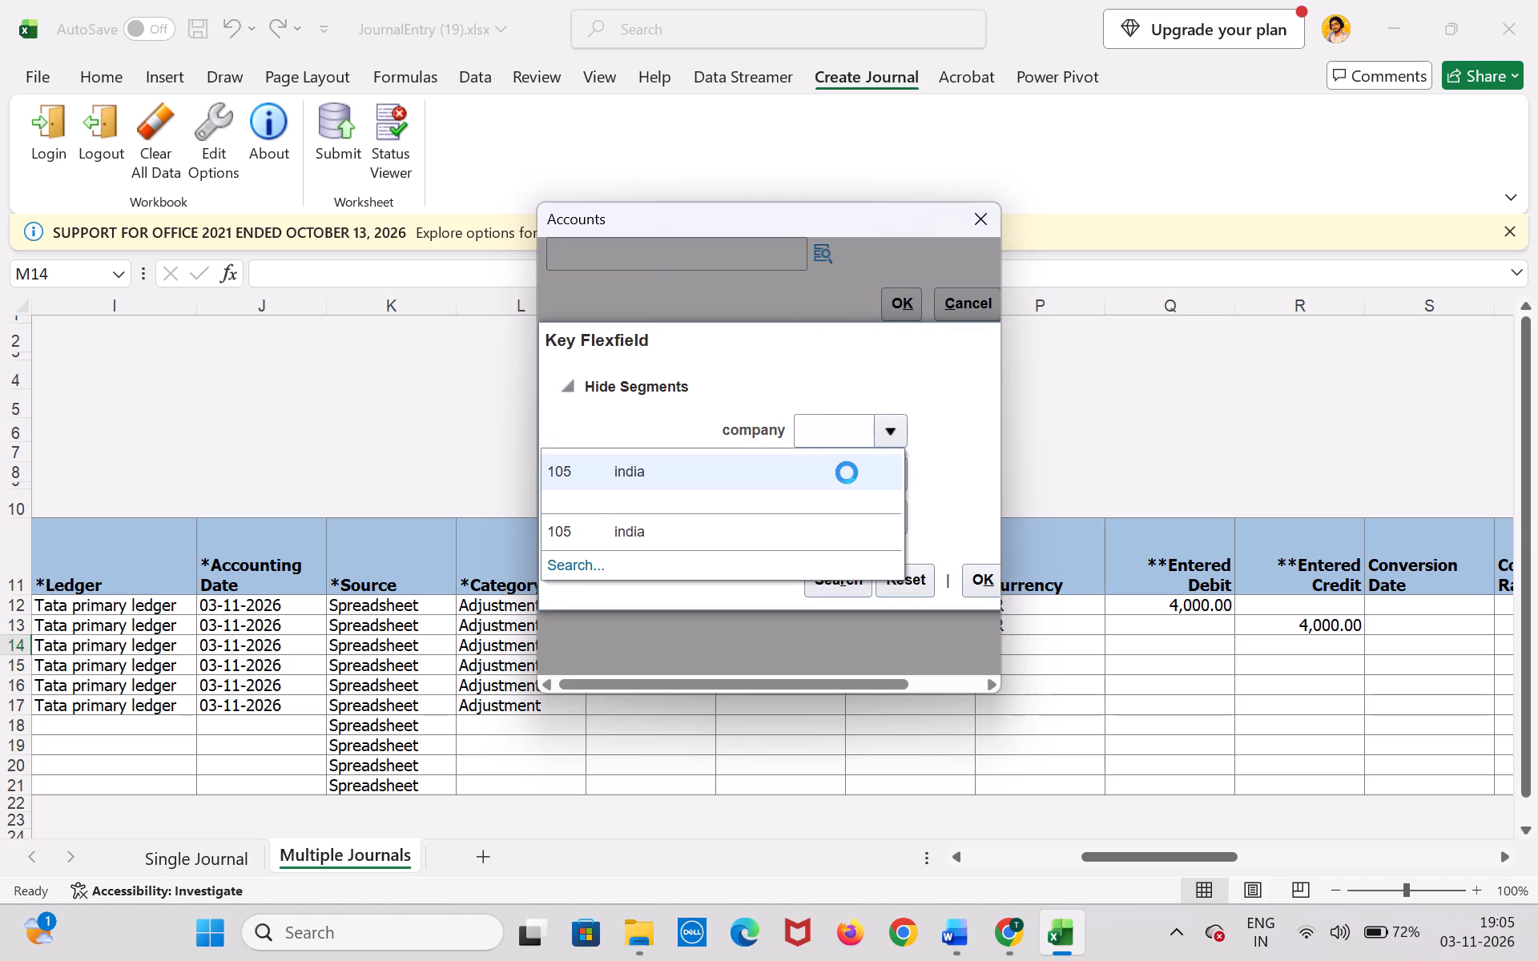
{"action": "left_click", "coordinate": [847, 472]}
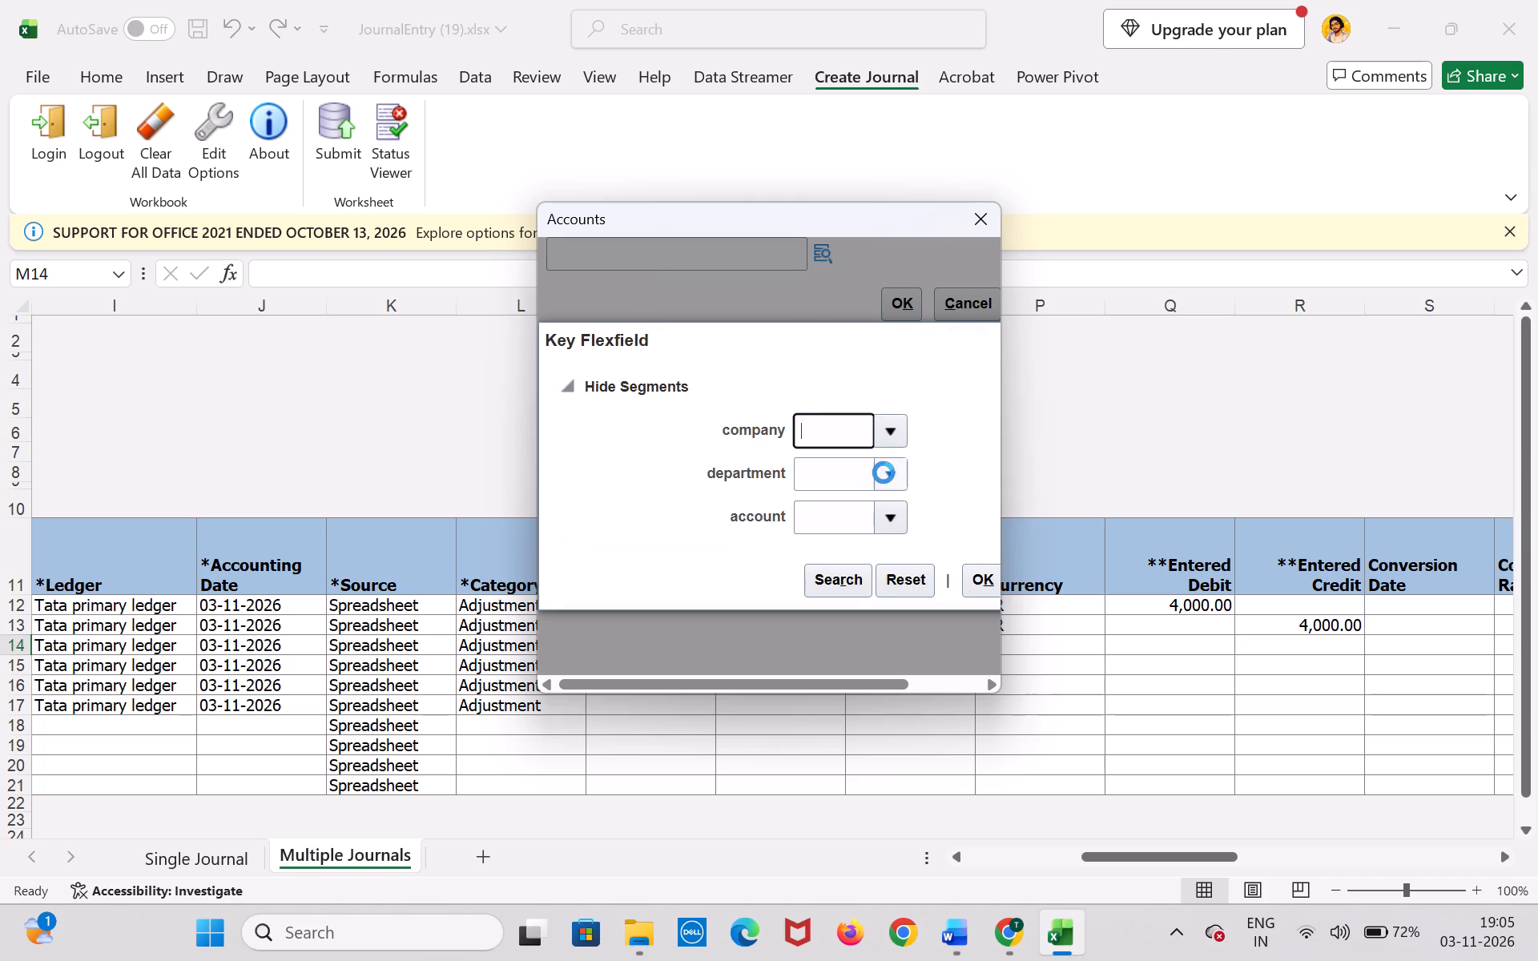
{"action": "left_click", "coordinate": [889, 472]}
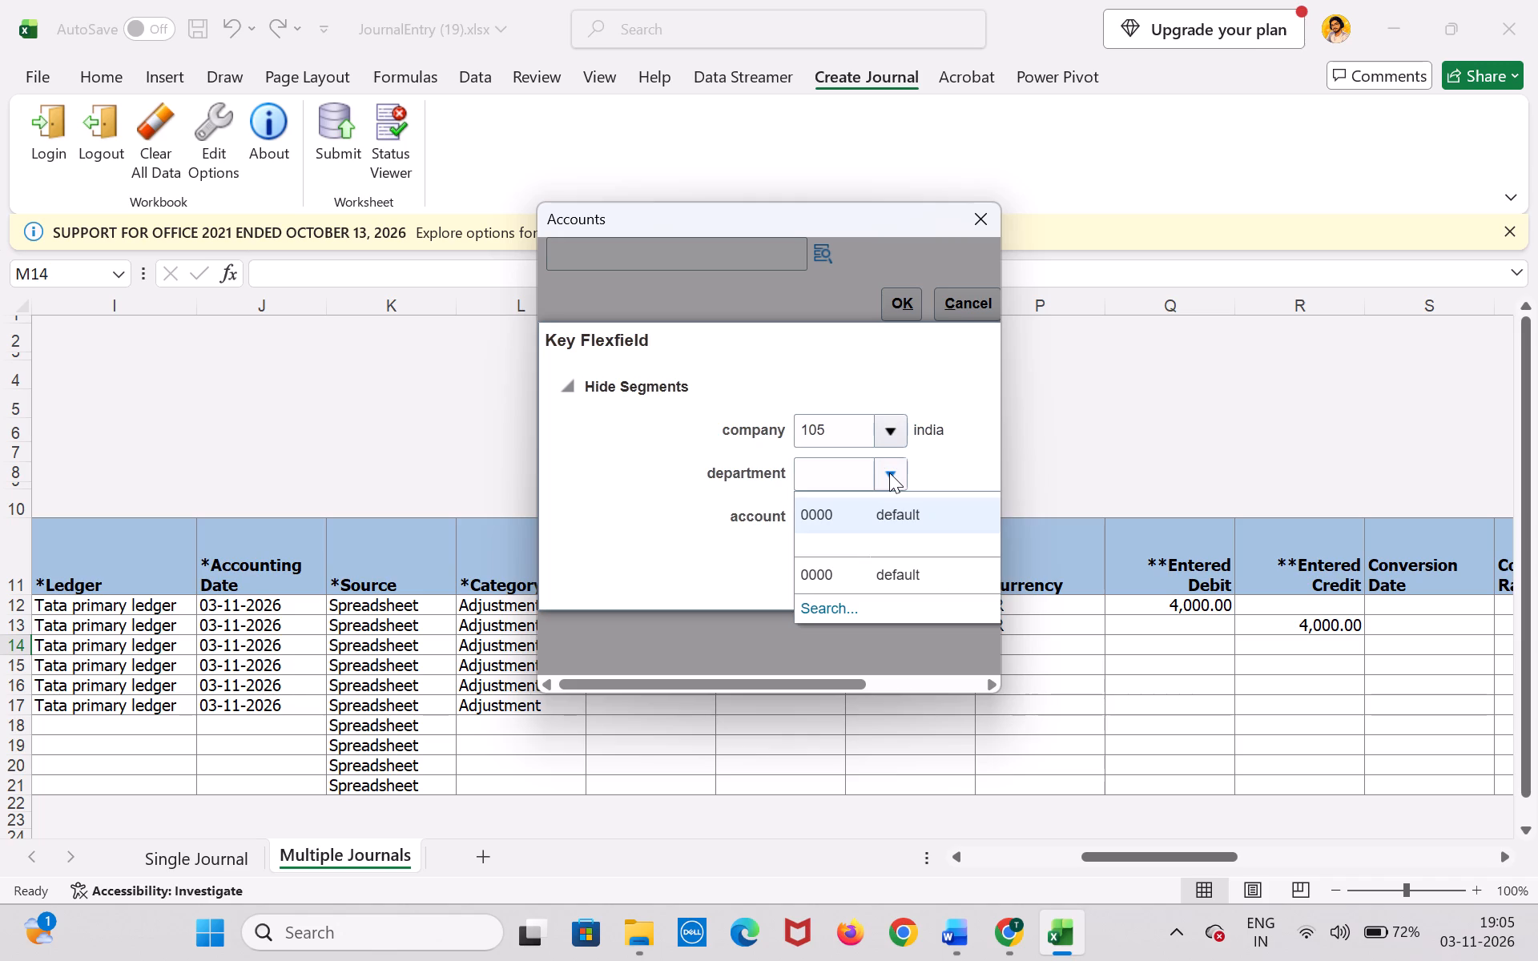
{"action": "left_click", "coordinate": [899, 512]}
{"action": "left_click", "coordinate": [893, 517]}
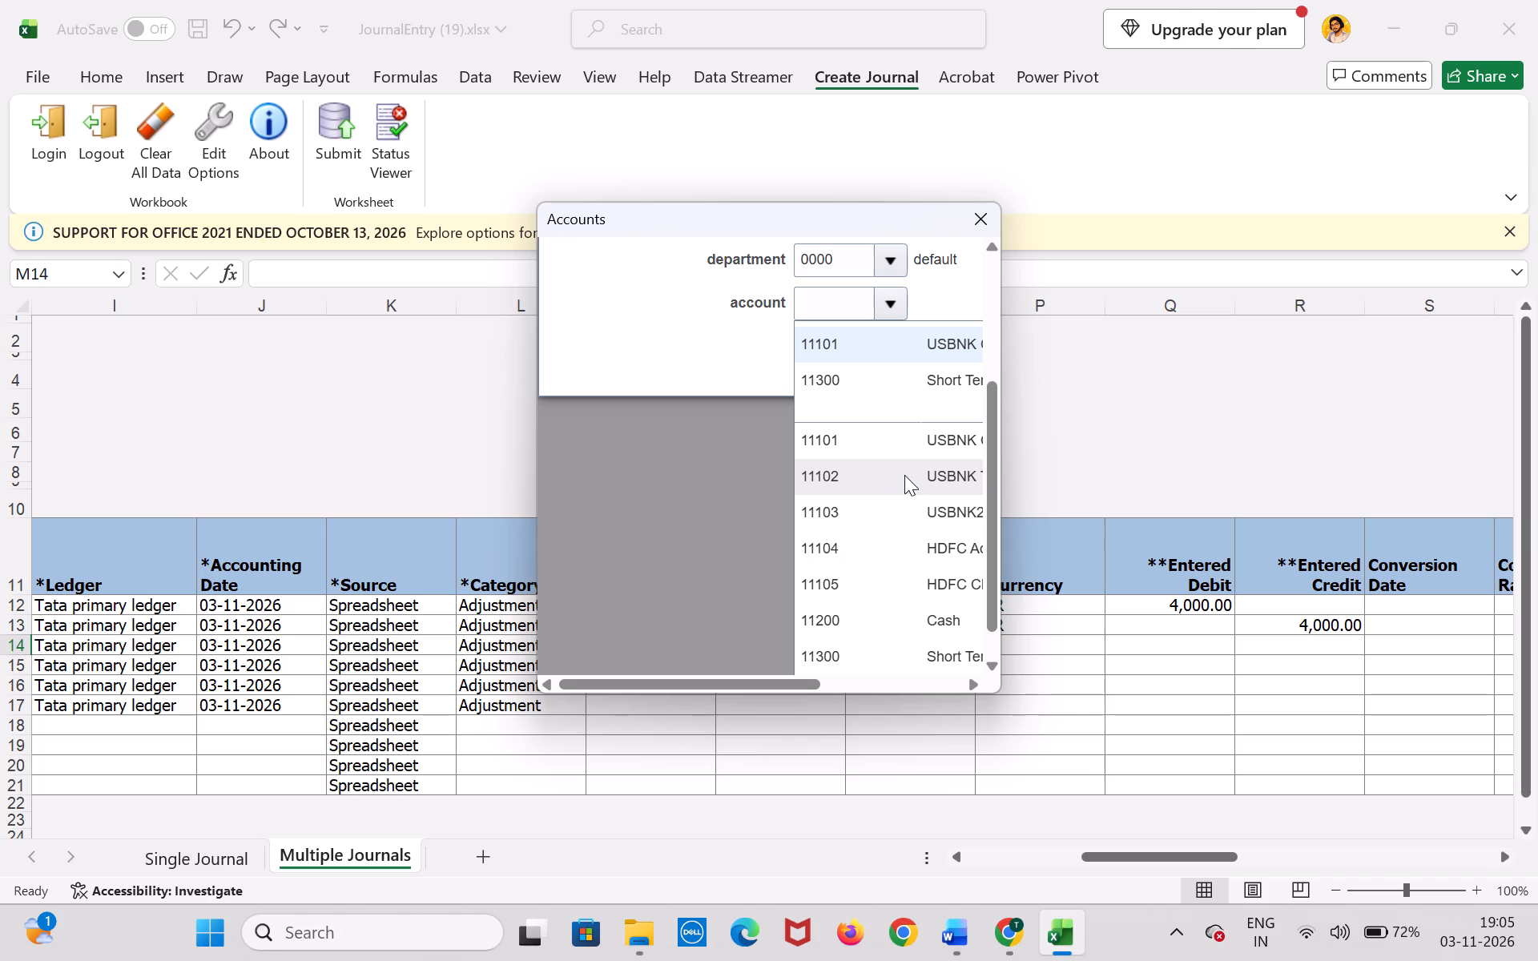
{"action": "left_click", "coordinate": [893, 518]}
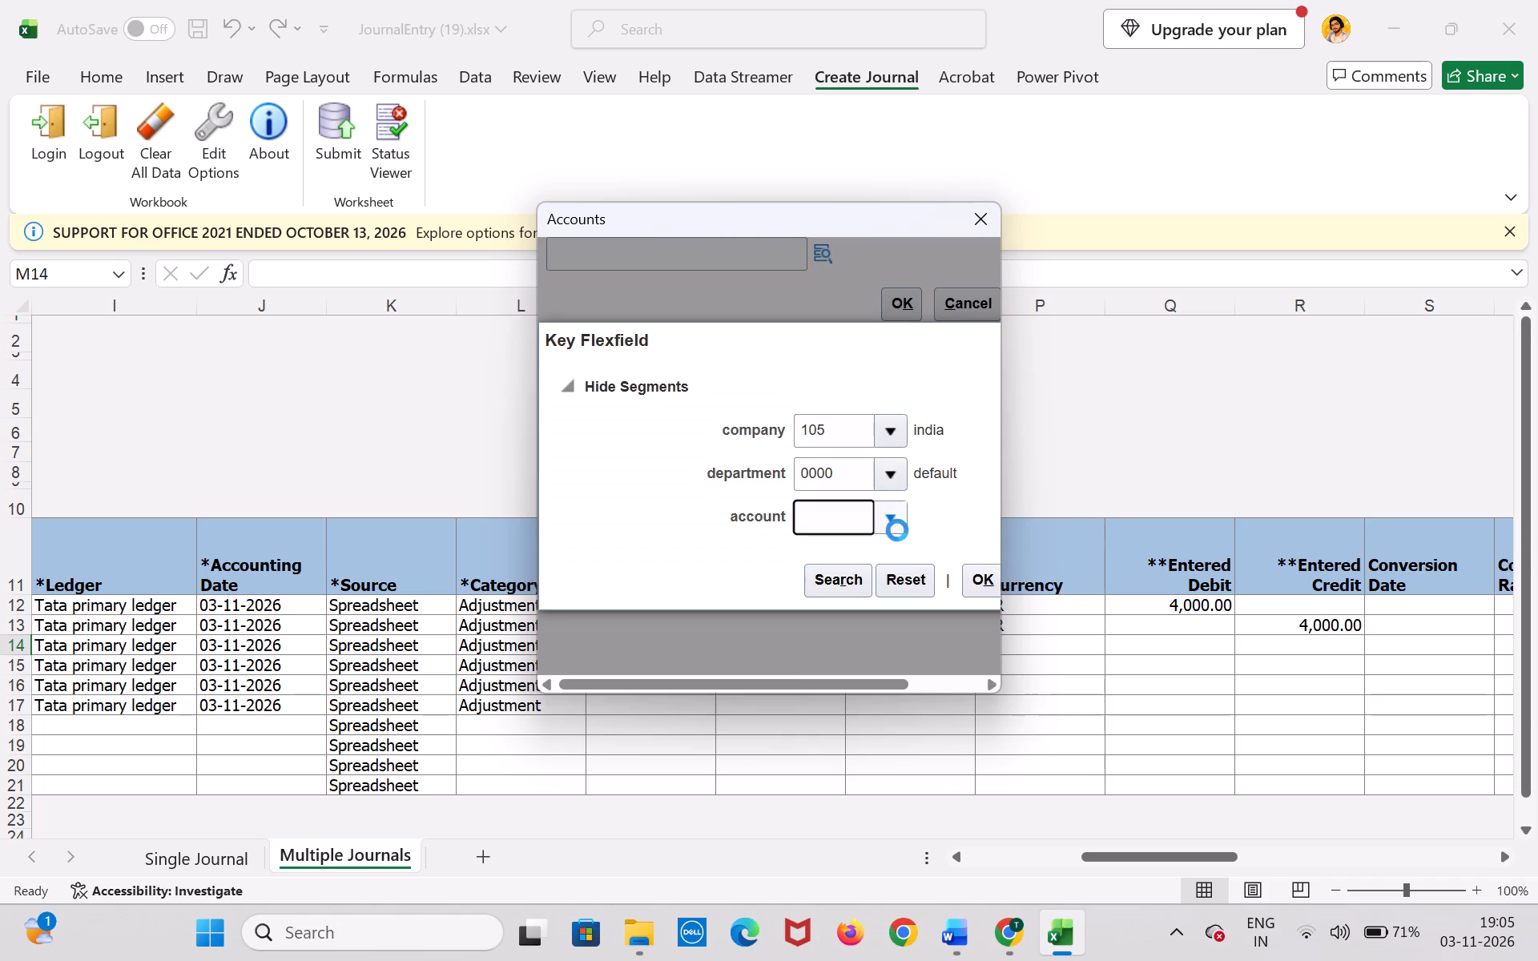
{"action": "left_click", "coordinate": [983, 573]}
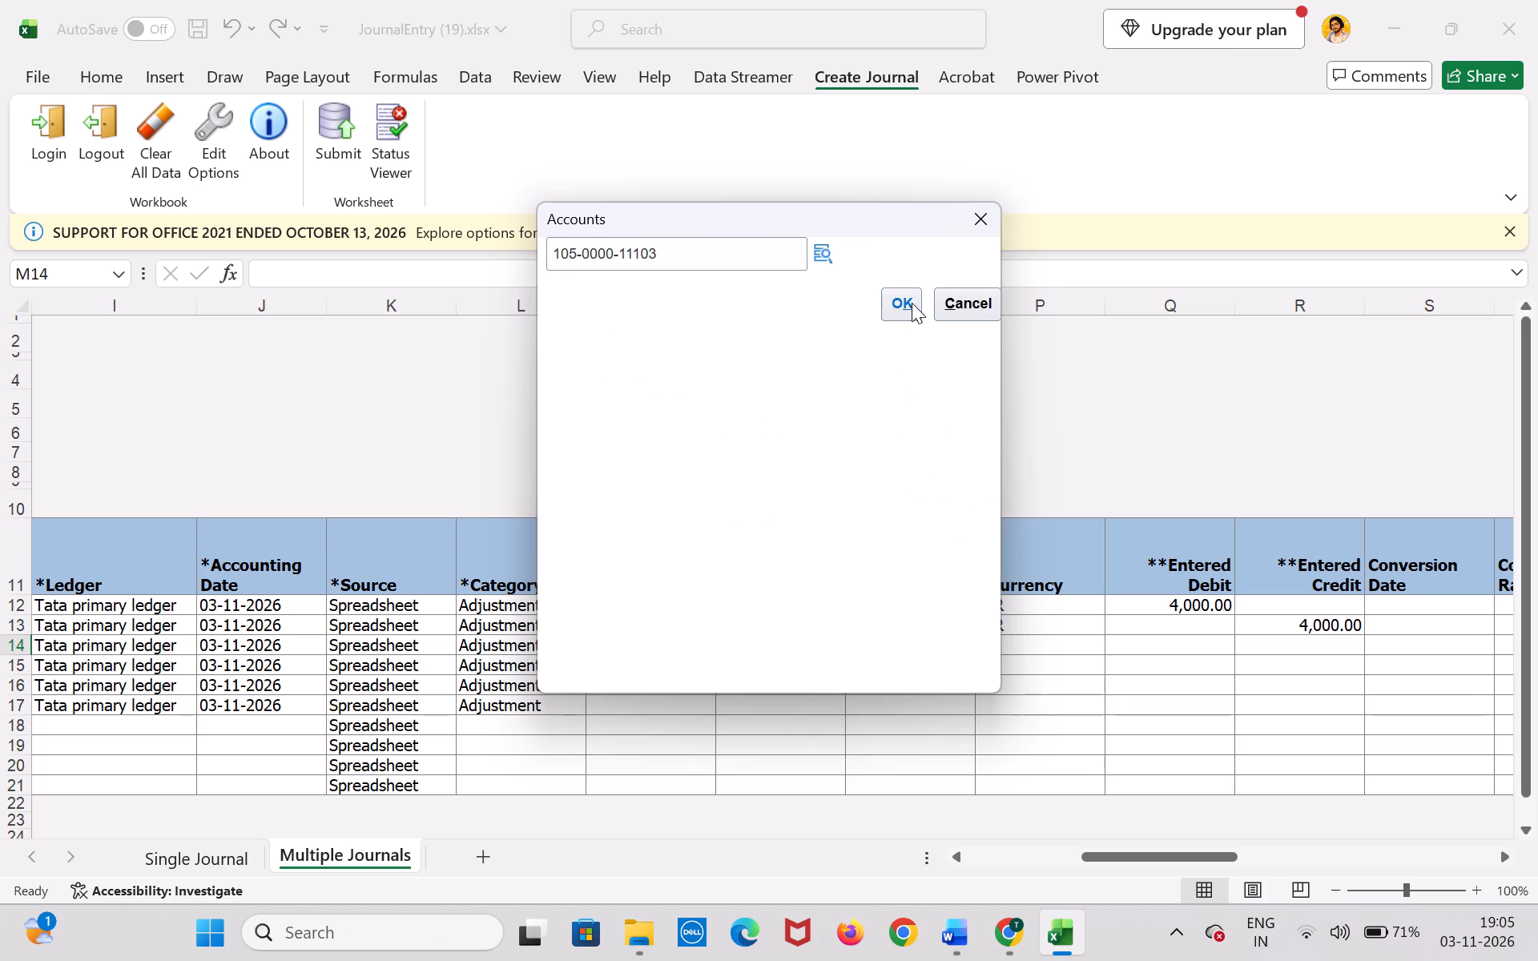
{"action": "left_click", "coordinate": [912, 301]}
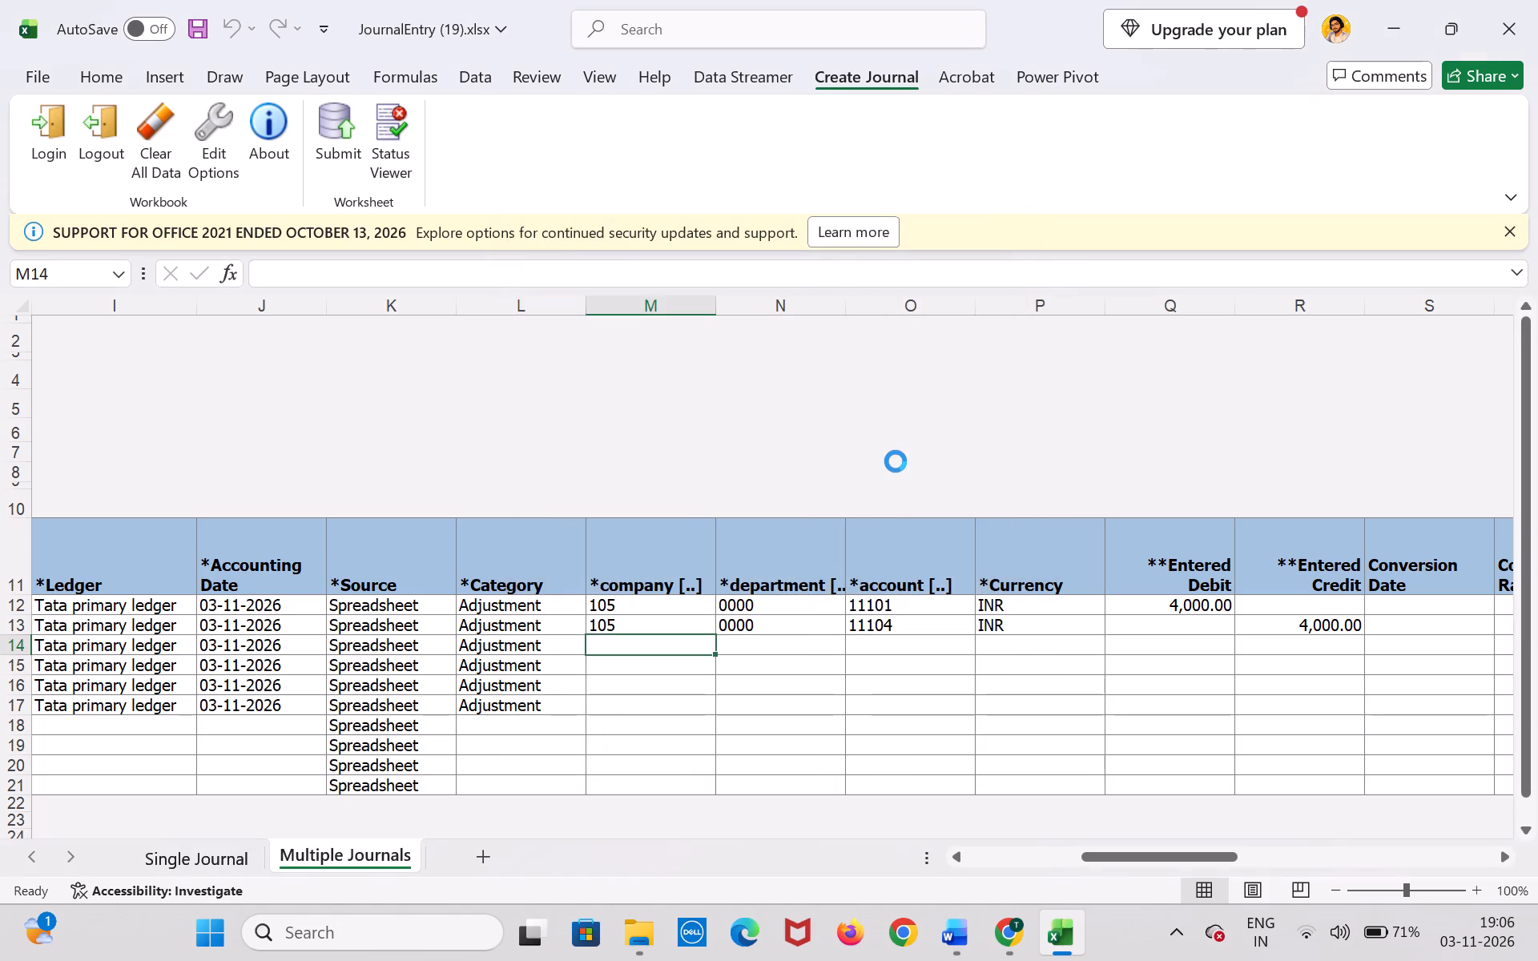
Set the currency of journal row 14 to INR and its entered debit to 5000.
{"action": "left_click", "coordinate": [994, 641]}
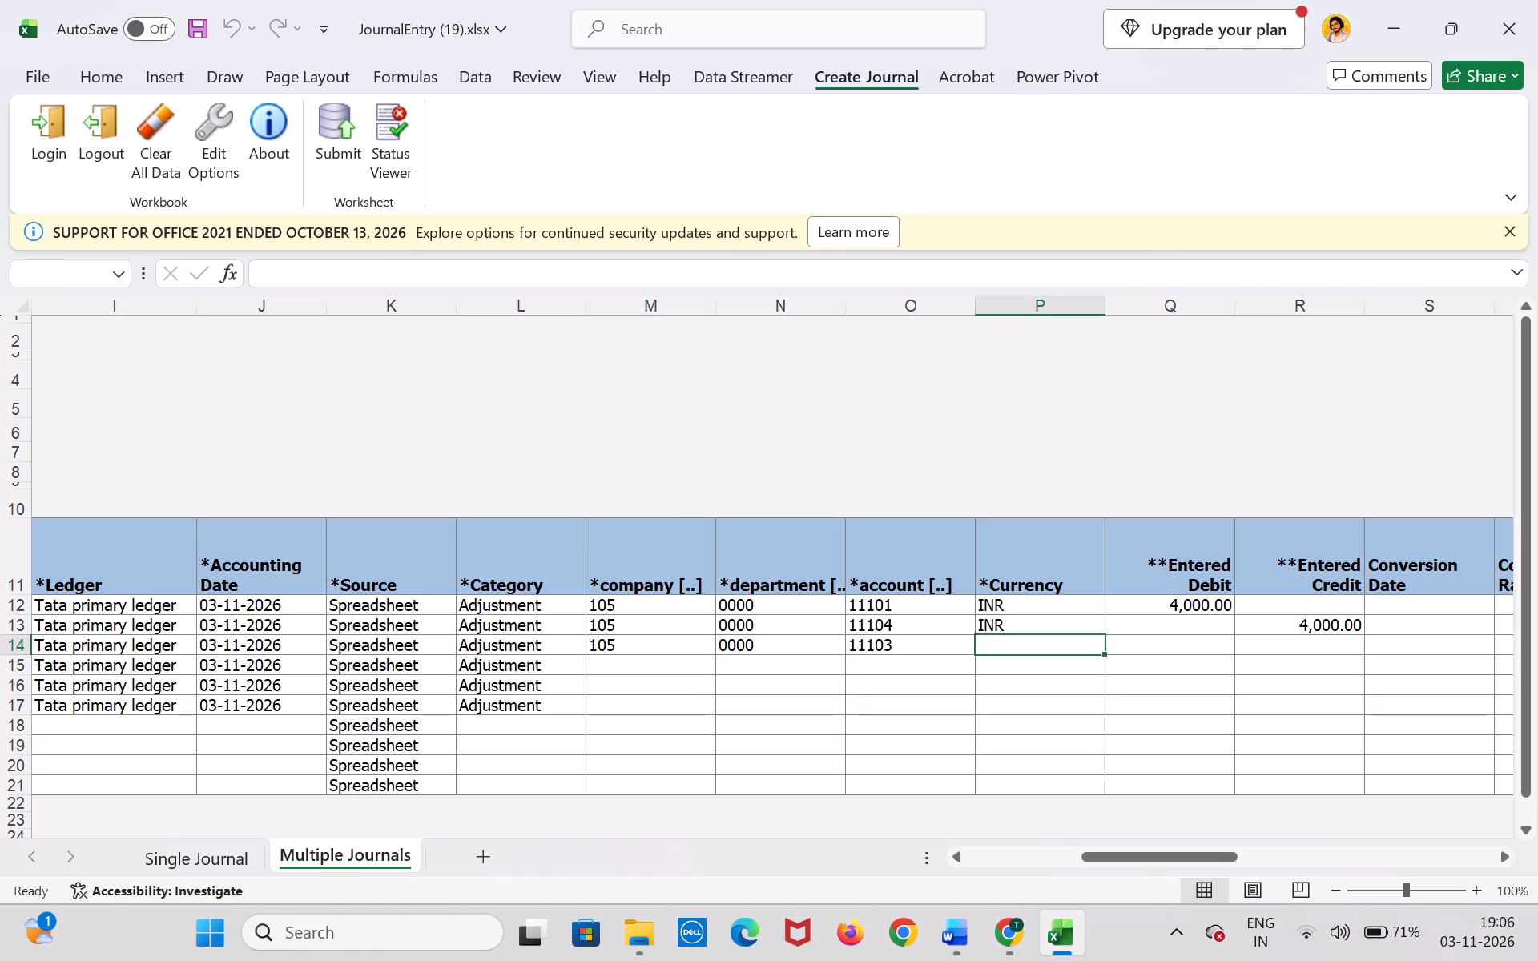
{"action": "type", "text": "IN"}
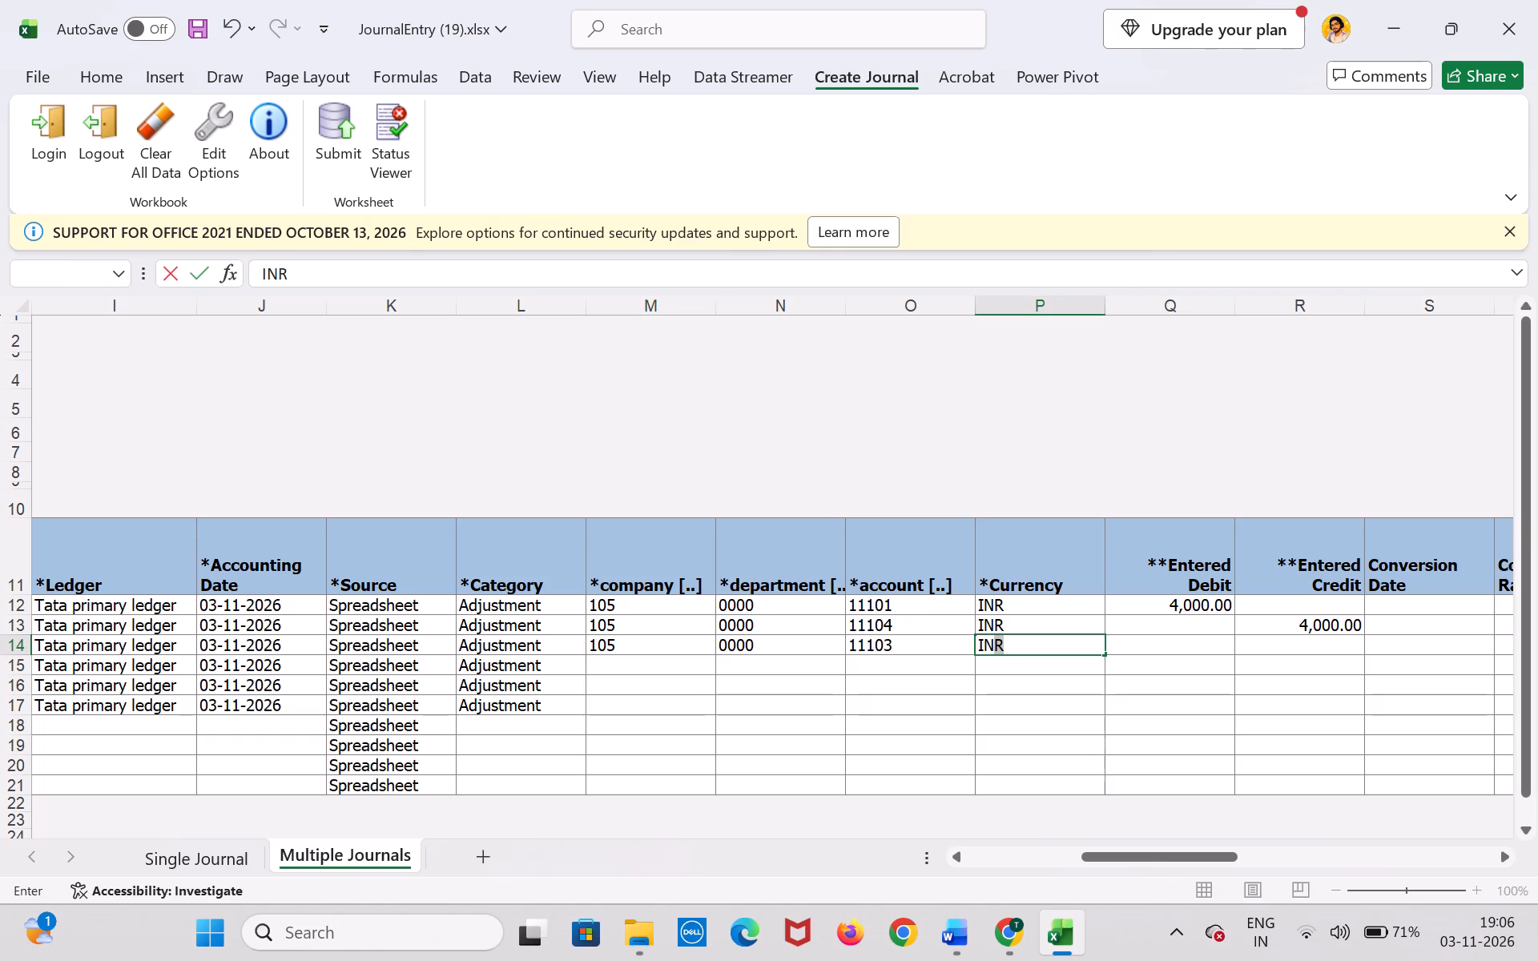
{"action": "key", "text": "shift+r"}
{"action": "key", "text": "Tab"}
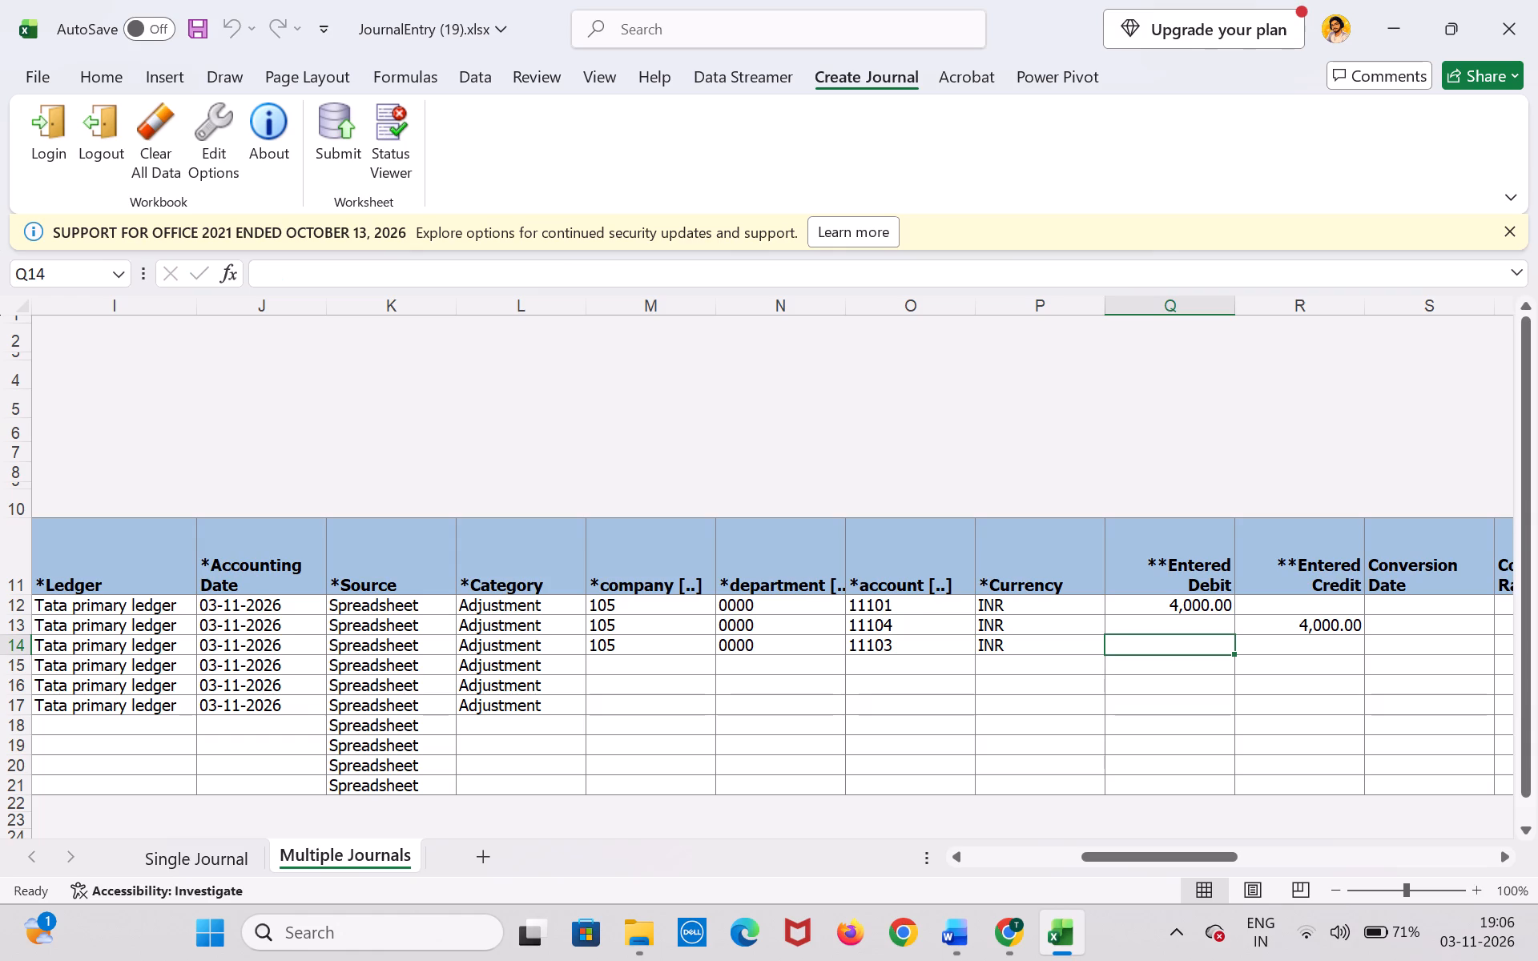
{"action": "type", "text": "500"}
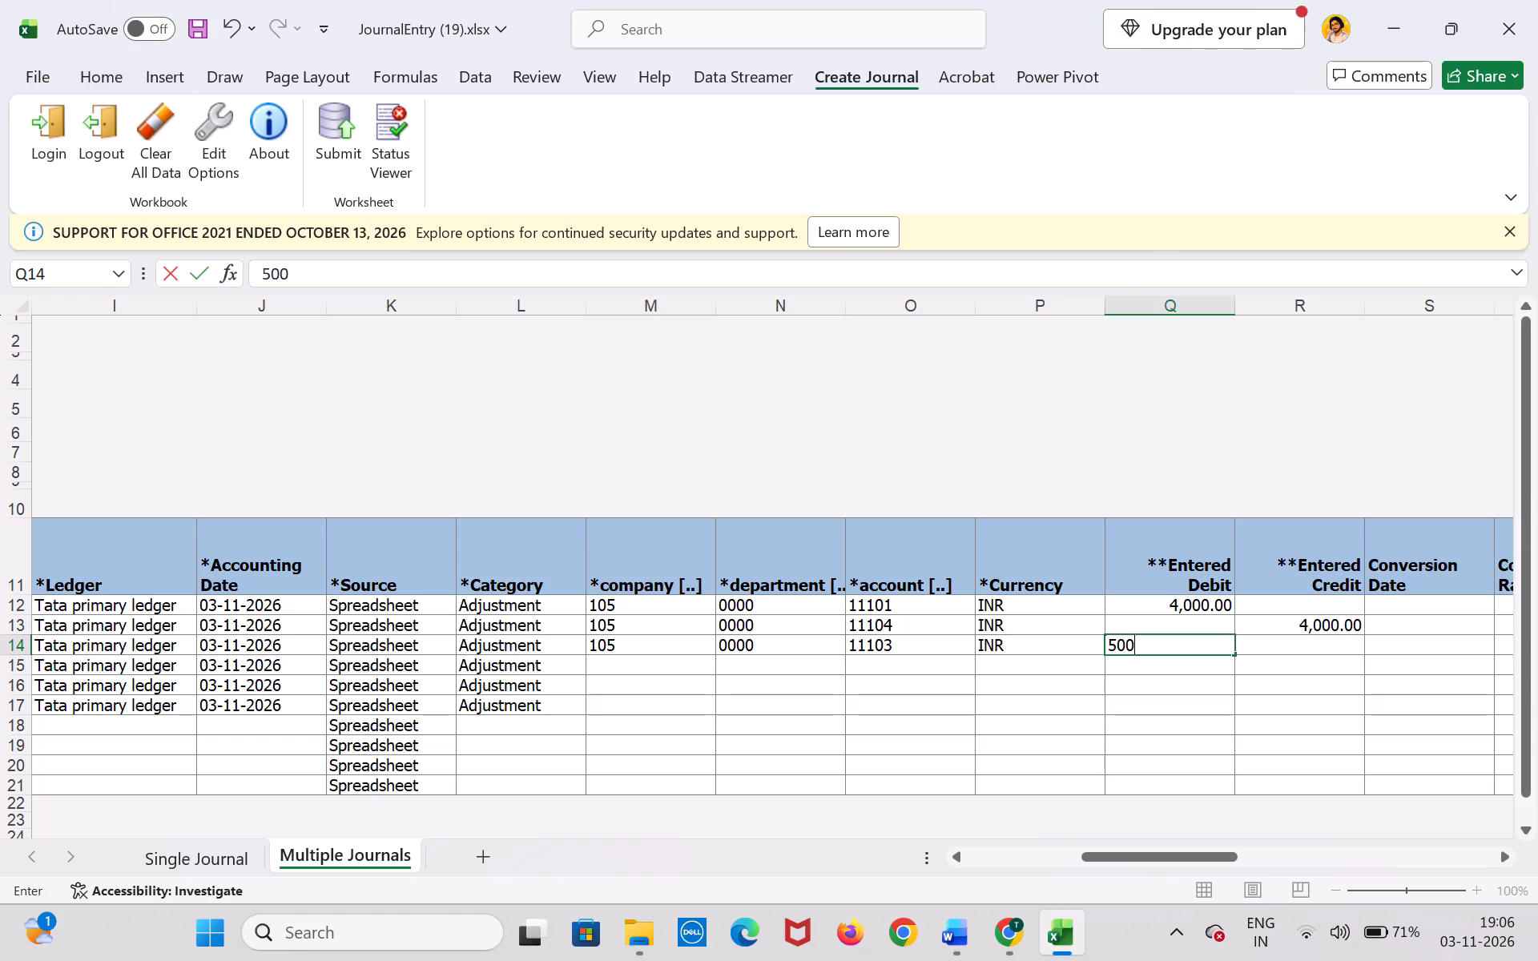
{"action": "key", "text": "0"}
{"action": "key", "text": "Return"}
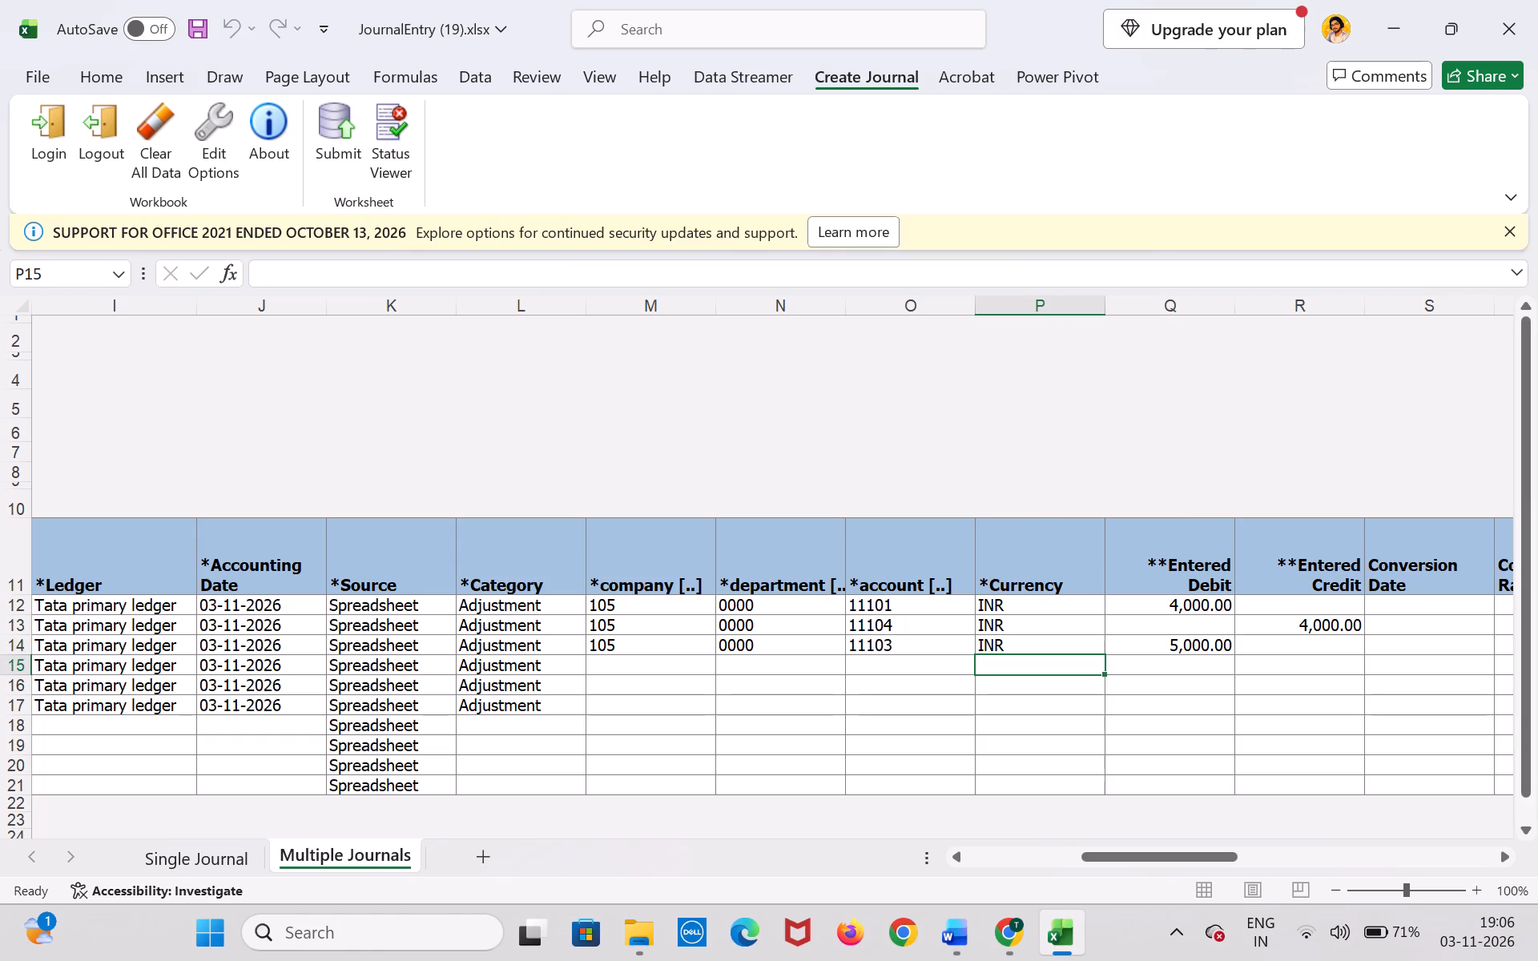
{"action": "key", "text": "Left"}
{"action": "key", "text": "Left"}
{"action": "key", "text": "Left"}
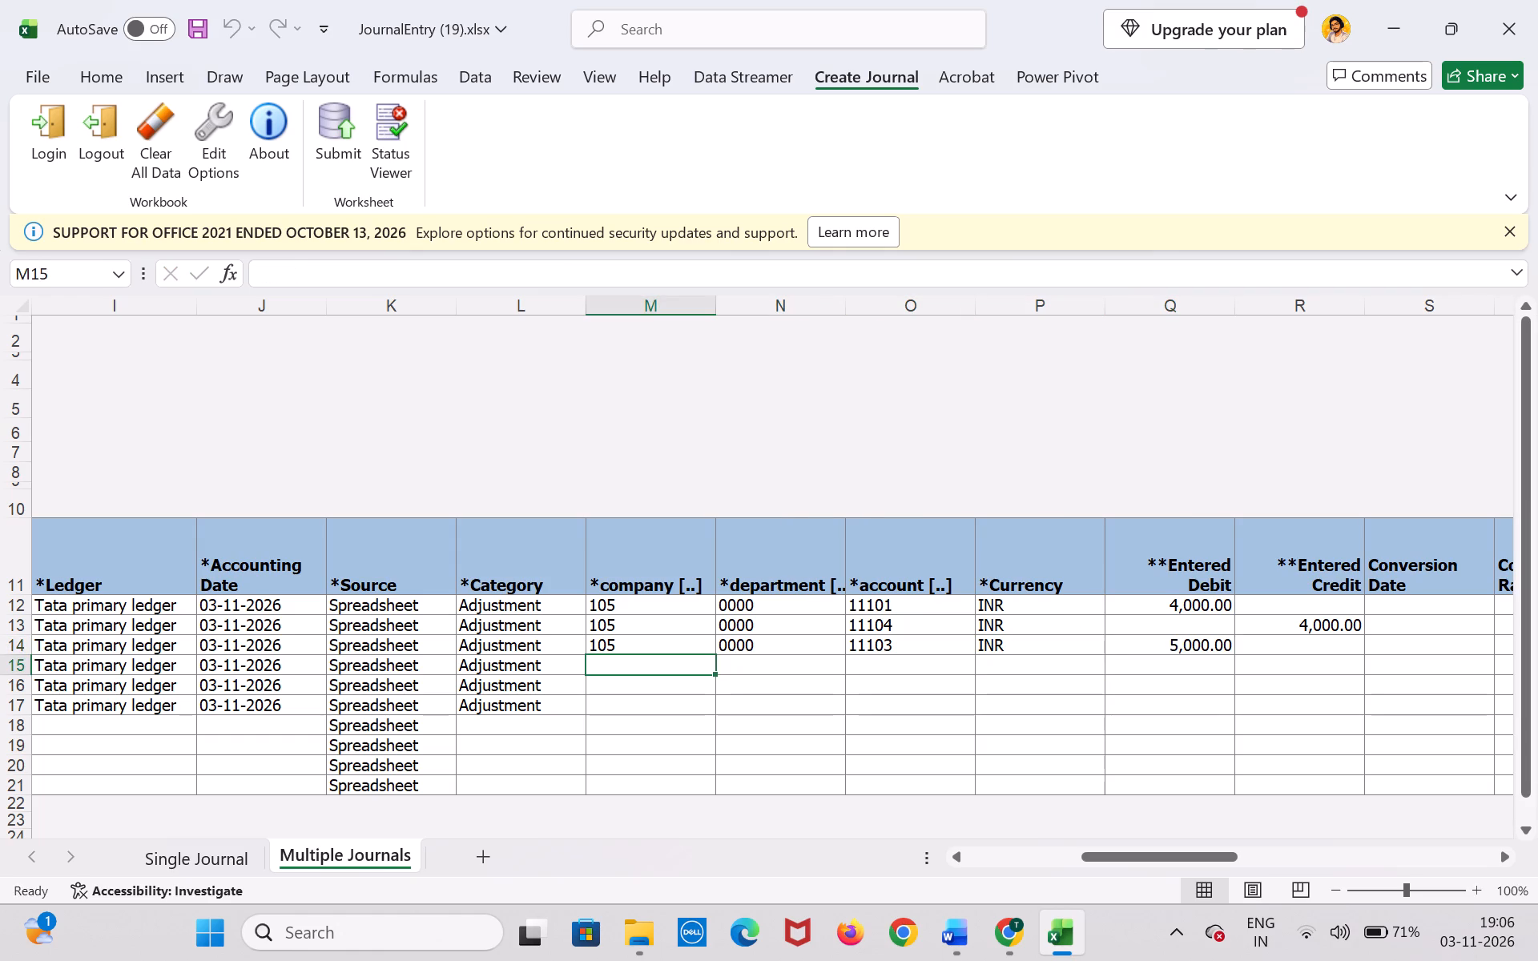
{"action": "double_click", "coordinate": [670, 665]}
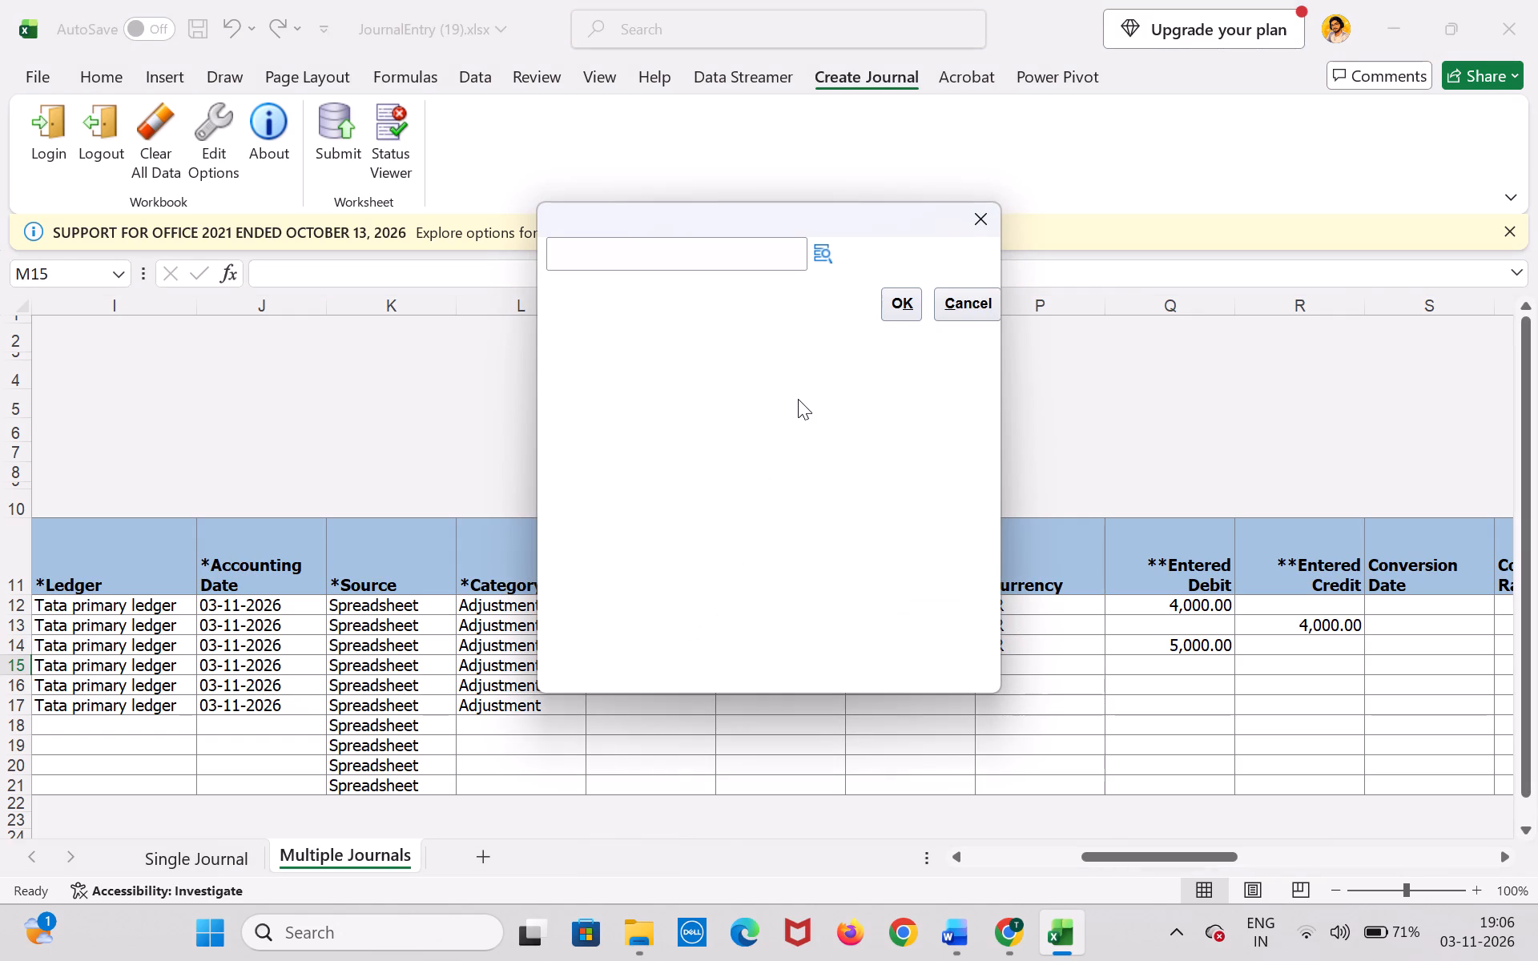
{"action": "left_click", "coordinate": [973, 221]}
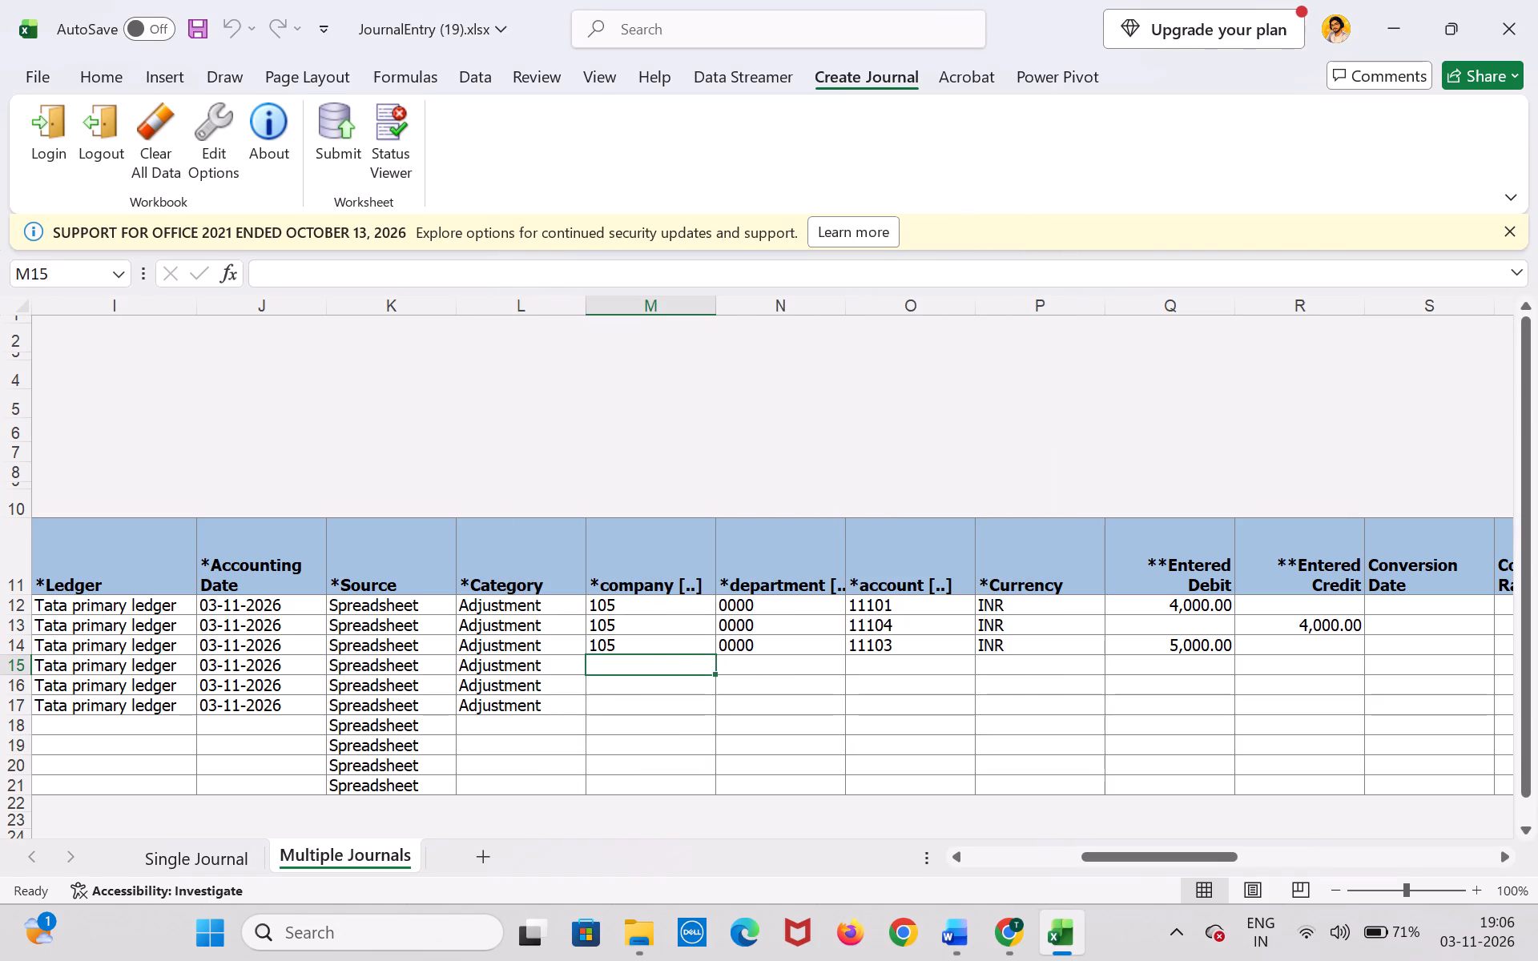
{"action": "double_click", "coordinate": [689, 661]}
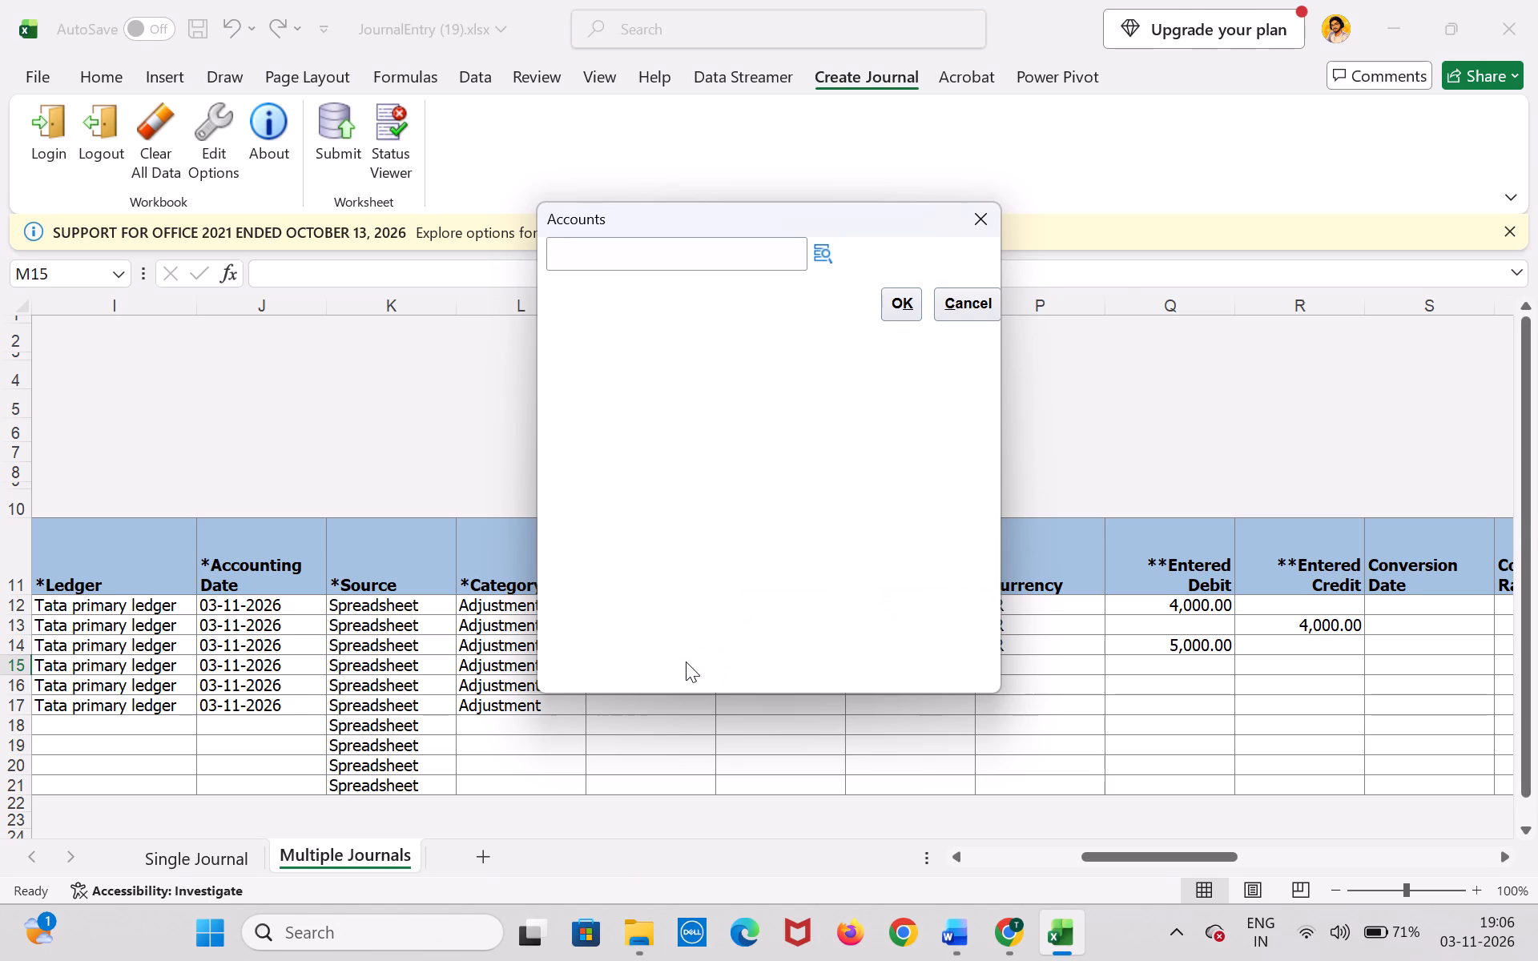
{"action": "left_click", "coordinate": [824, 247]}
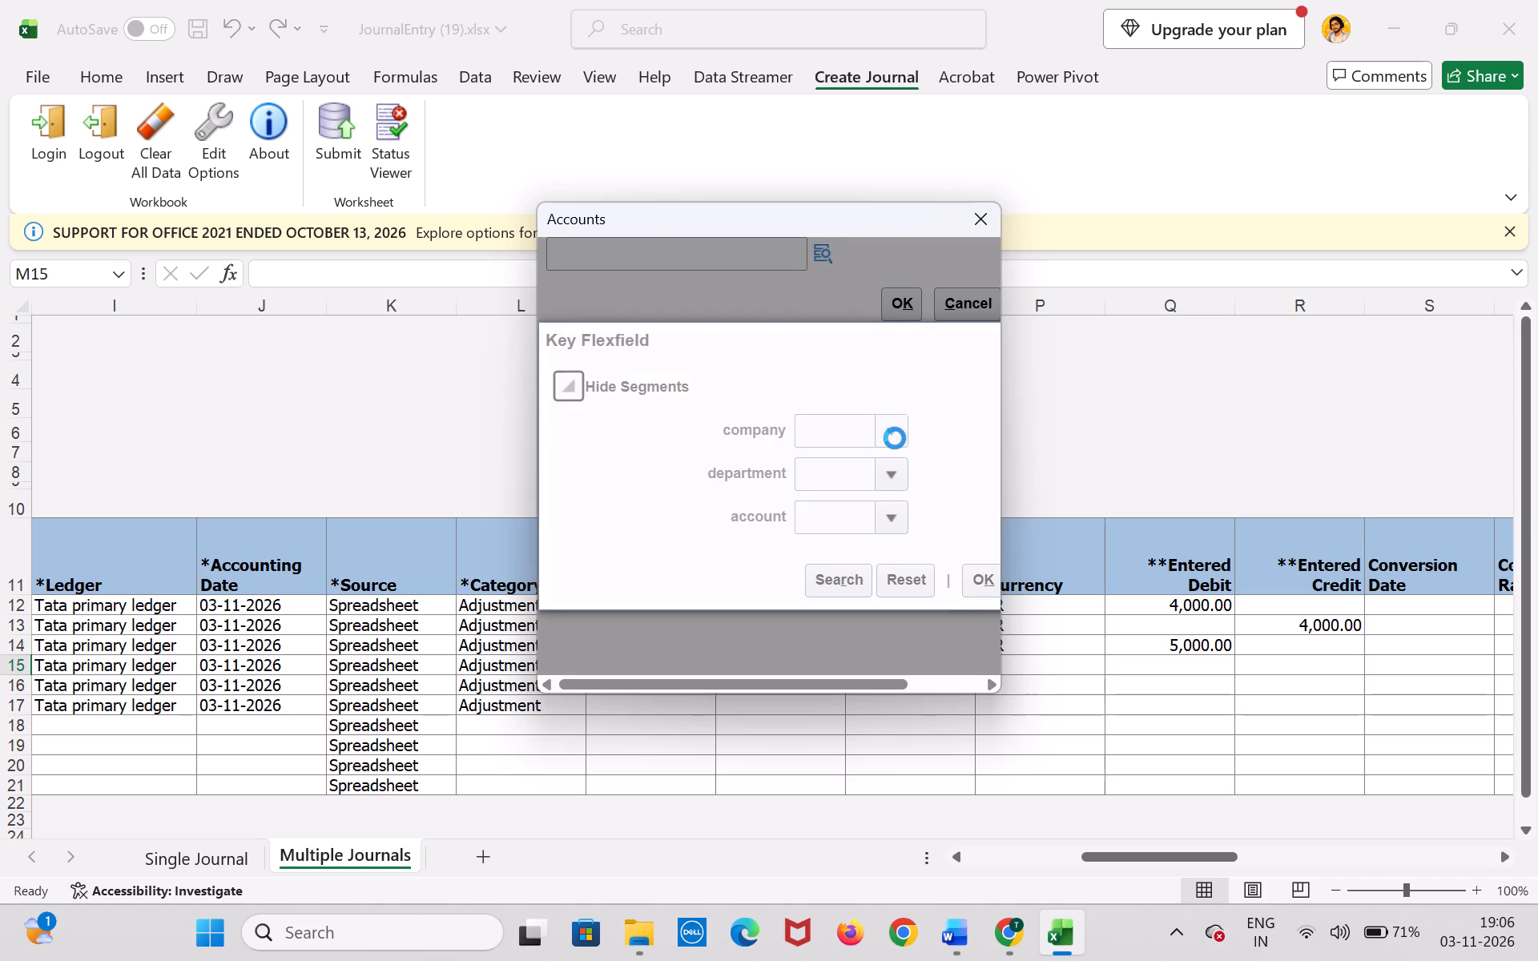
{"action": "left_click", "coordinate": [895, 432]}
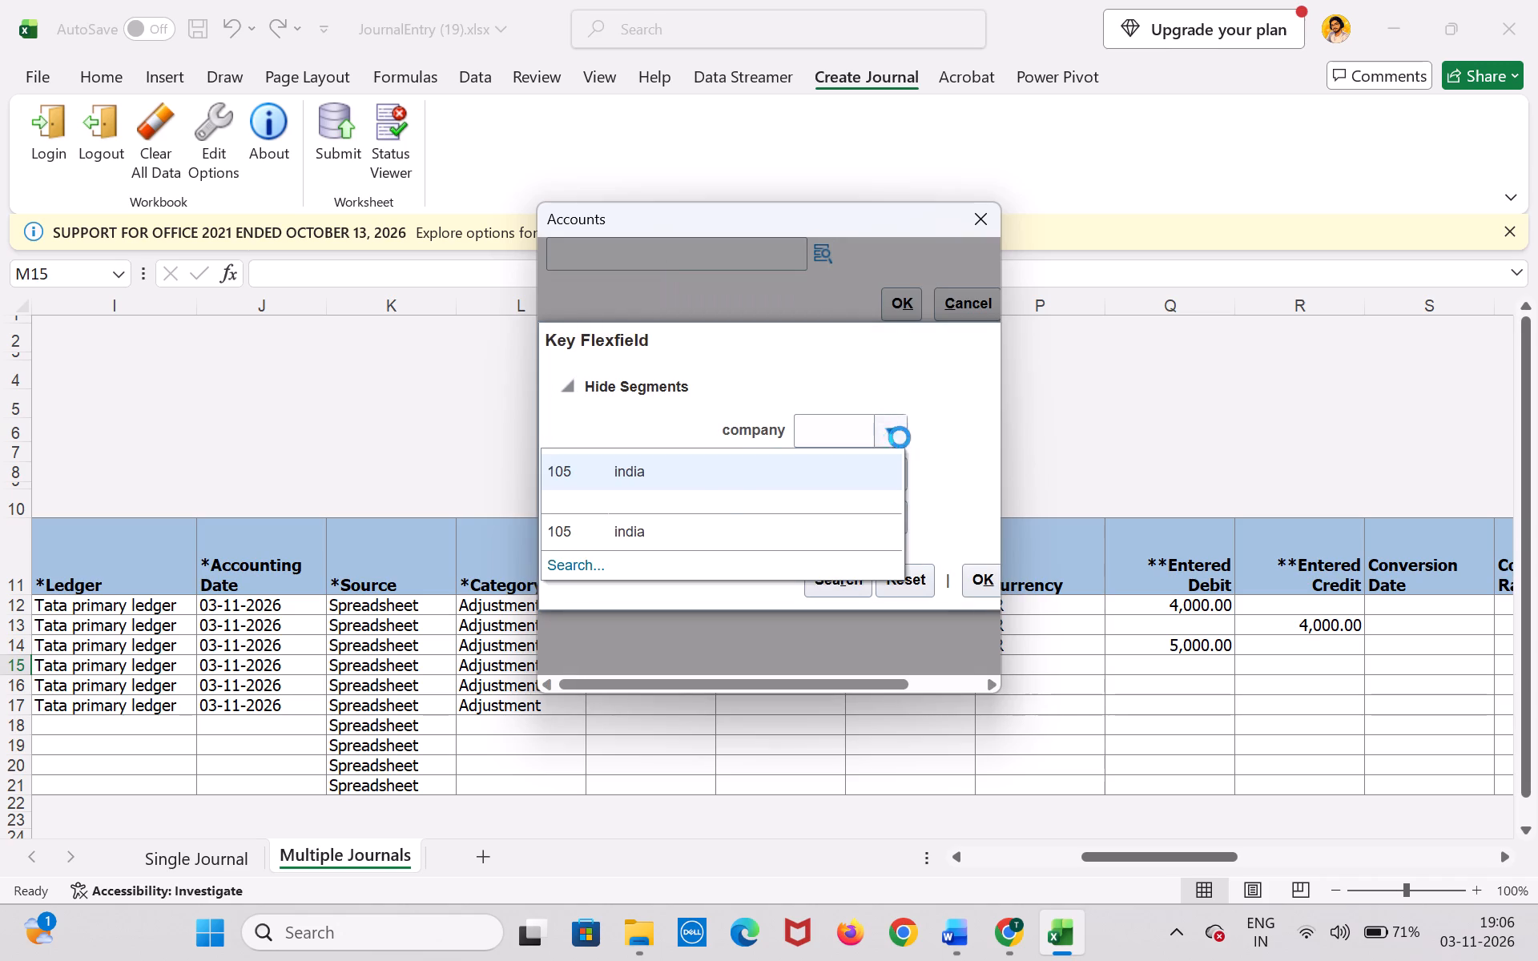
{"action": "left_click", "coordinate": [935, 482]}
{"action": "left_click", "coordinate": [835, 572]}
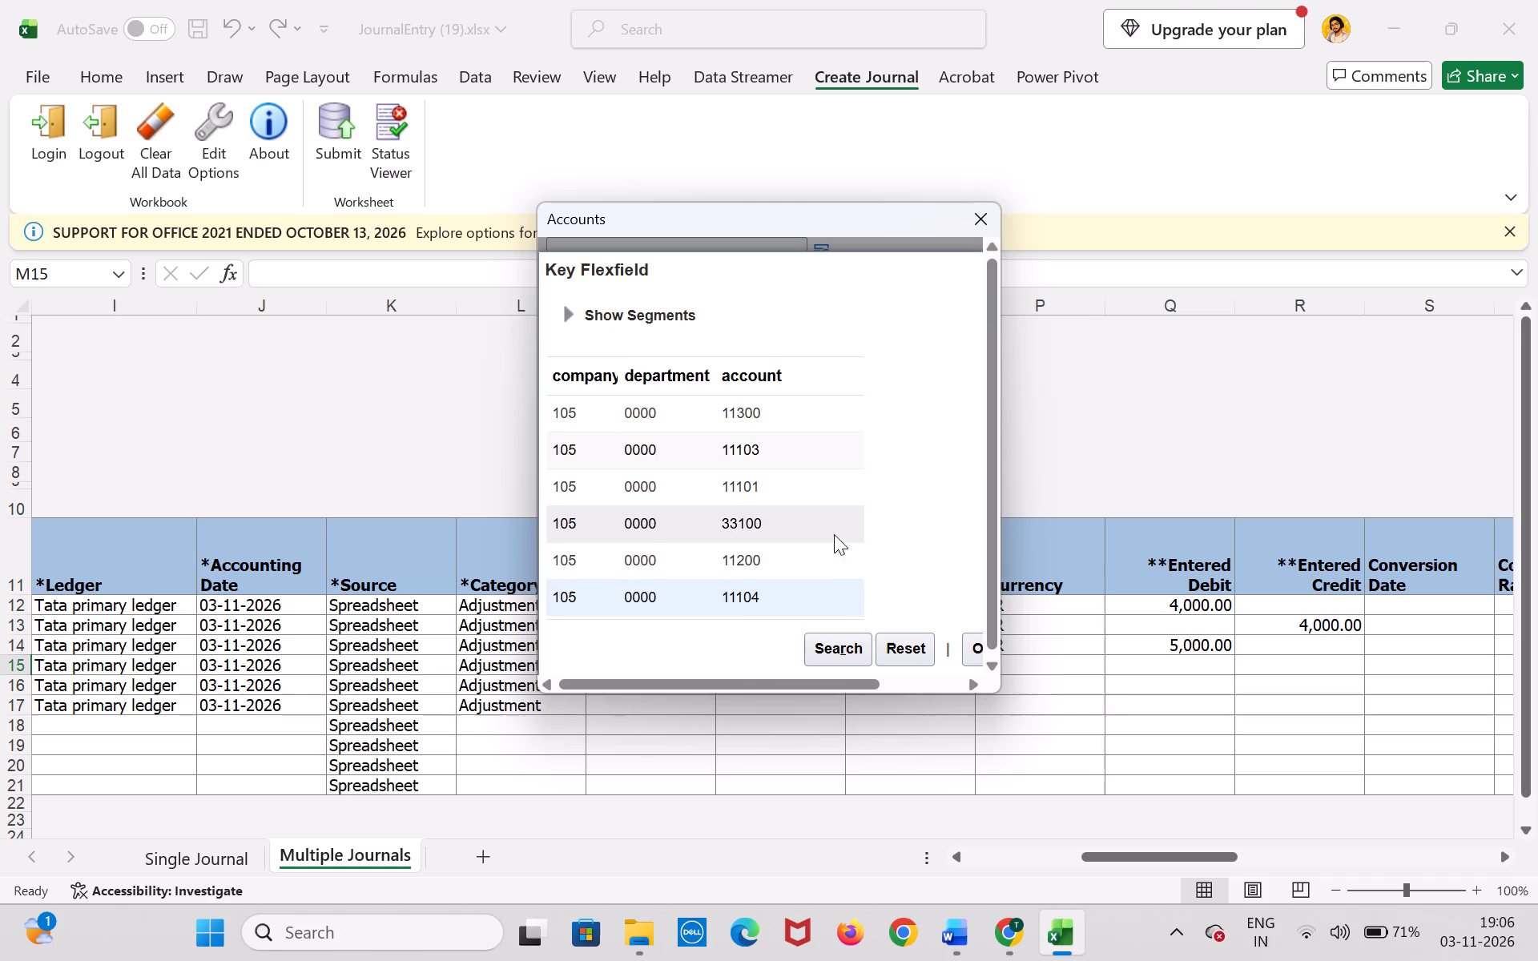
{"action": "left_click", "coordinate": [817, 591]}
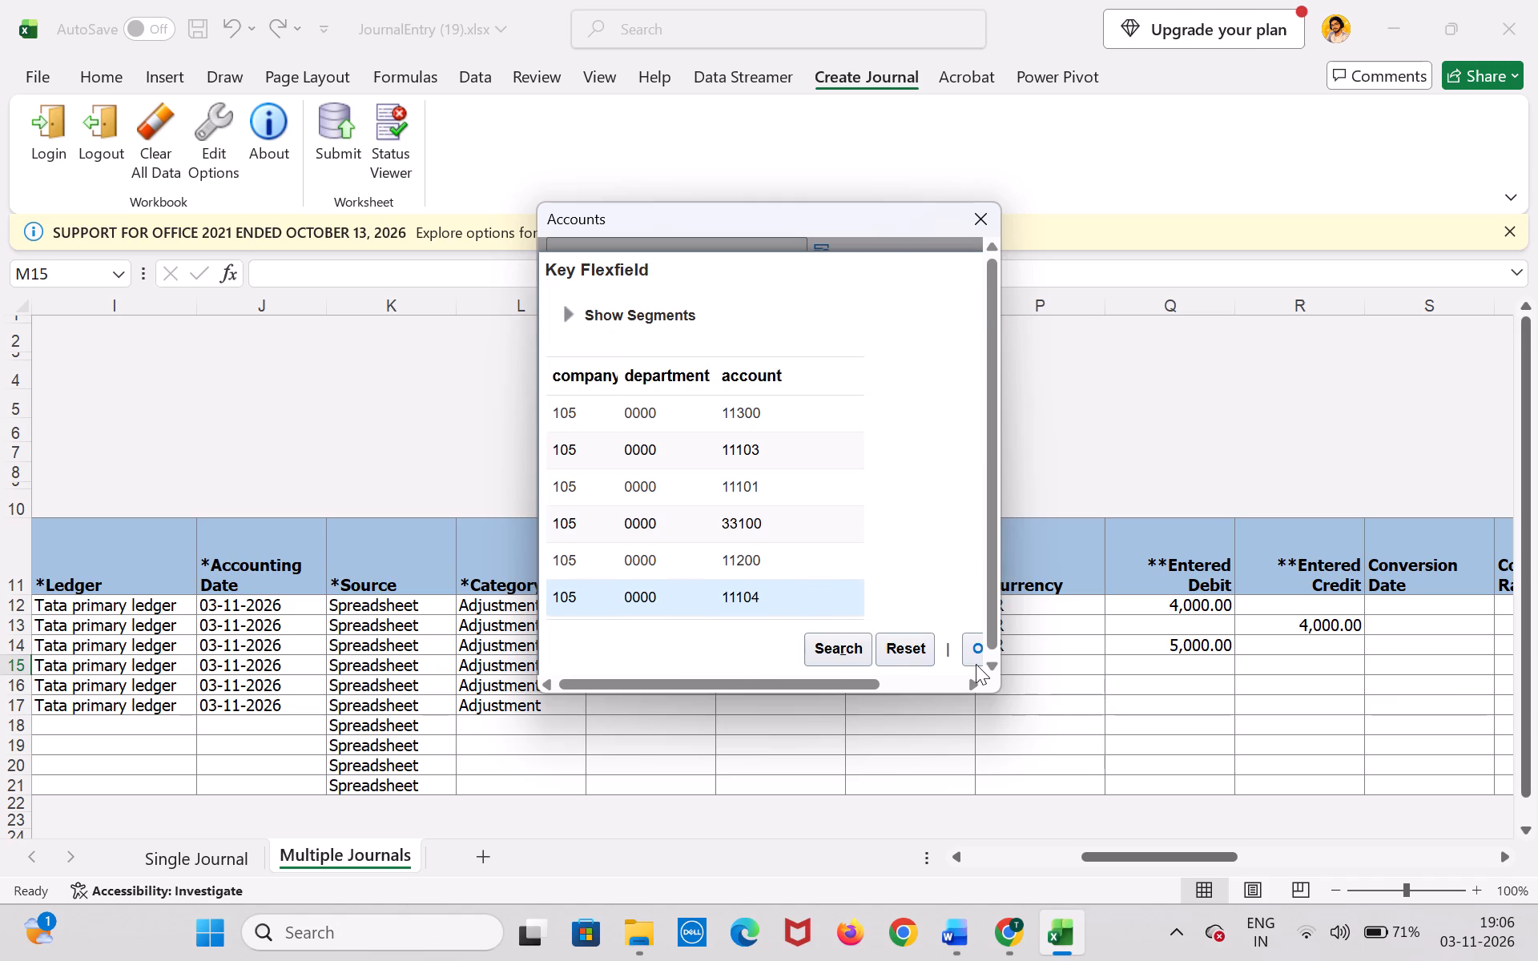
{"action": "left_click", "coordinate": [972, 647]}
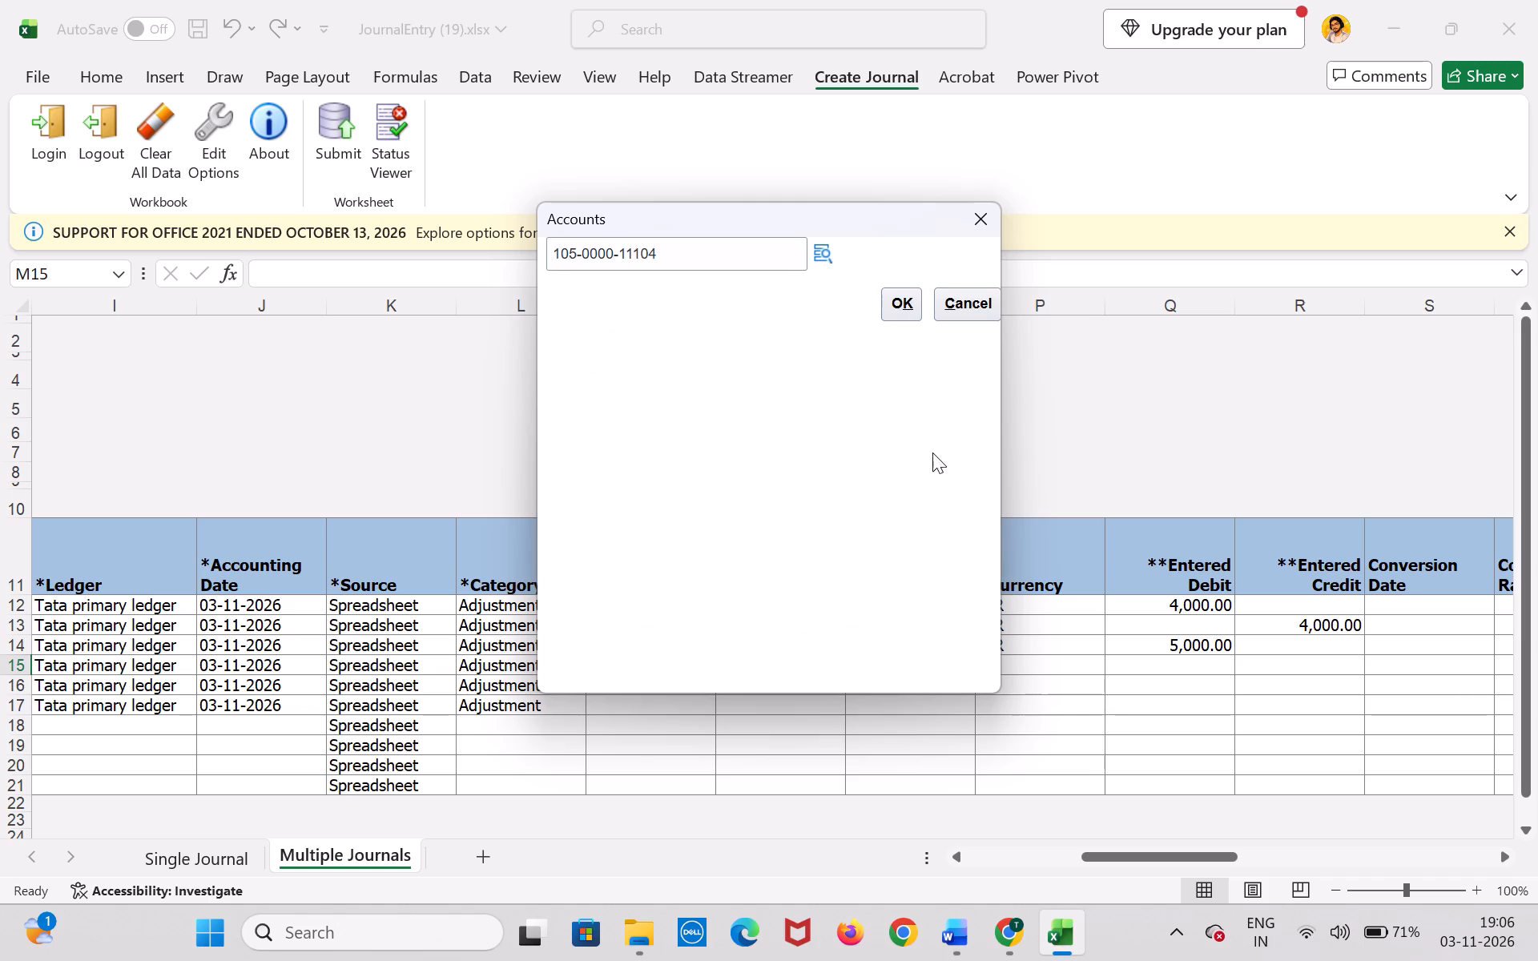
{"action": "left_click", "coordinate": [907, 302]}
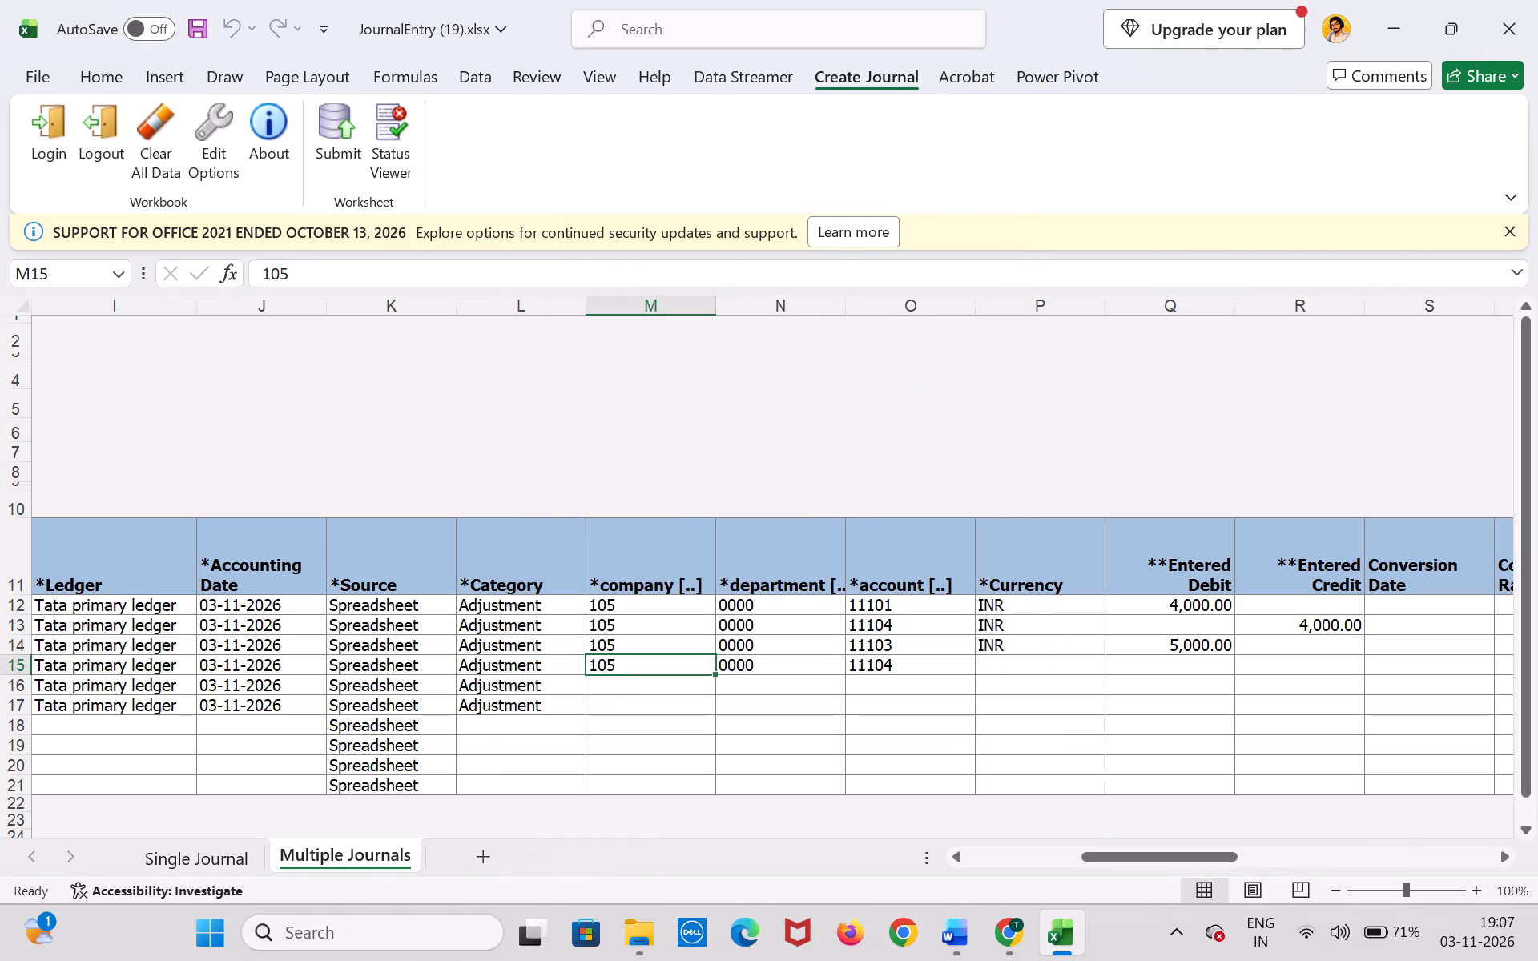
Set the currency of journal row 15 to INR and its entered credit to 5000.
{"action": "left_click", "coordinate": [1010, 666]}
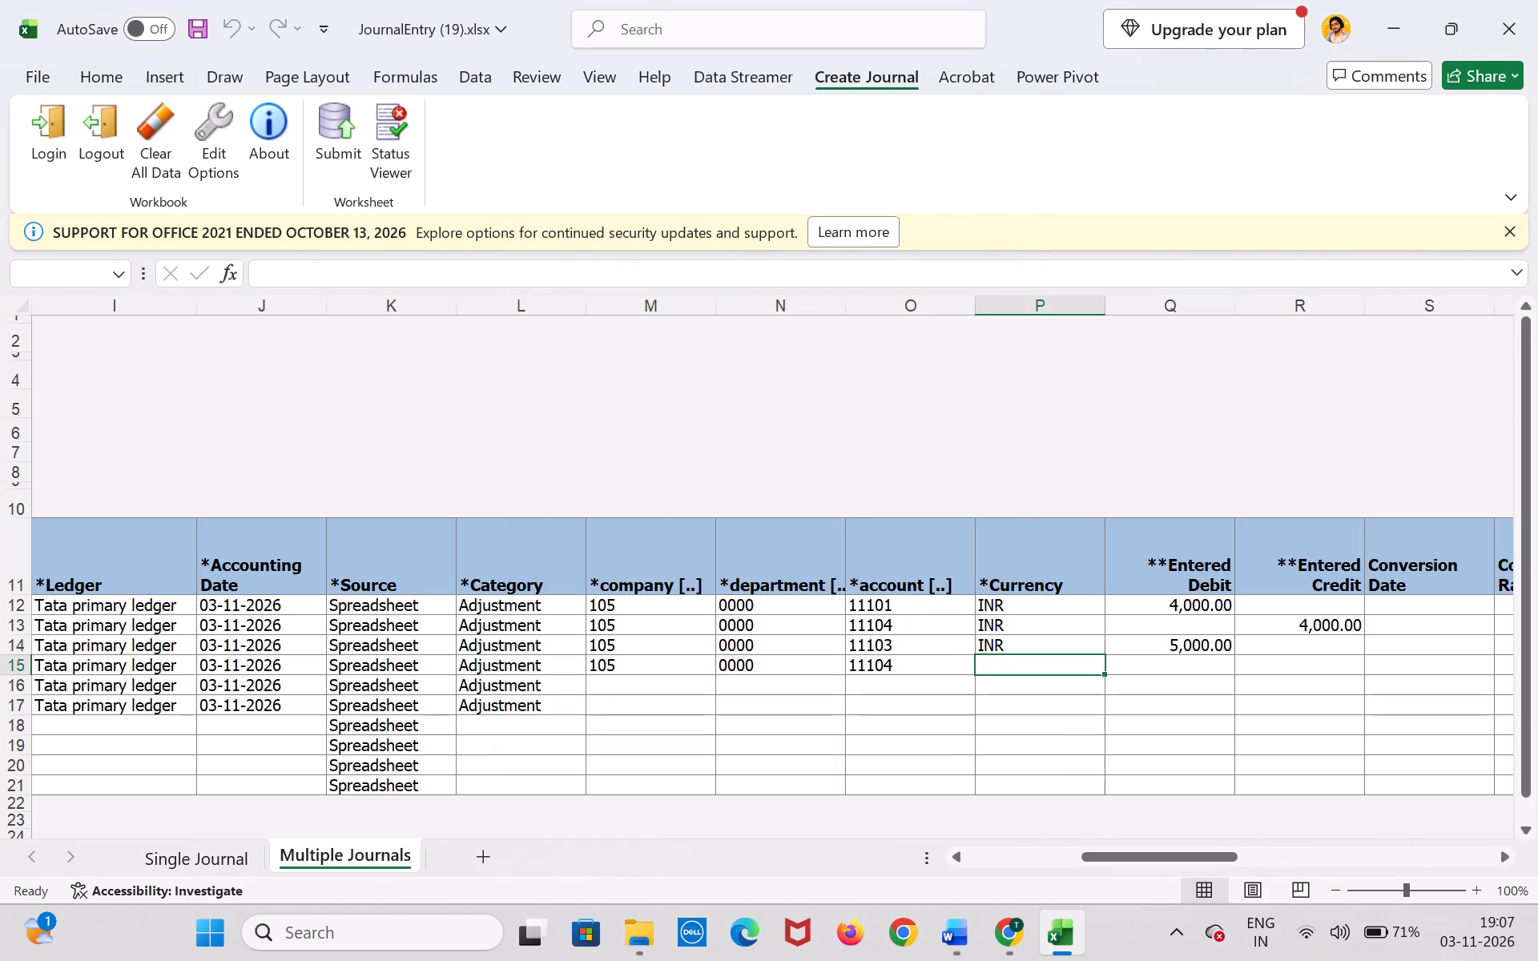
{"action": "type", "text": "INR"}
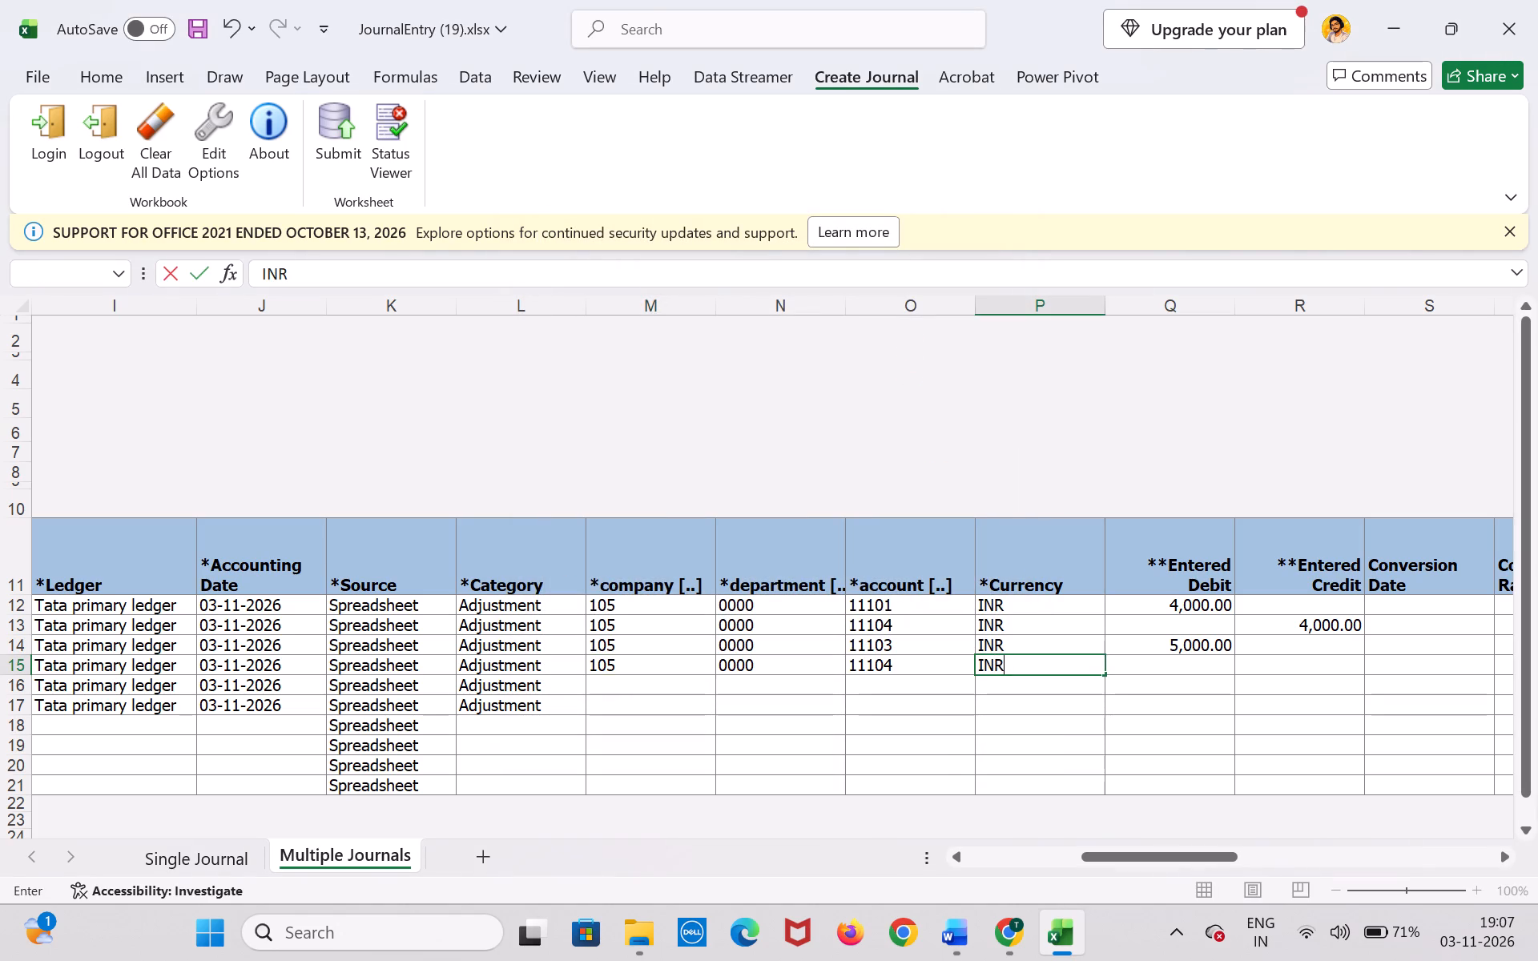
{"action": "key", "text": "Right"}
{"action": "key", "text": "Right"}
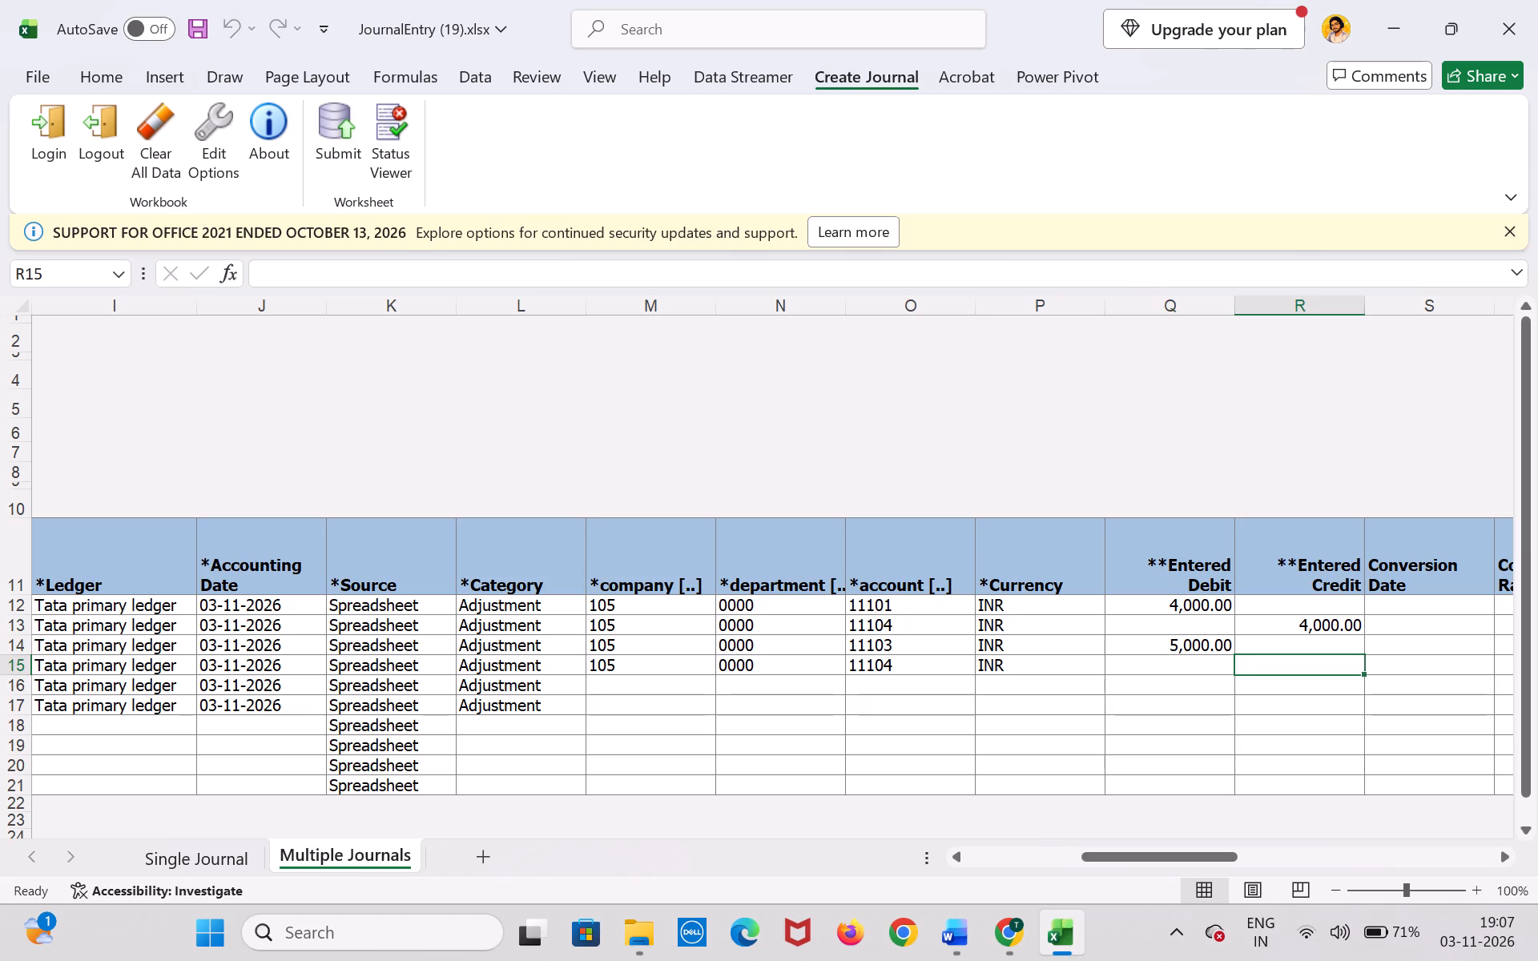
{"action": "type", "text": "500"}
{"action": "key", "text": "0"}
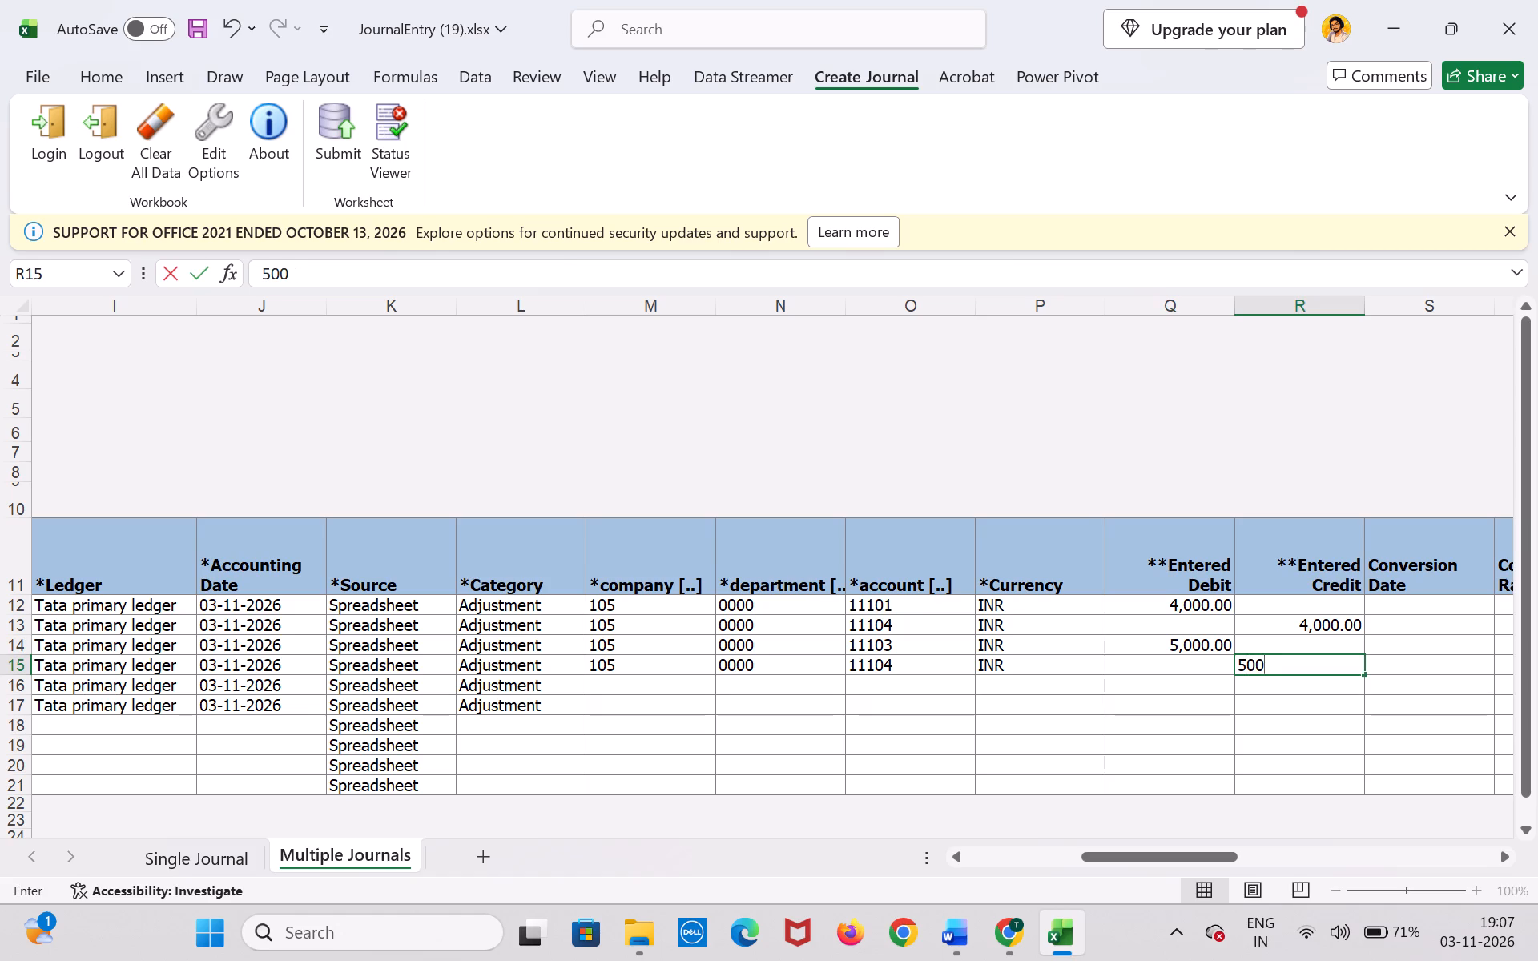
{"action": "key", "text": "Return"}
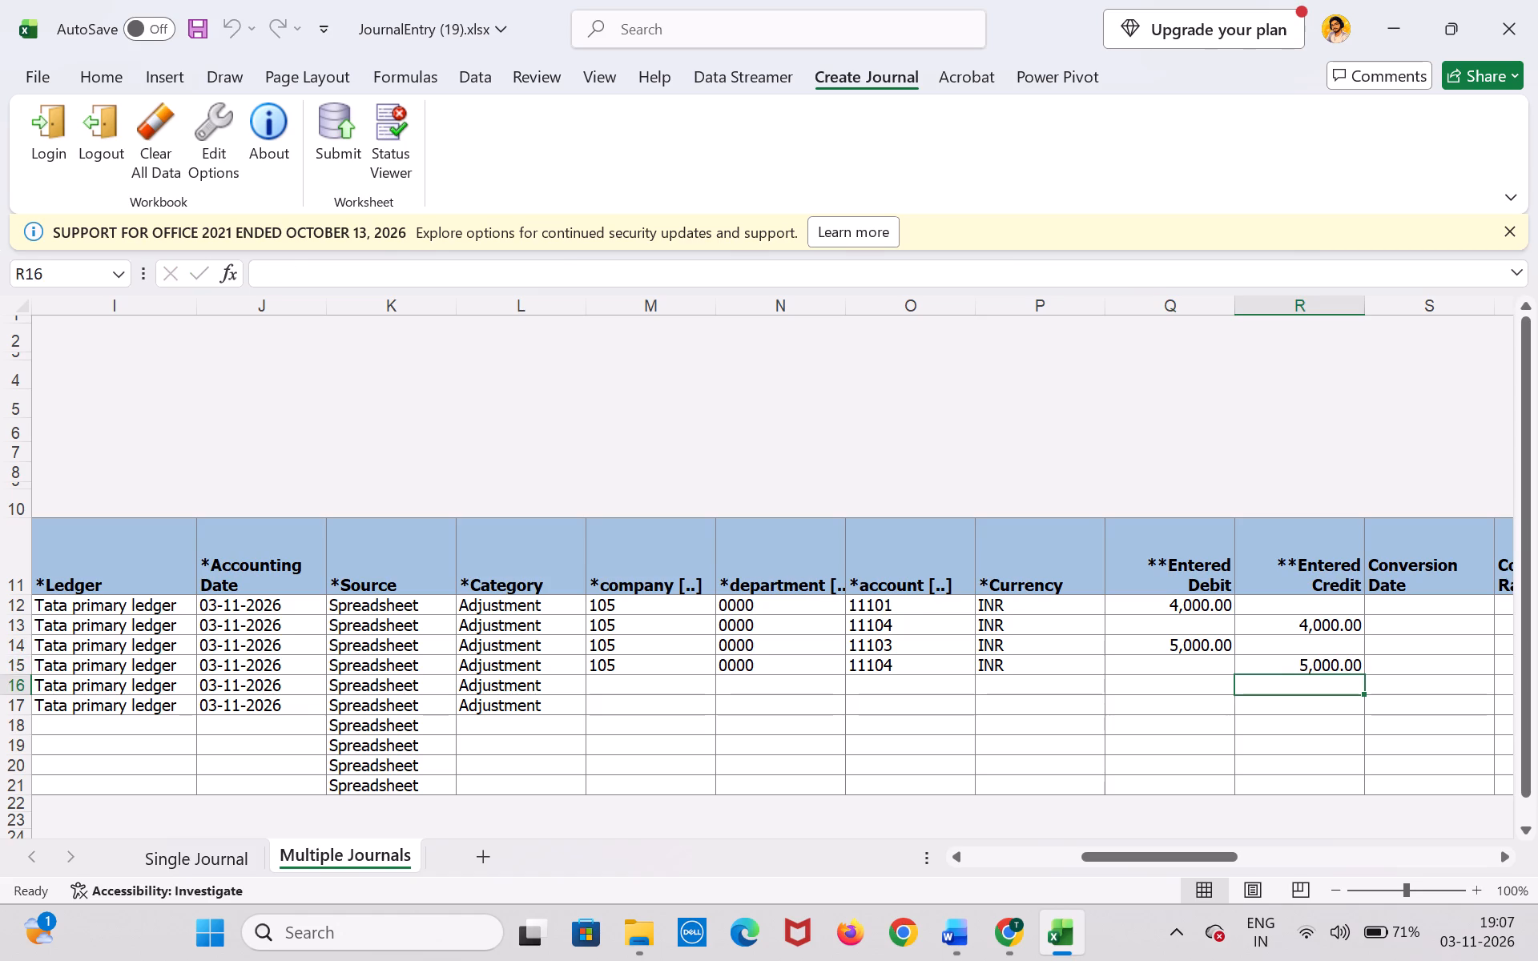
Select company 105, department 0000 and account 11503 for journal row 16 and apply the combination to the sheet.
{"action": "key", "text": "Left"}
{"action": "key", "text": "Left"}
{"action": "key", "text": "Left"}
{"action": "key", "text": "Left"}
{"action": "key", "text": "Left"}
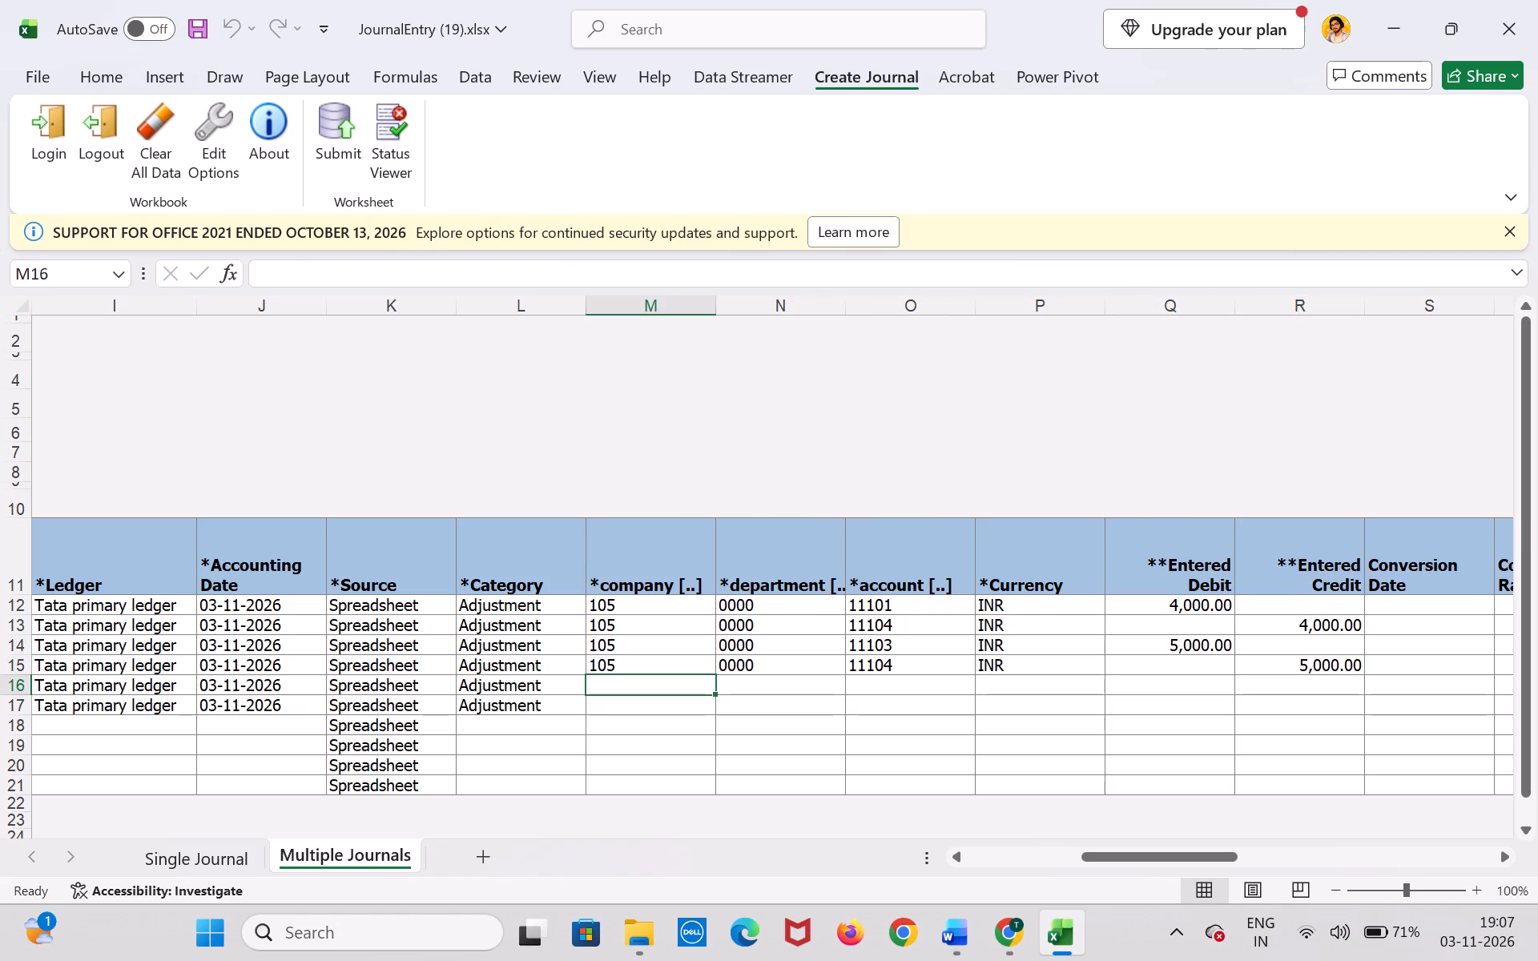
{"action": "double_click", "coordinate": [690, 681]}
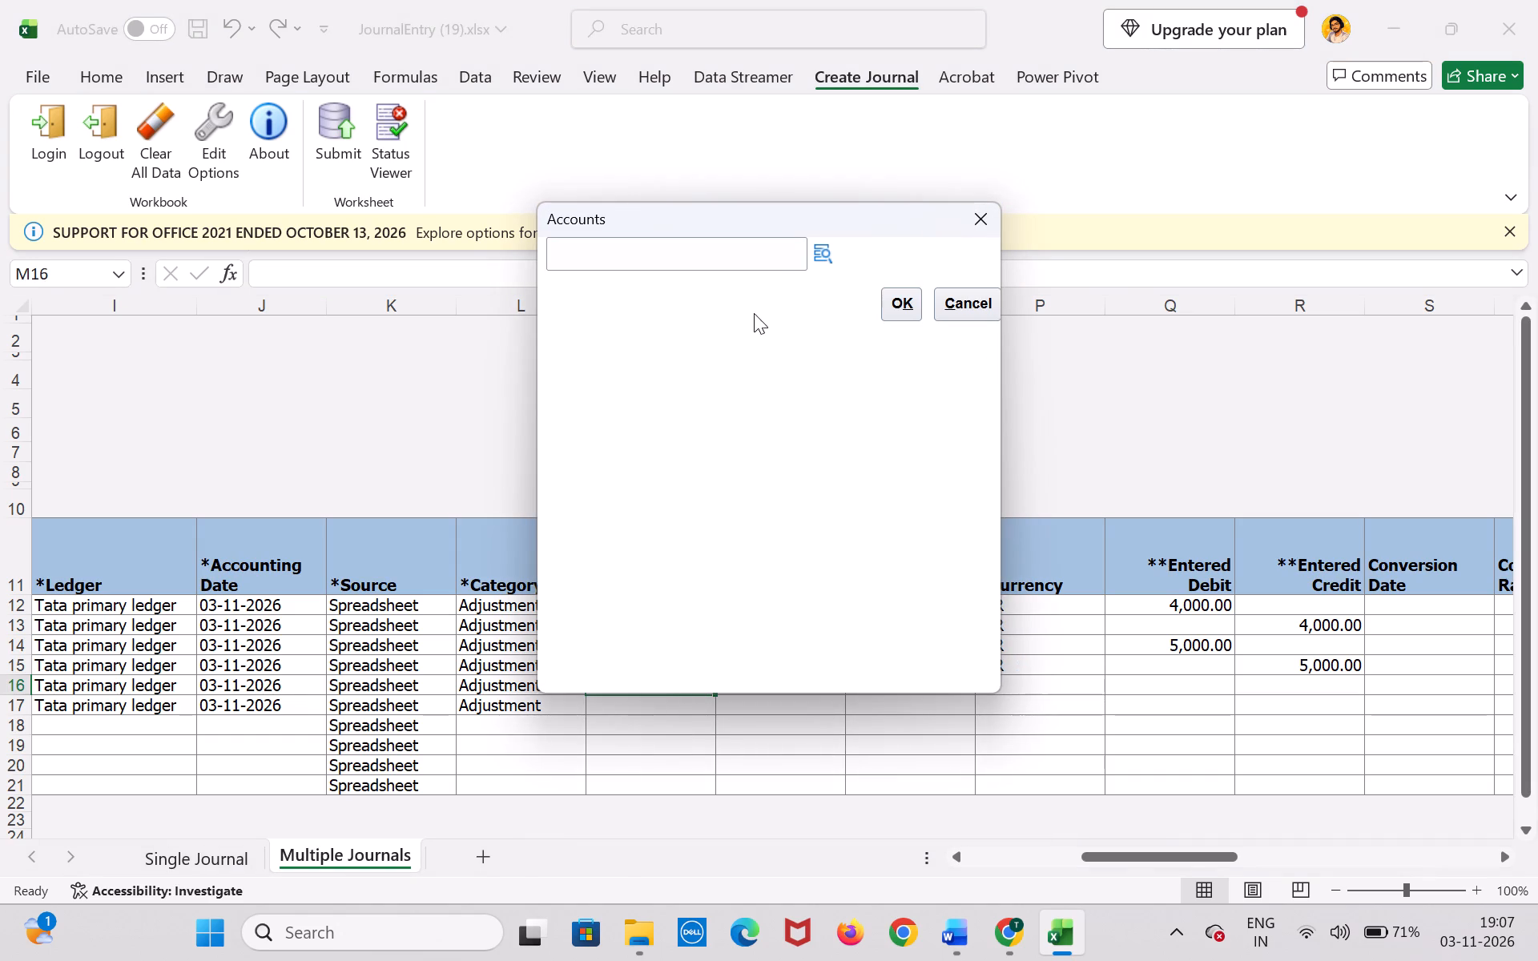
{"action": "left_click", "coordinate": [826, 261]}
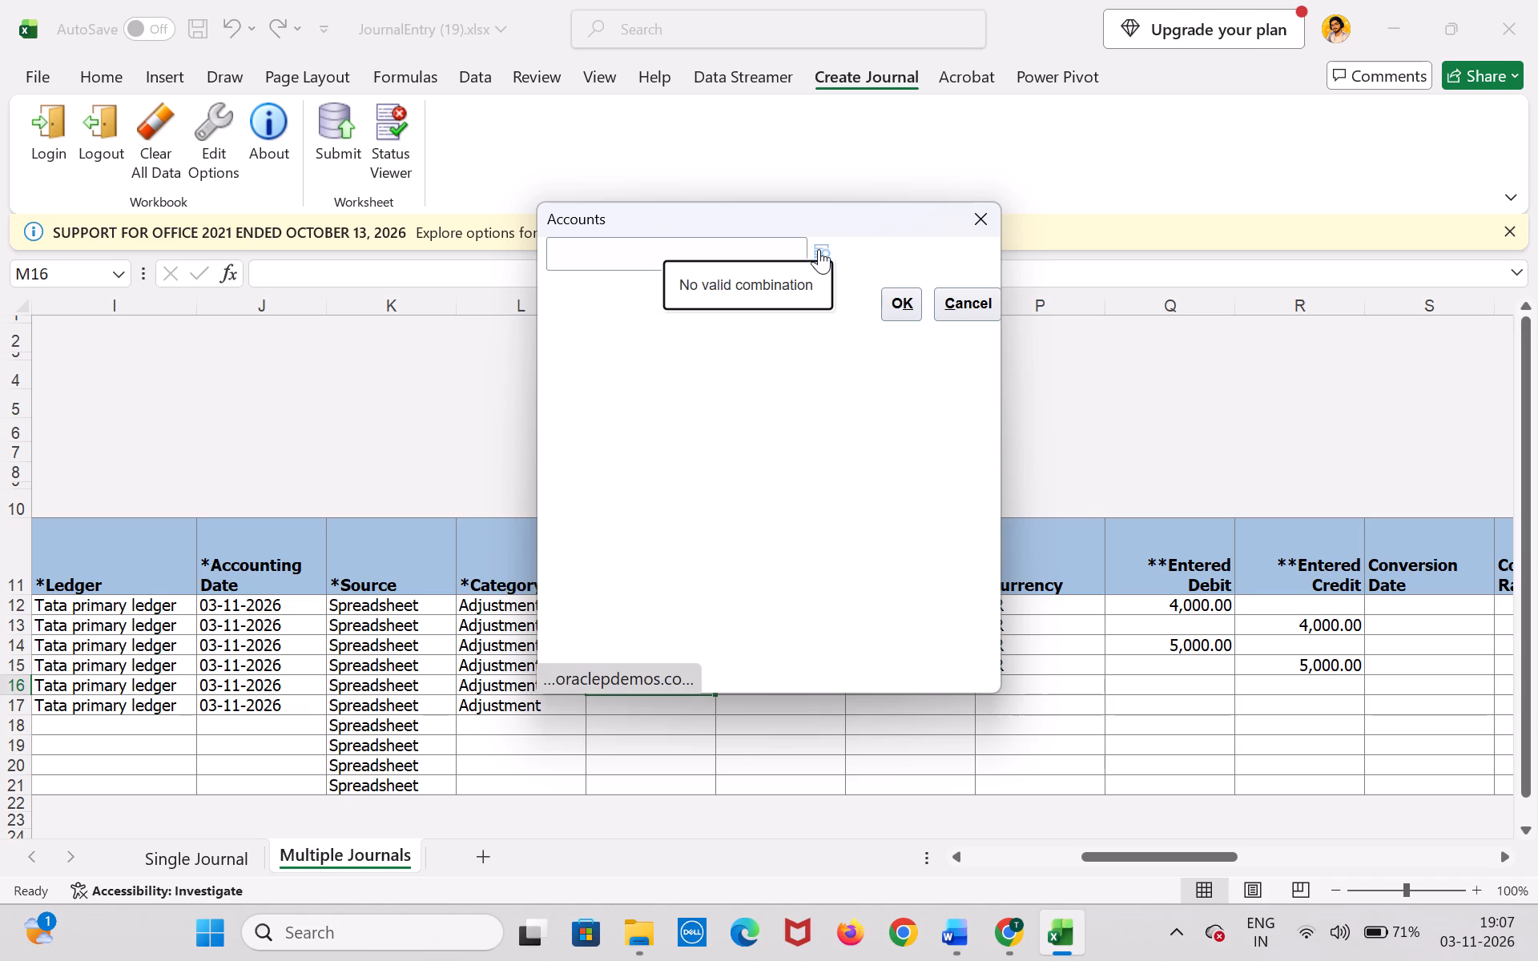
{"action": "left_click", "coordinate": [819, 249]}
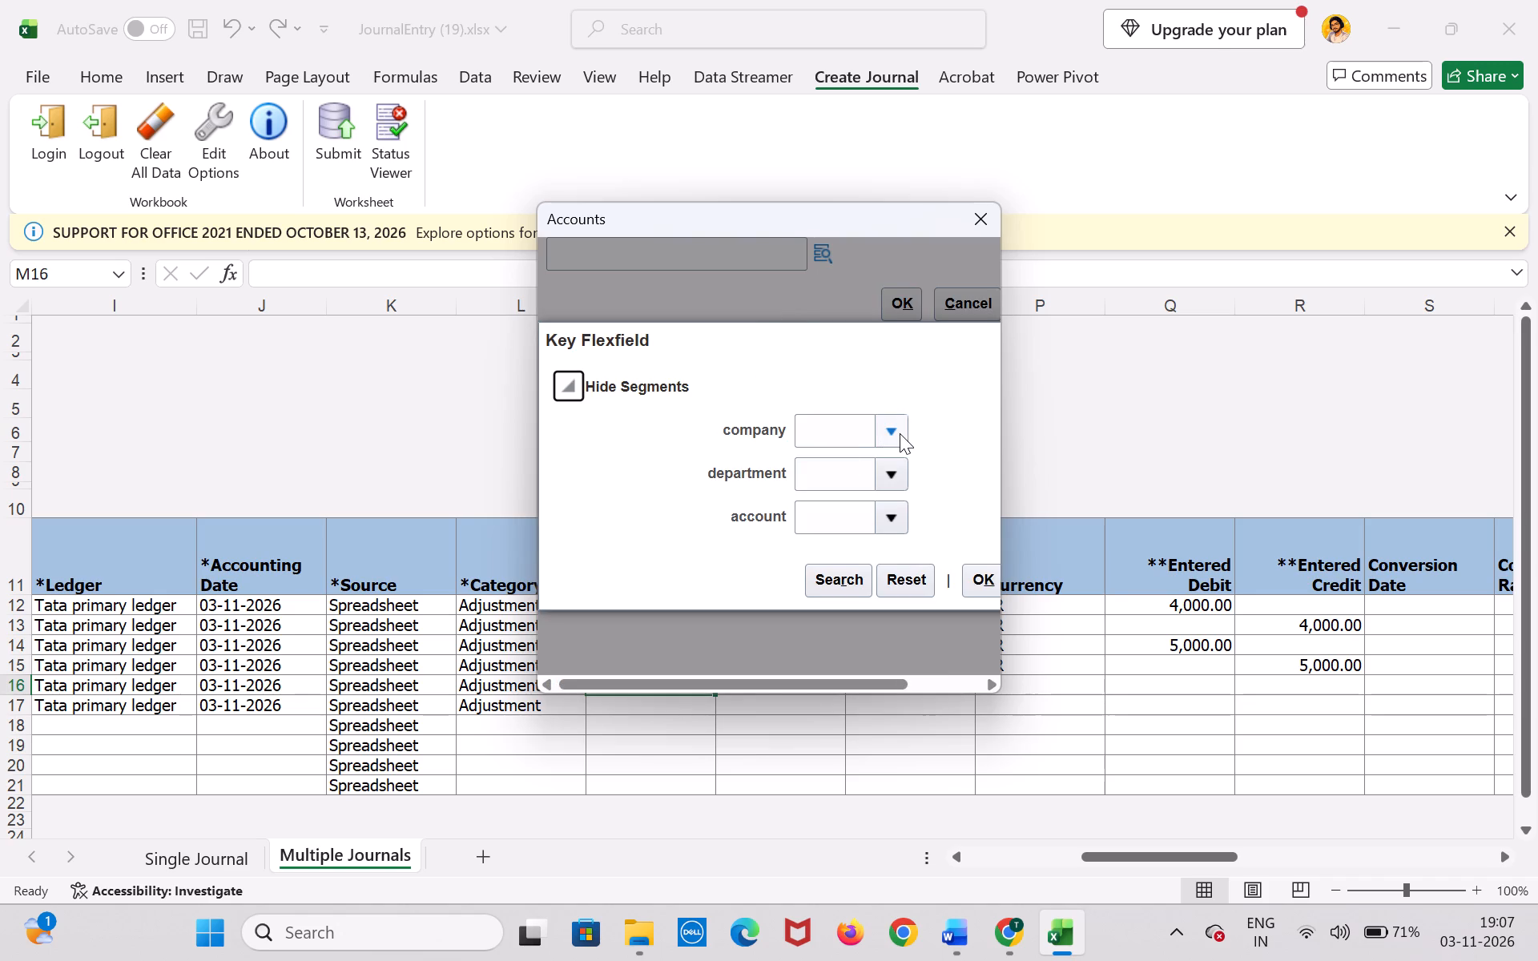
{"action": "left_click", "coordinate": [900, 433]}
{"action": "left_click", "coordinate": [857, 464]}
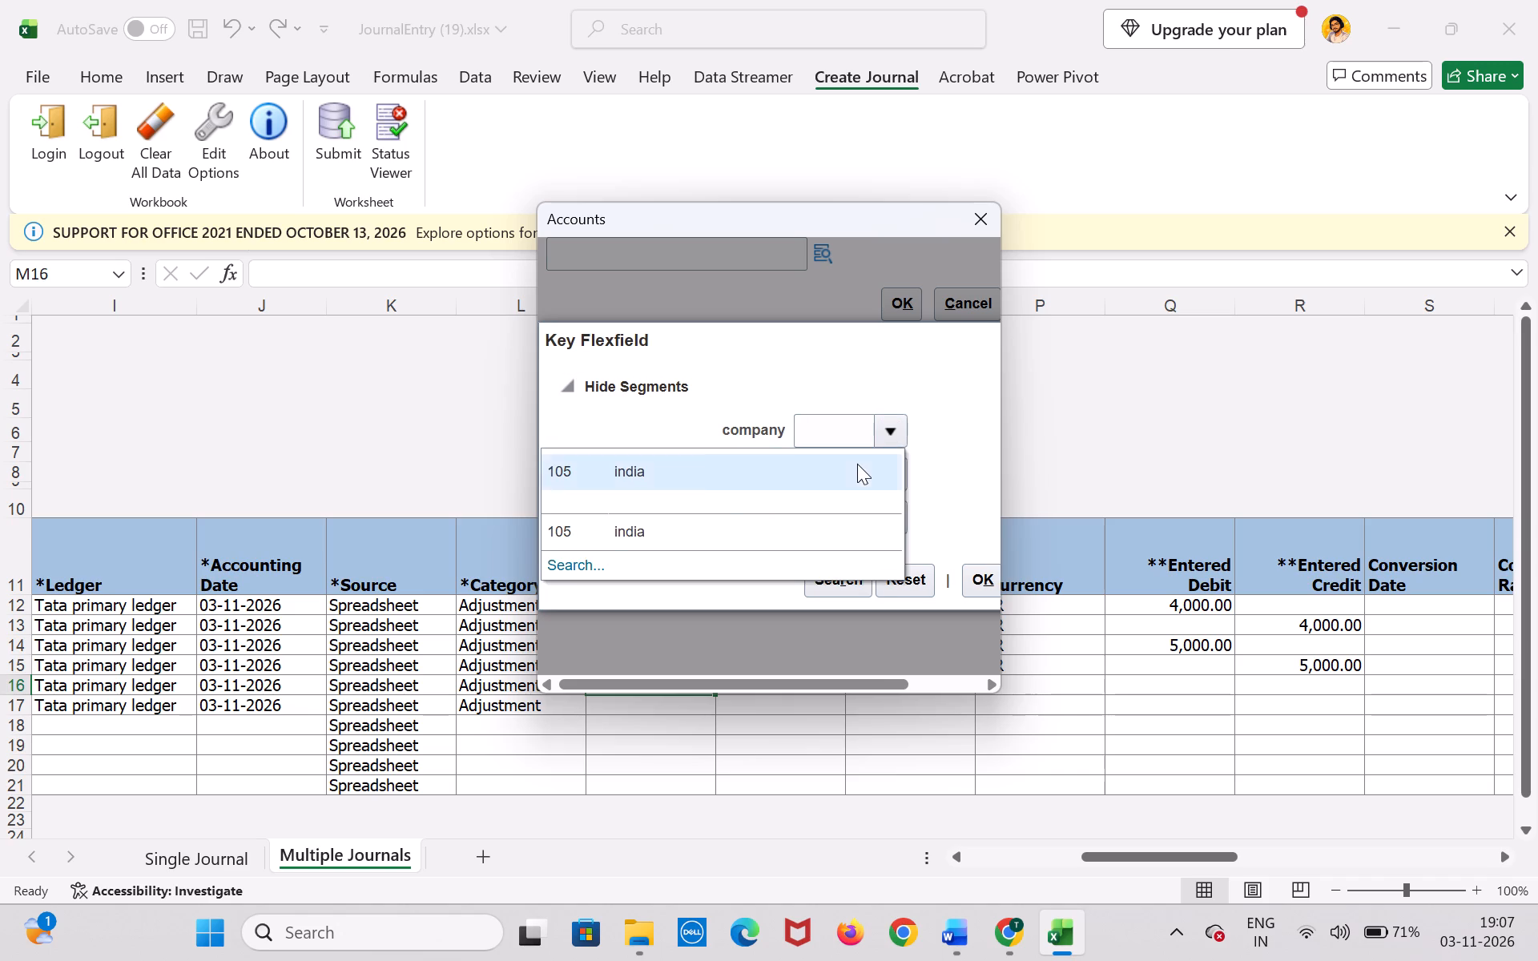
{"action": "left_click", "coordinate": [893, 472]}
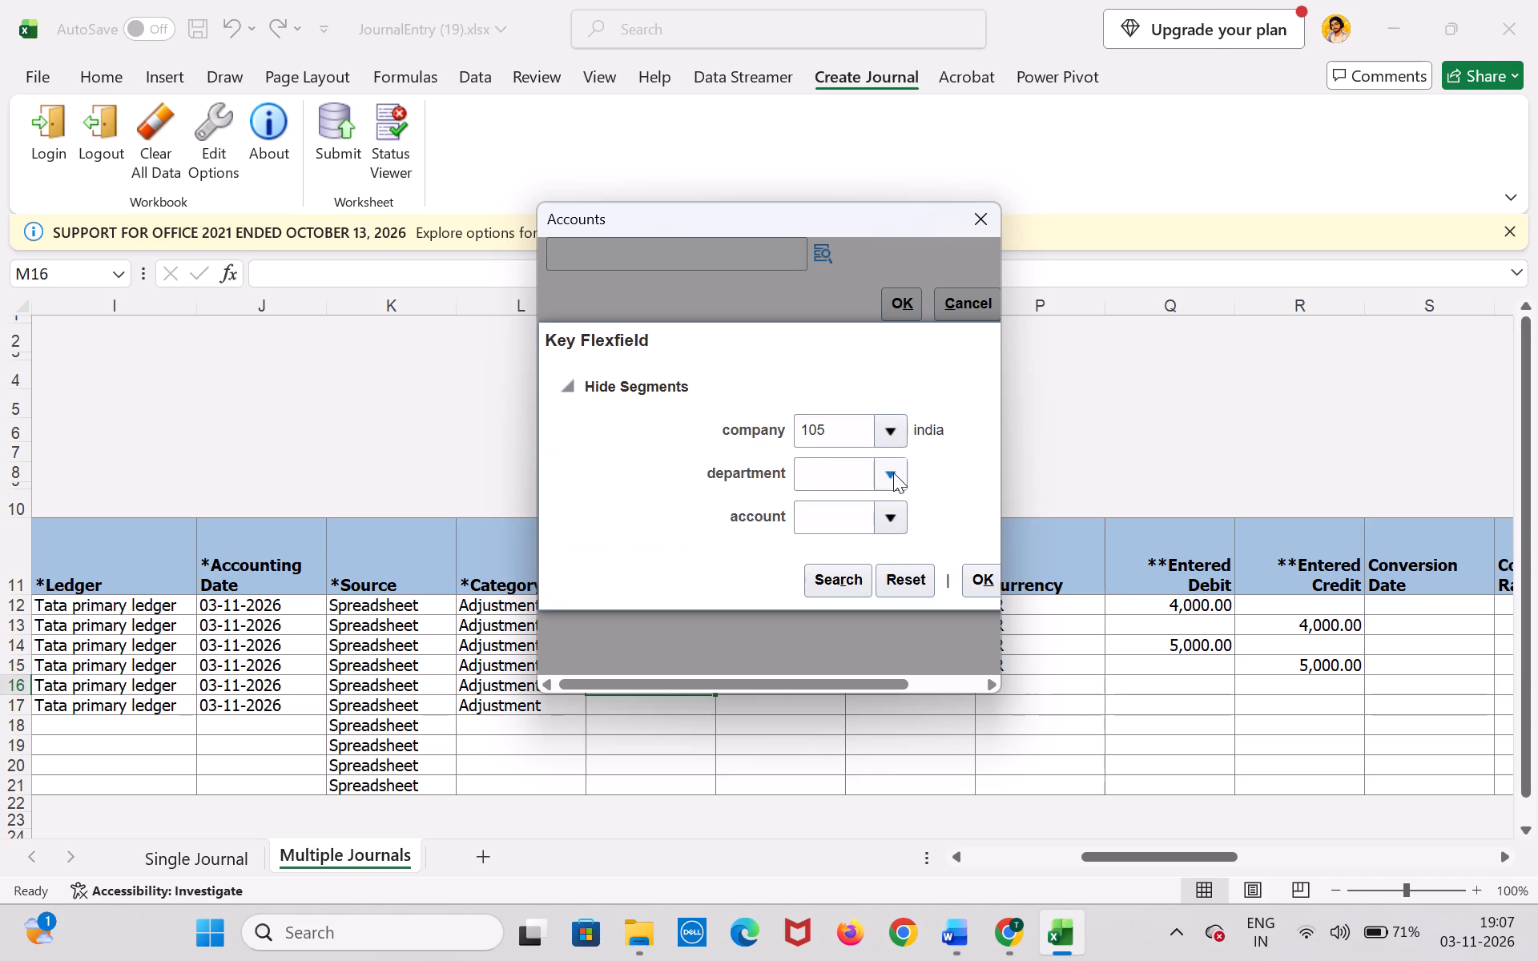
{"action": "left_click", "coordinate": [882, 513]}
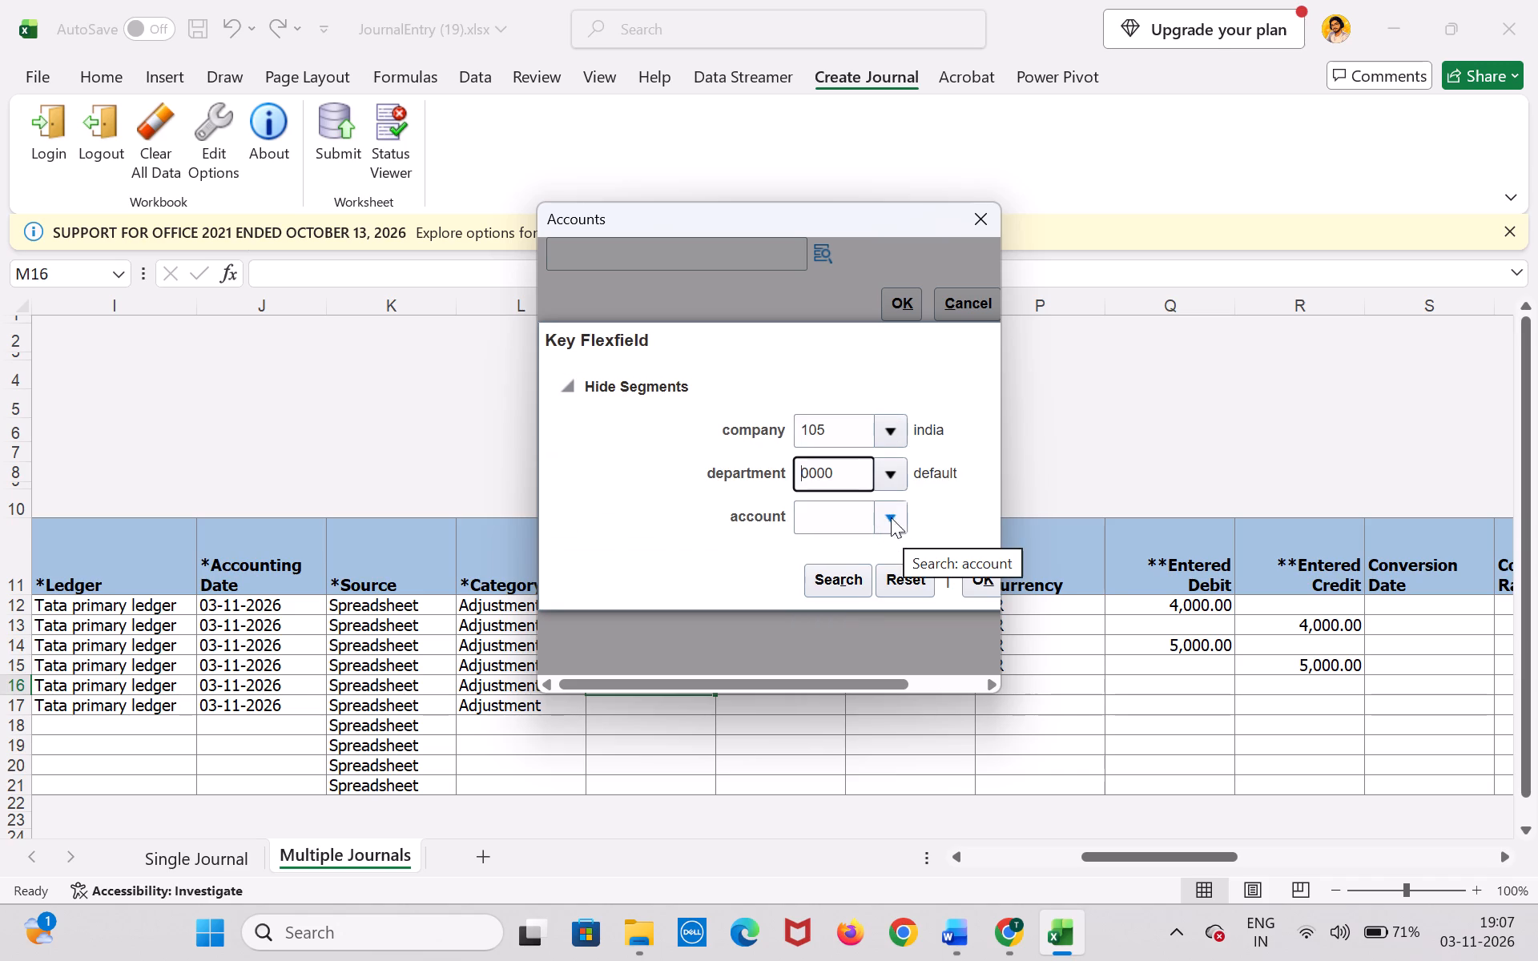
{"action": "left_click", "coordinate": [893, 511]}
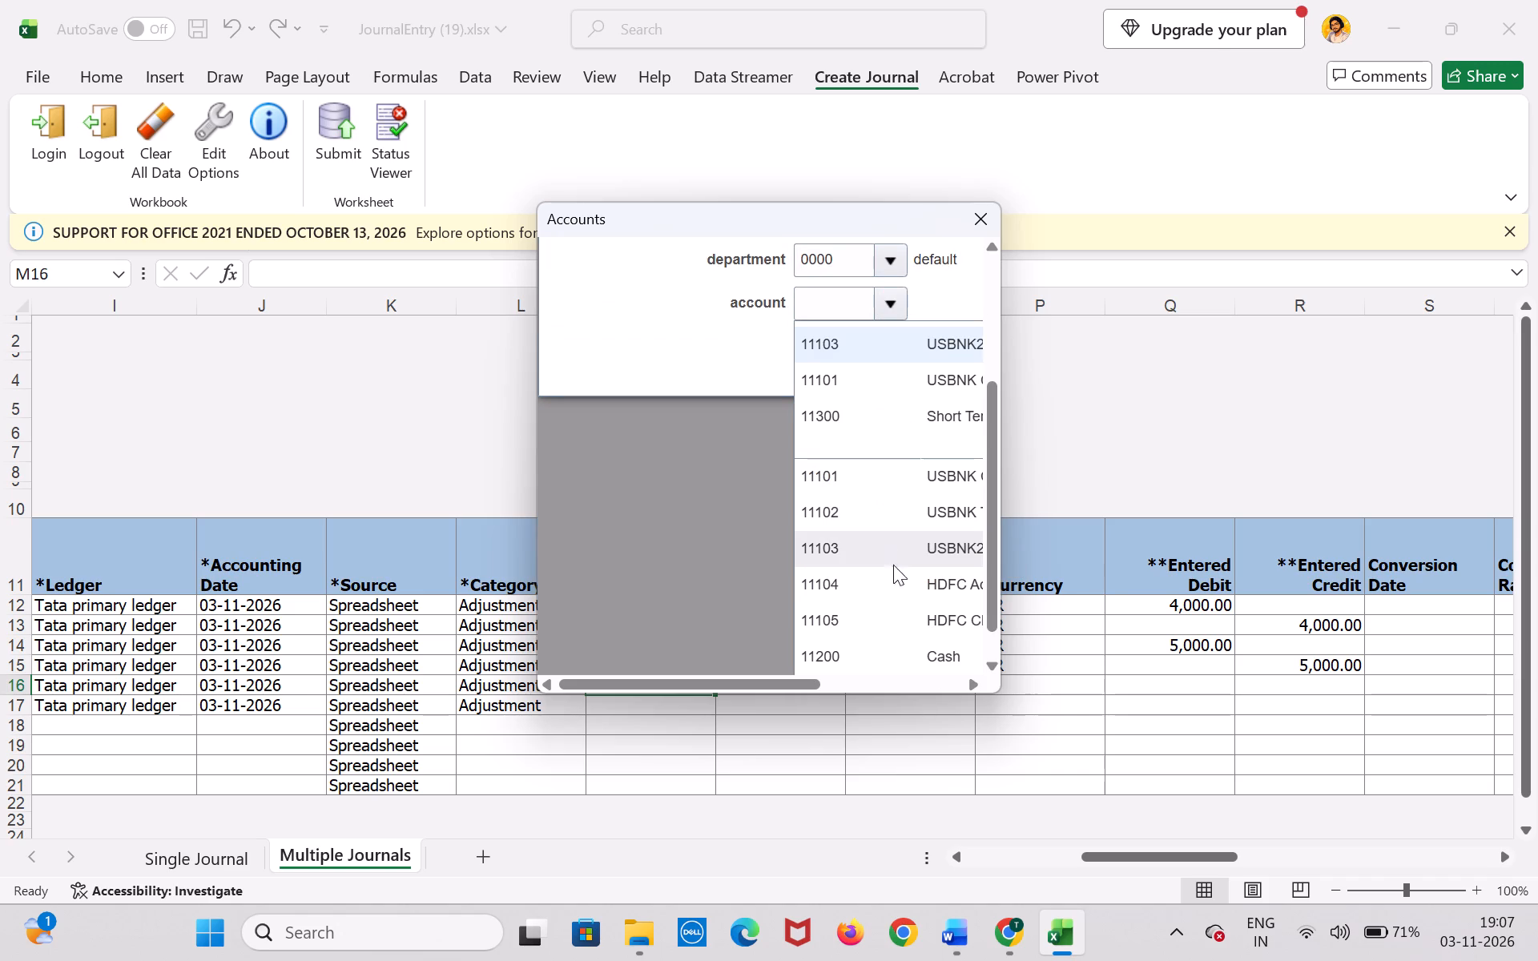
{"action": "scroll", "coordinate": [910, 613], "scroll_direction": "down", "scroll_amount": 5}
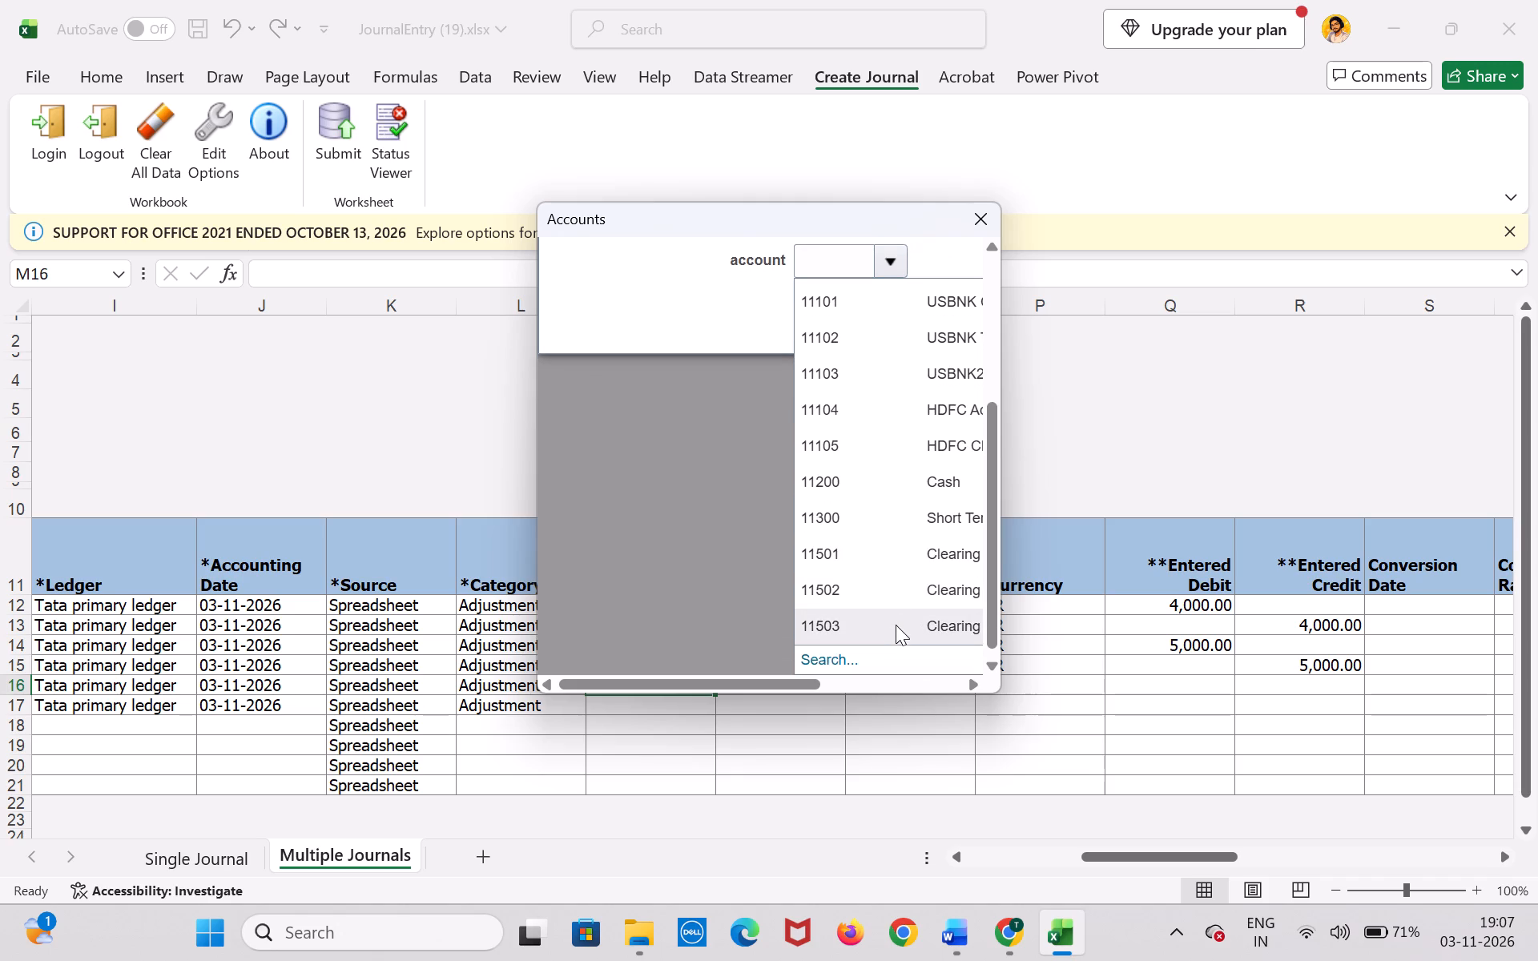
{"action": "left_click", "coordinate": [896, 625]}
{"action": "left_click", "coordinate": [980, 579]}
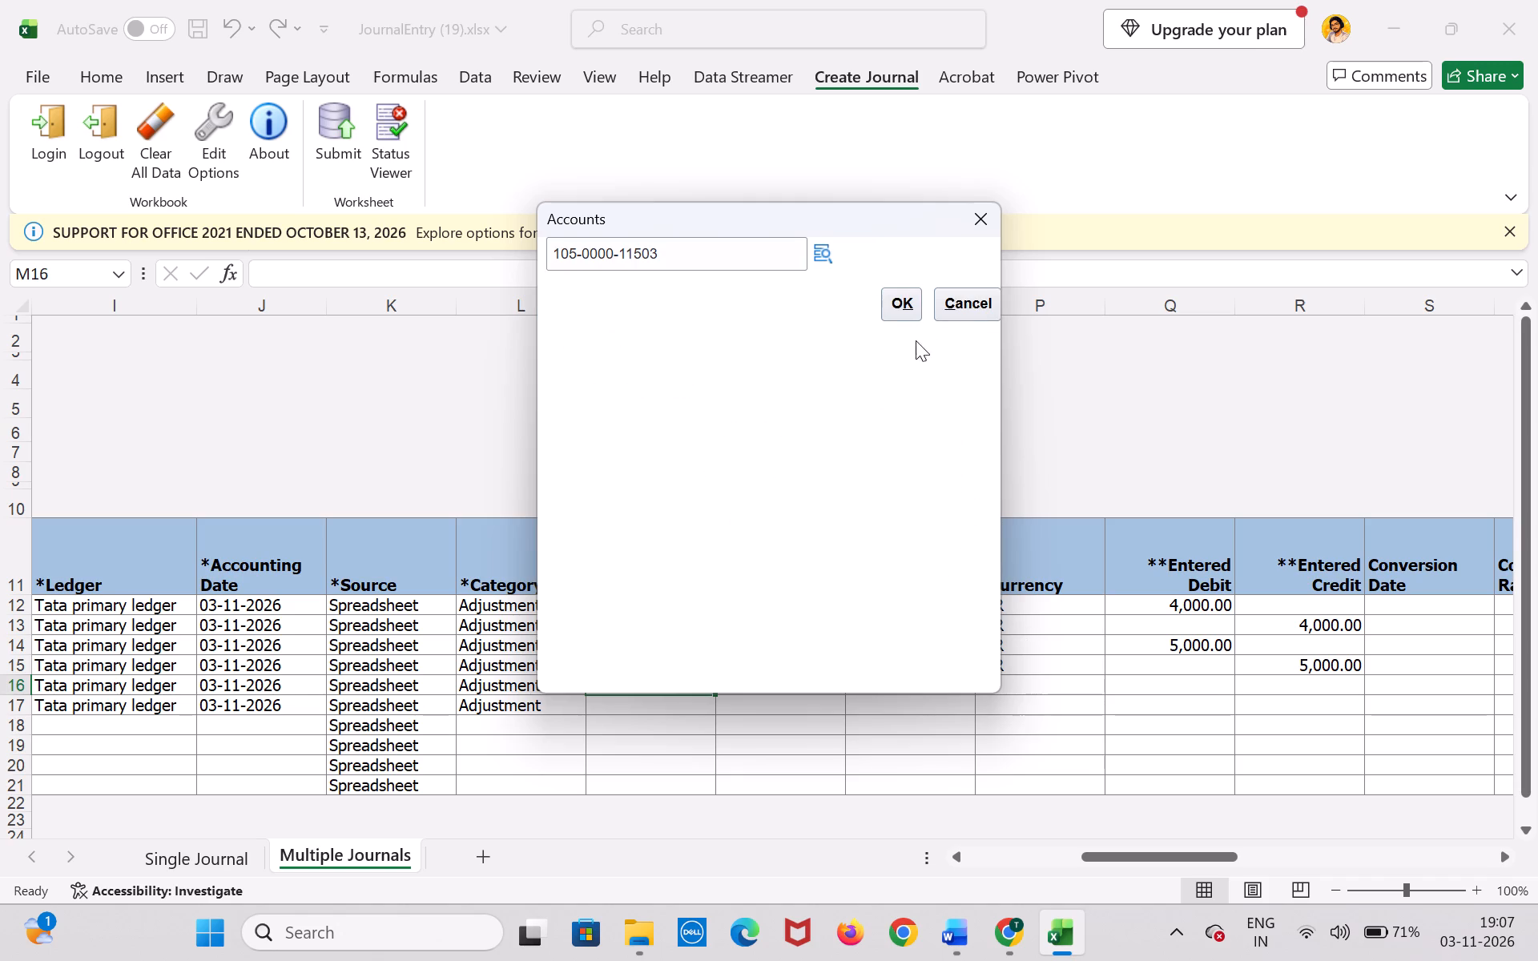
{"action": "left_click", "coordinate": [895, 306]}
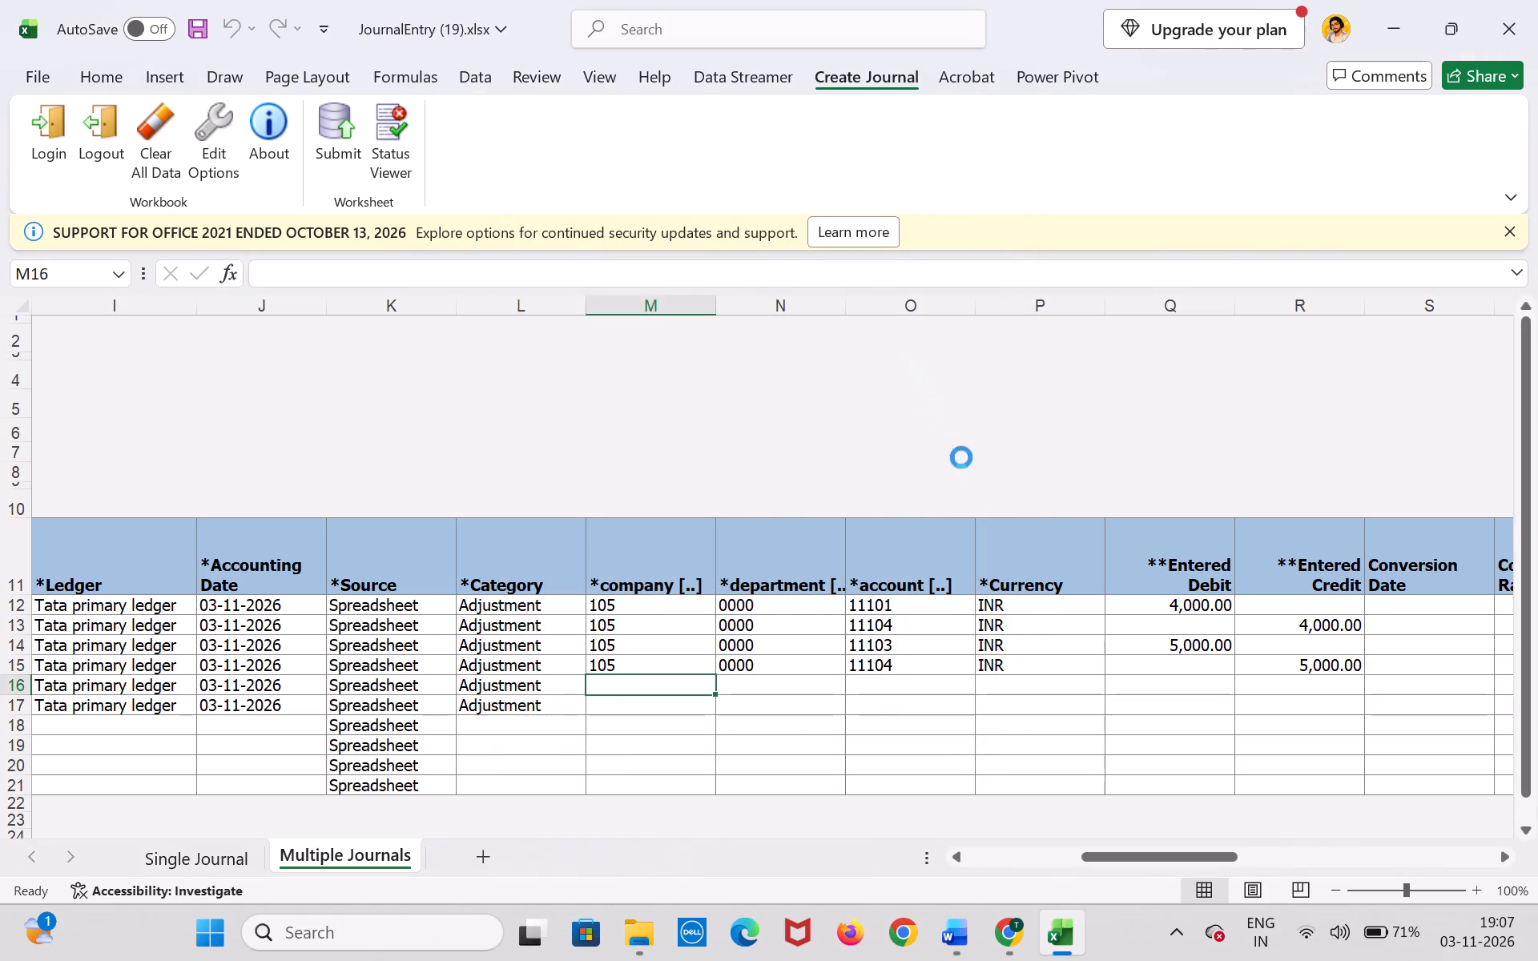
Set the currency of journal row 16 to INR and its entered debit to 6000.
{"action": "left_click", "coordinate": [1021, 690]}
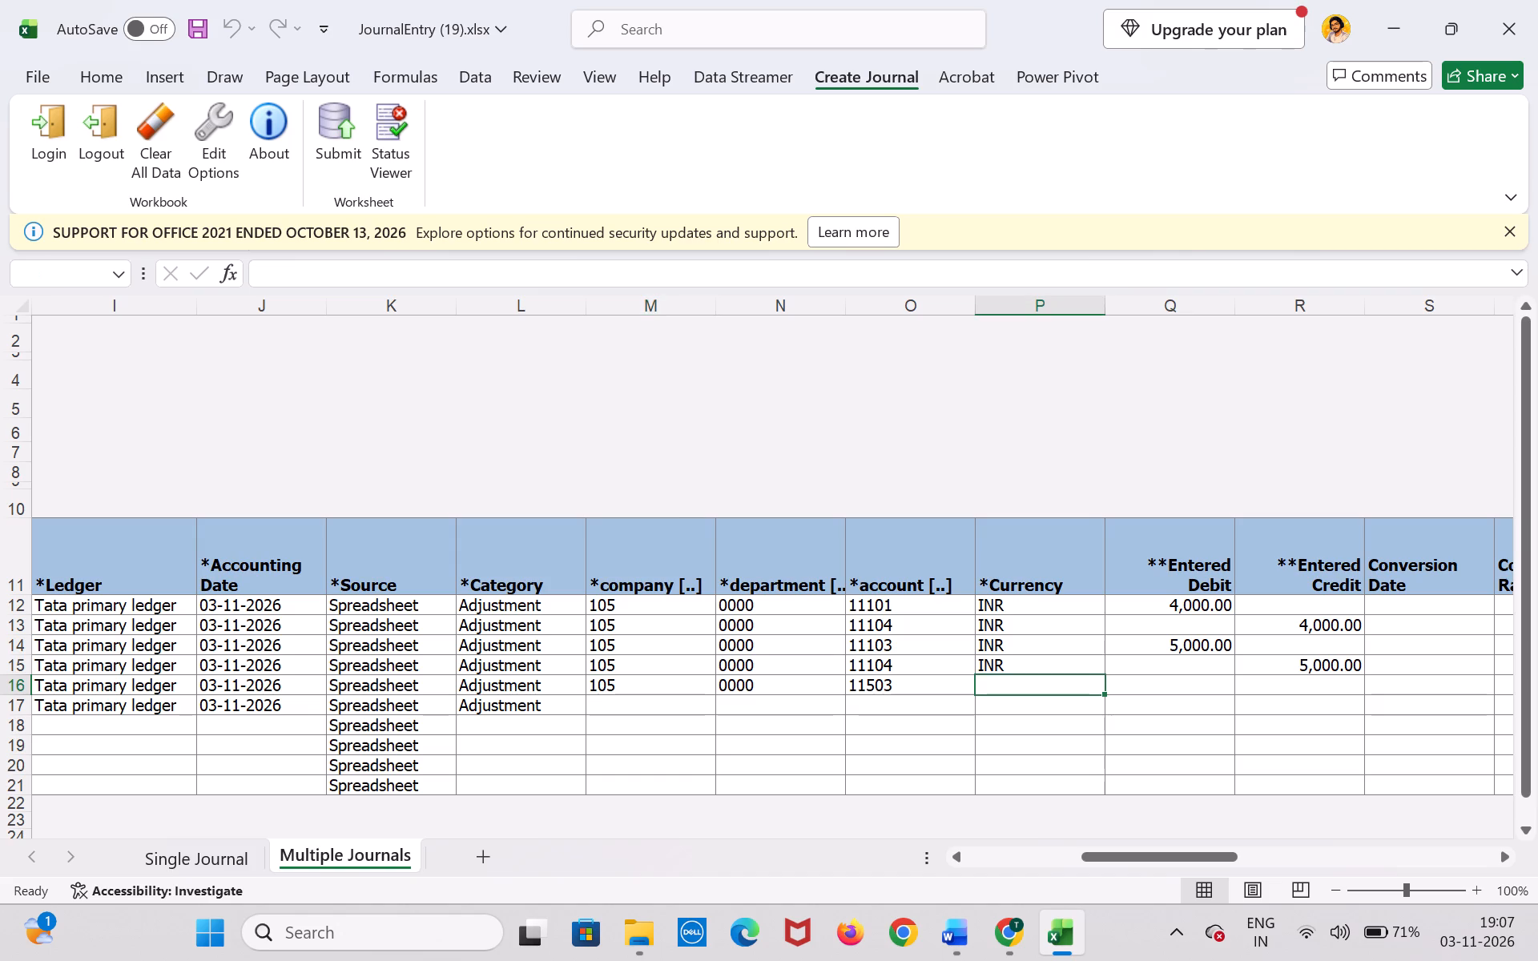
{"action": "key", "text": "shift+i"}
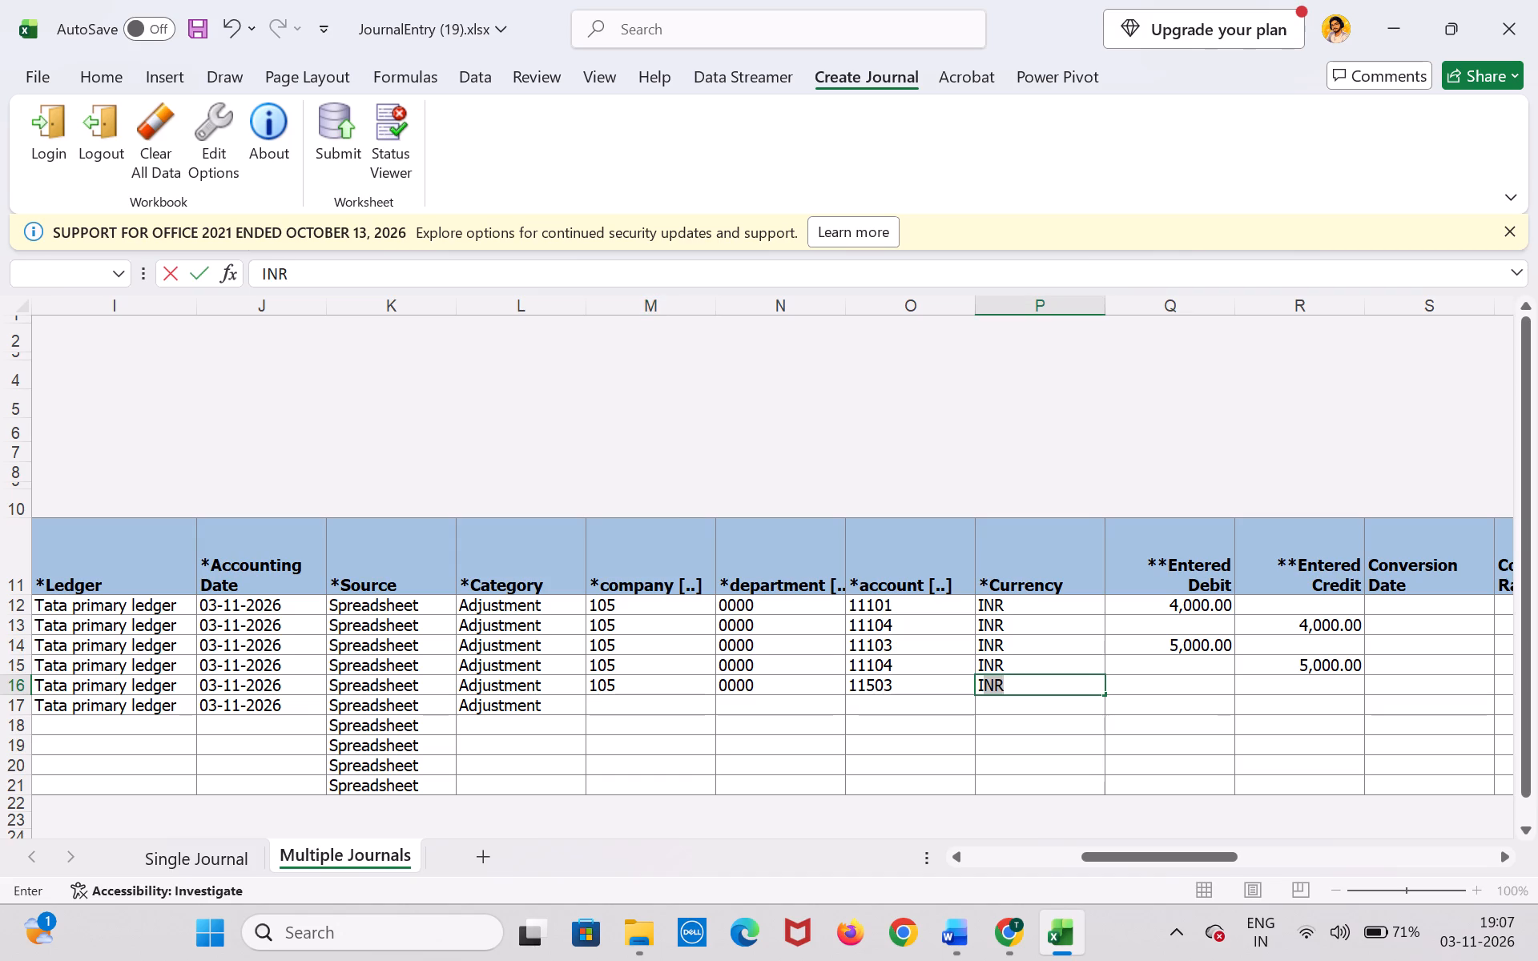
{"action": "key", "text": "shift+n"}
{"action": "key", "text": "shift+r"}
{"action": "key", "text": "Tab"}
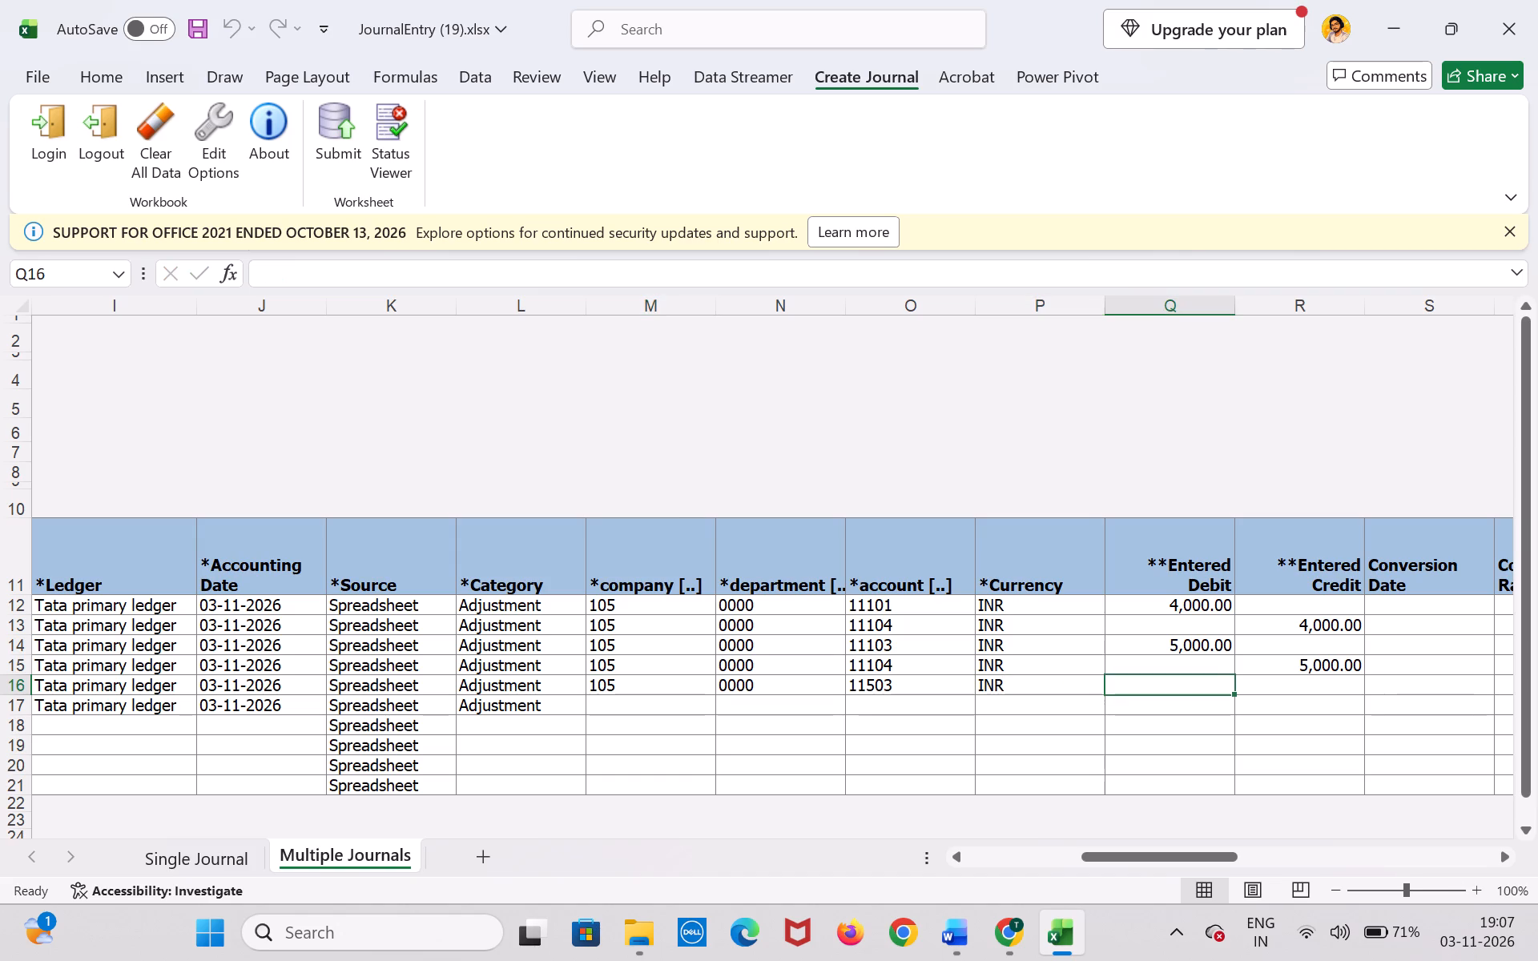
{"action": "type", "text": "6000"}
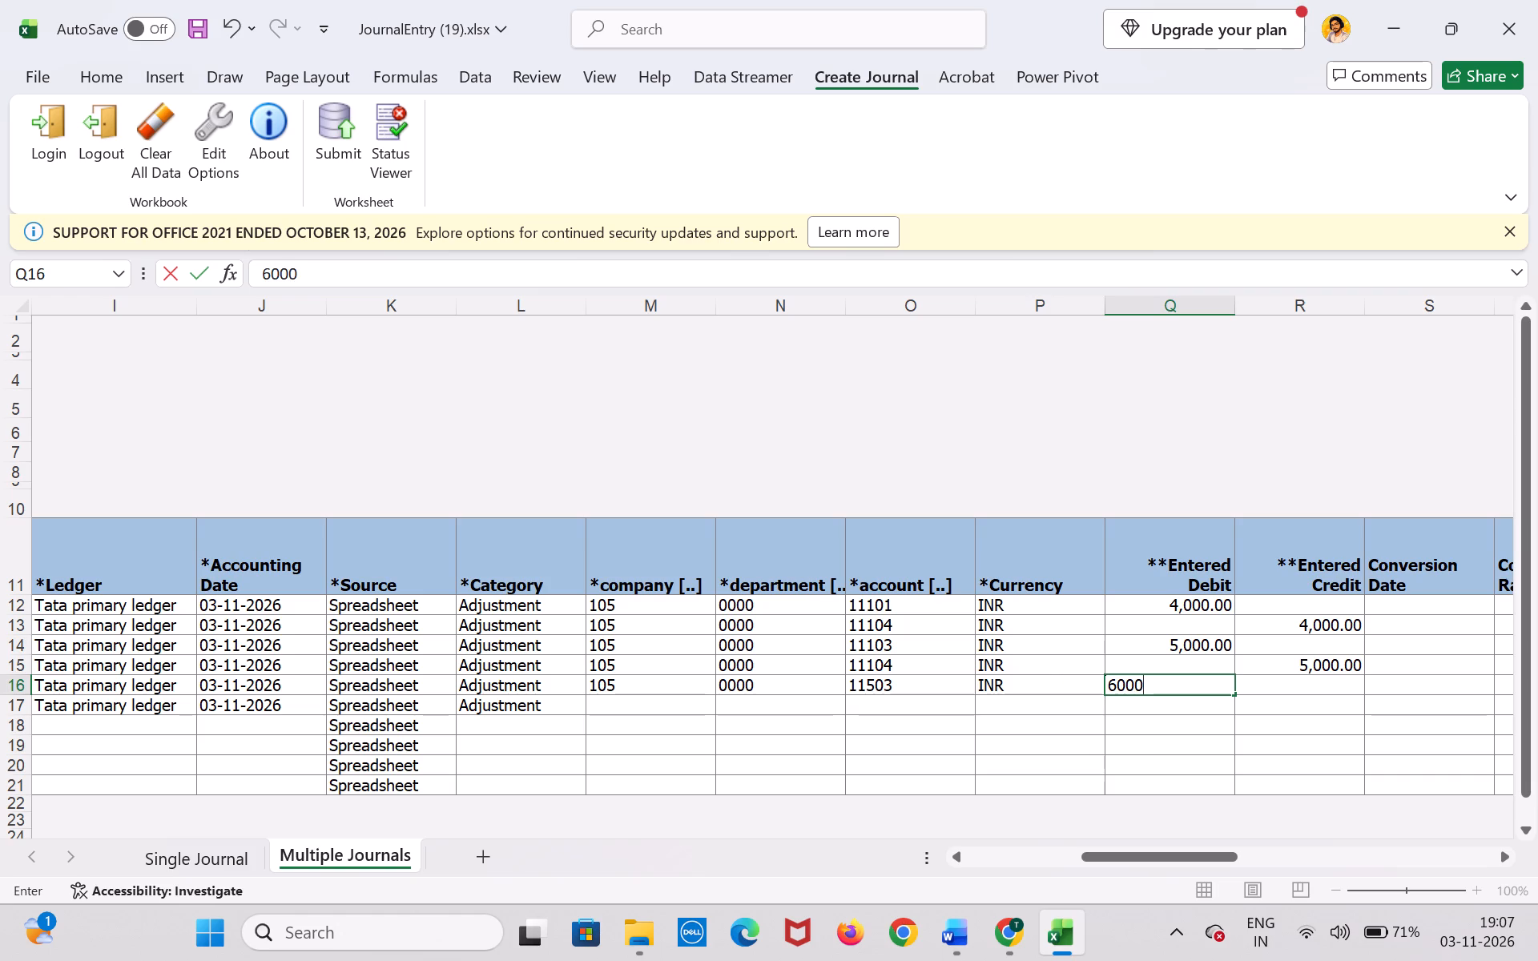
{"action": "key", "text": "Down"}
{"action": "key", "text": "Left"}
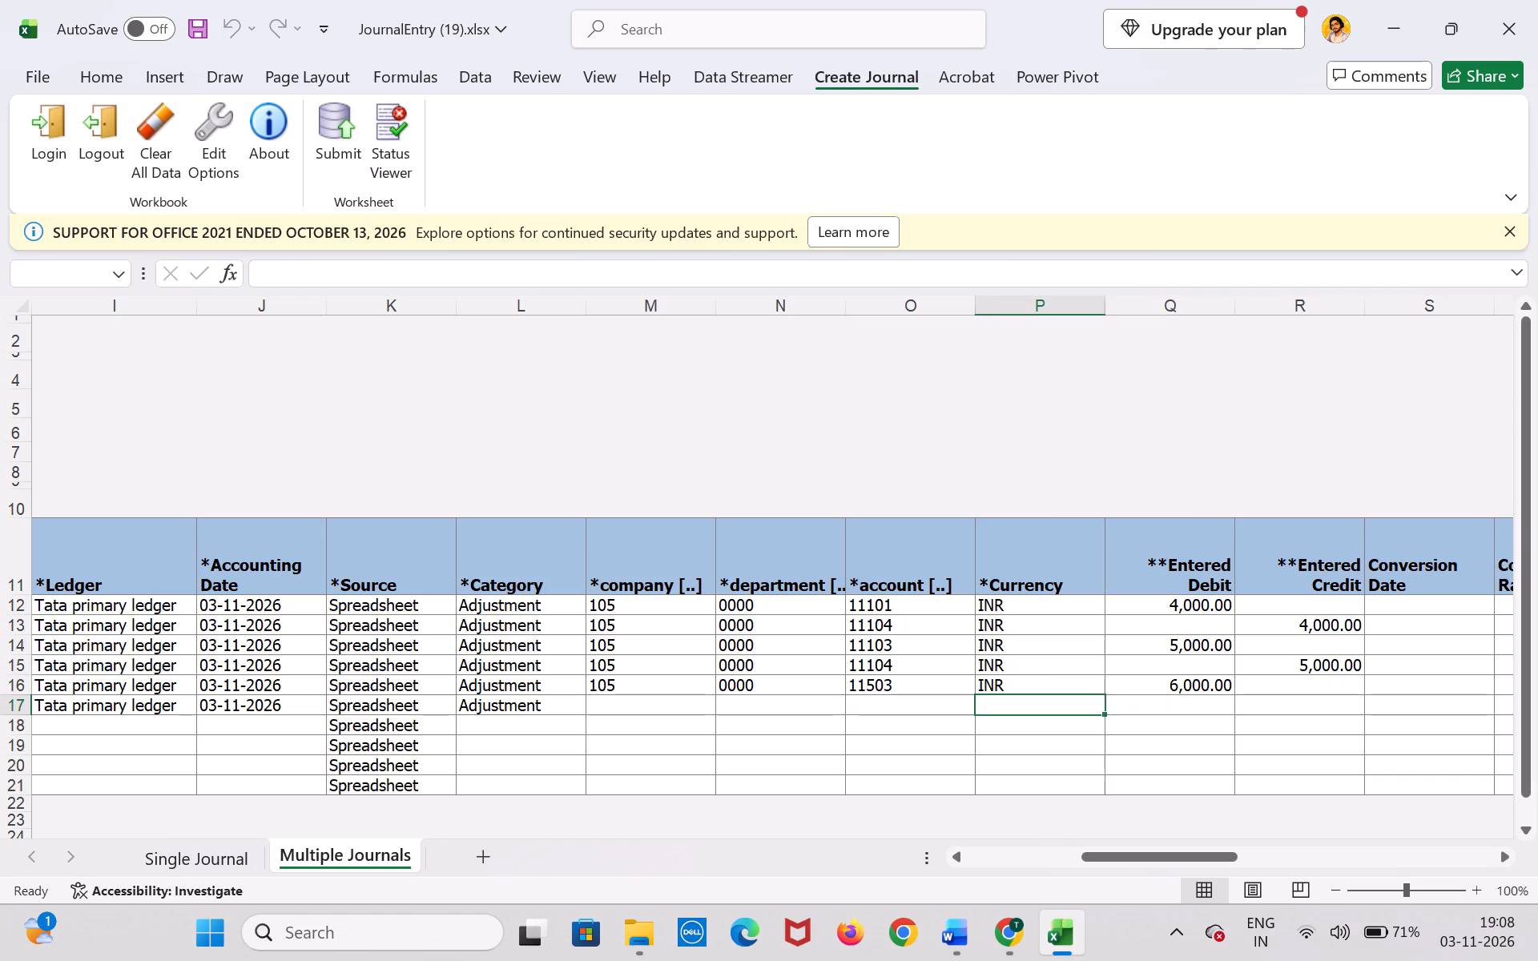
{"action": "key", "text": "Left"}
{"action": "key", "text": "Left"}
{"action": "key", "text": "Left"}
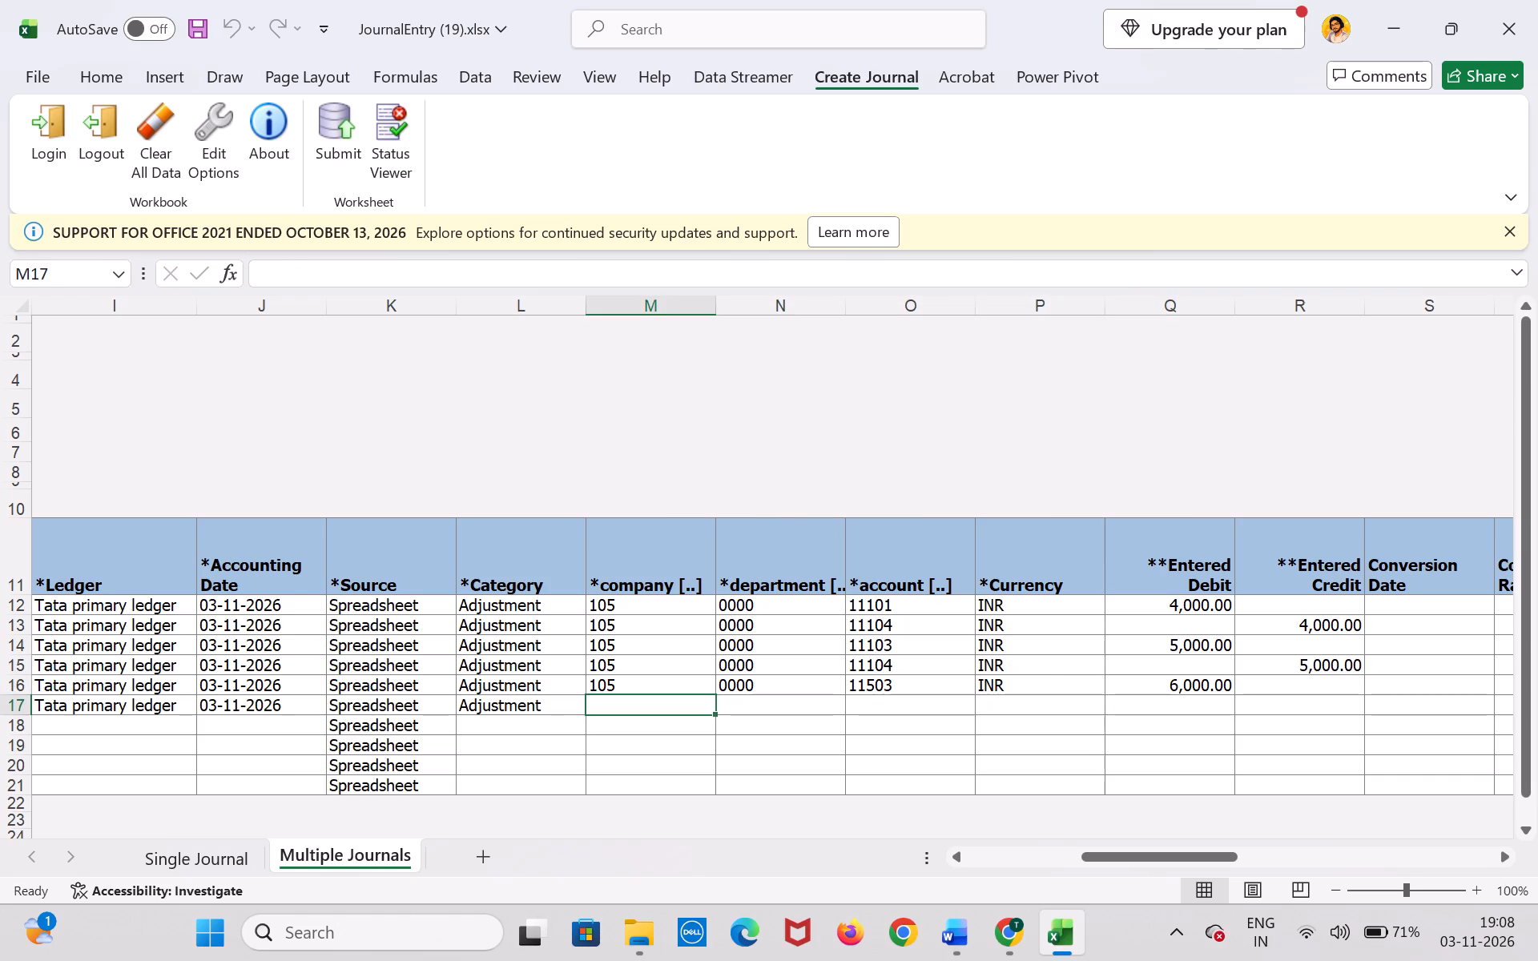
{"action": "double_click", "coordinate": [682, 700]}
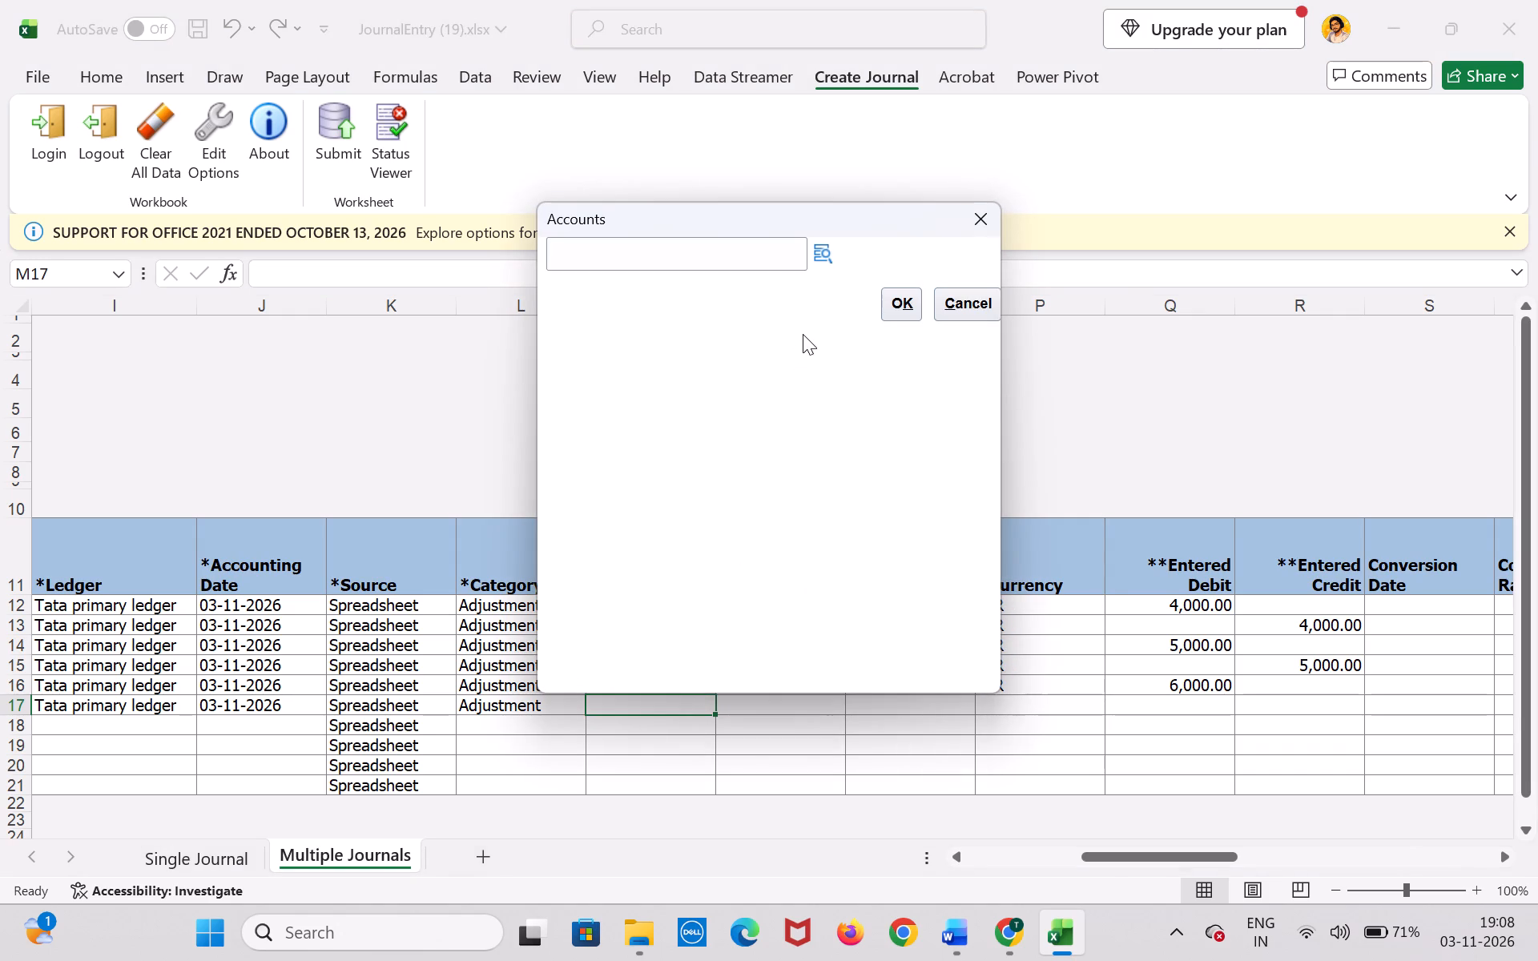
{"action": "left_click", "coordinate": [823, 258]}
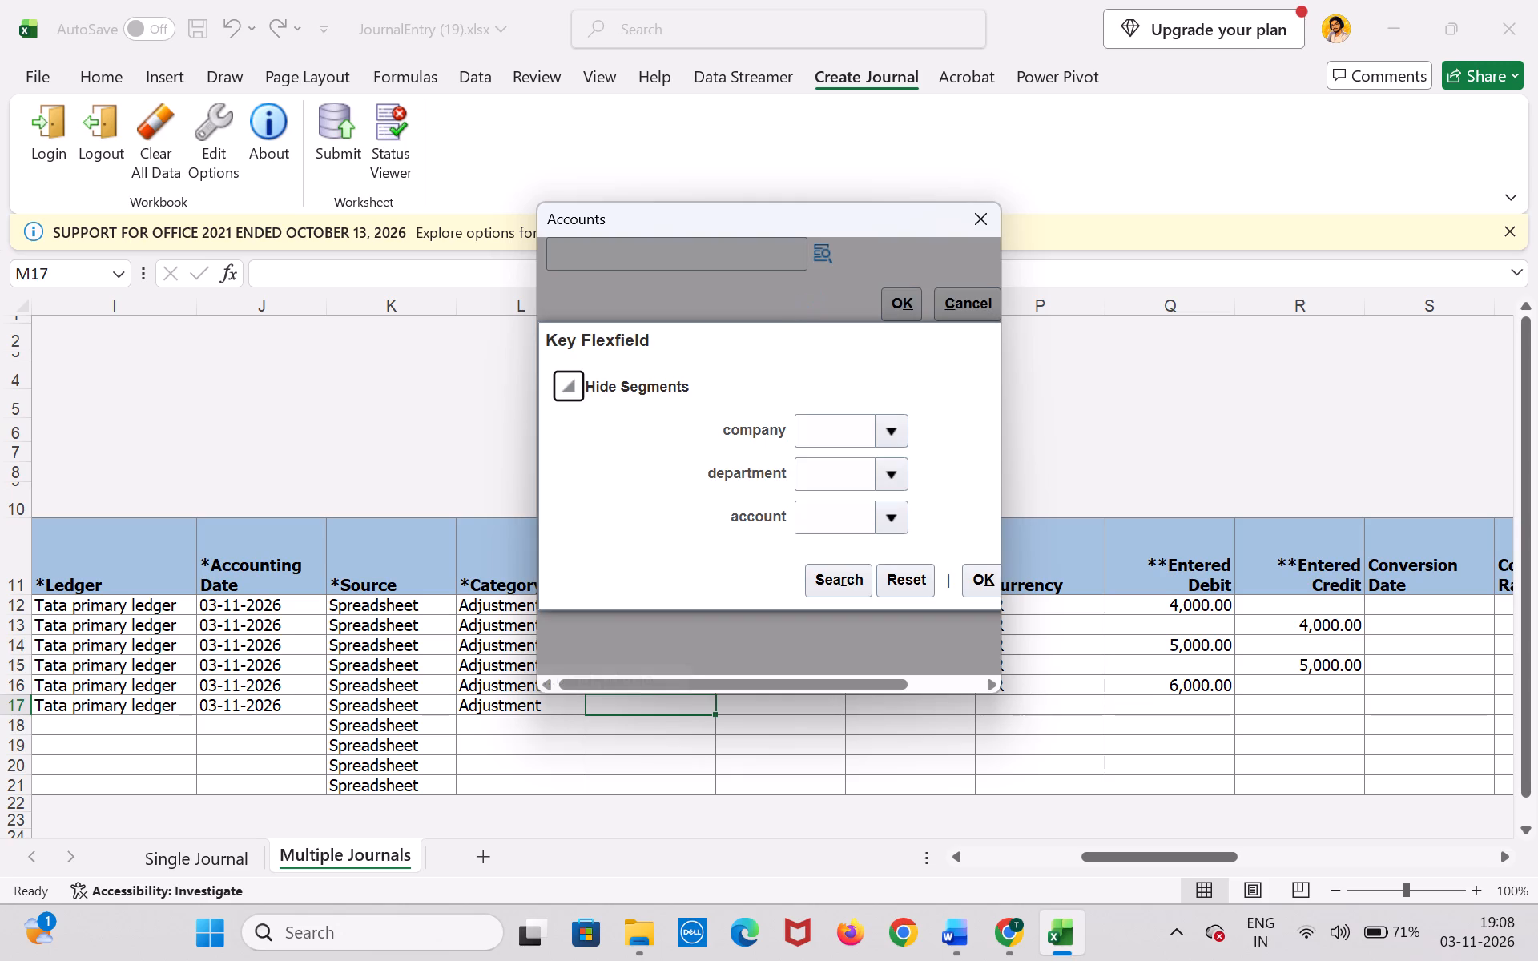
{"action": "left_click", "coordinate": [856, 570]}
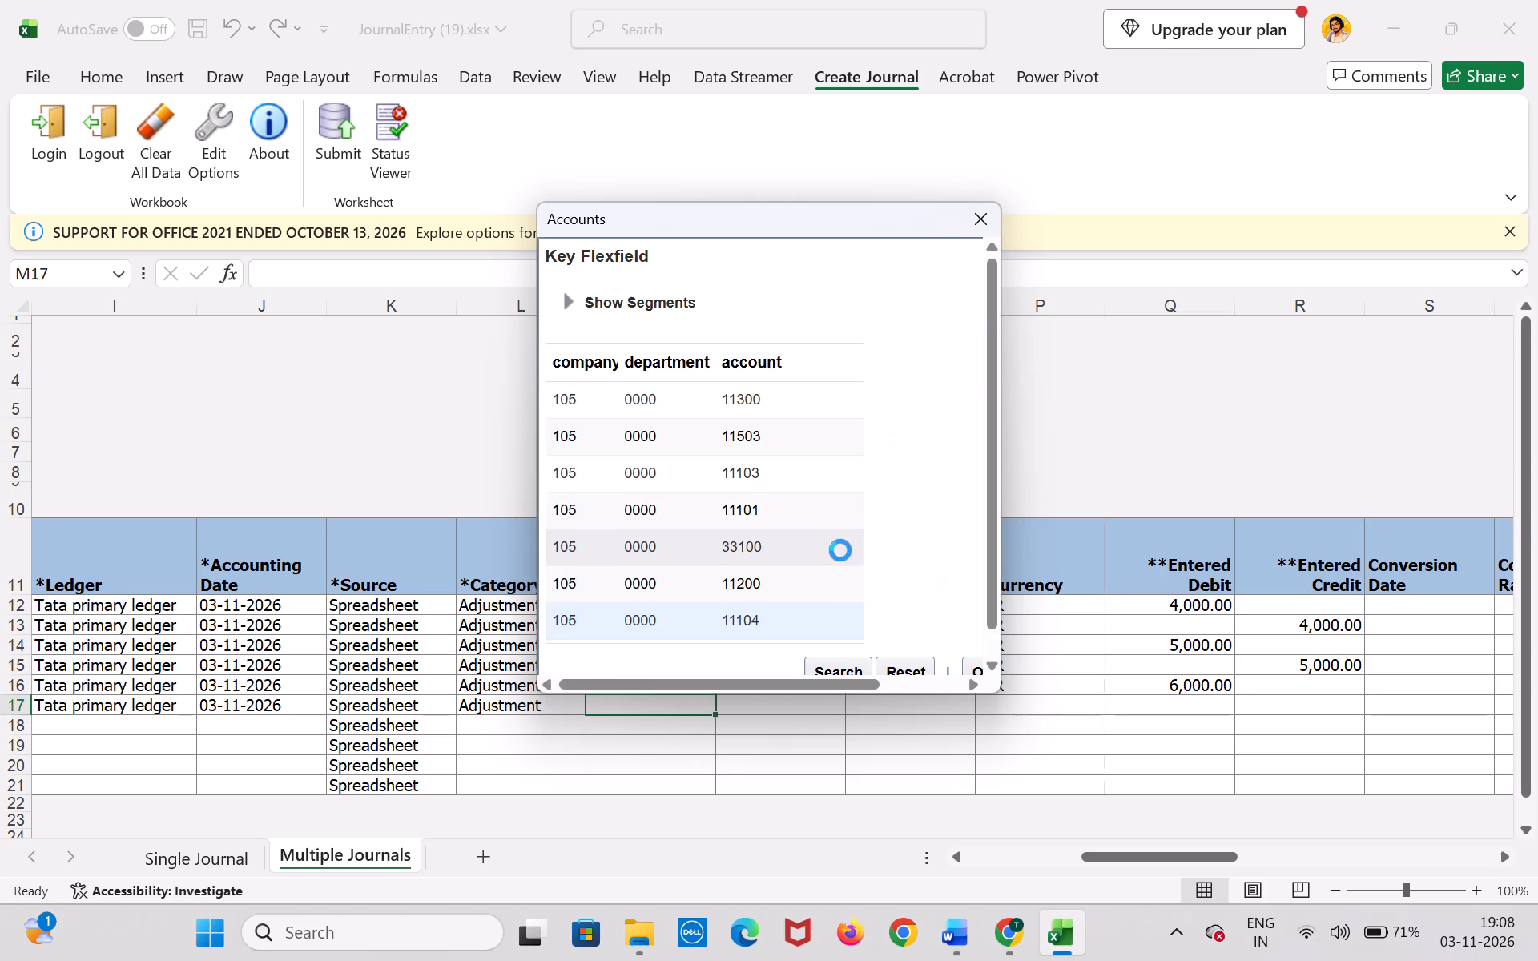
{"action": "left_click", "coordinate": [819, 624]}
{"action": "scroll", "coordinate": [958, 655], "scroll_direction": "down", "scroll_amount": 3}
{"action": "left_click", "coordinate": [976, 652]}
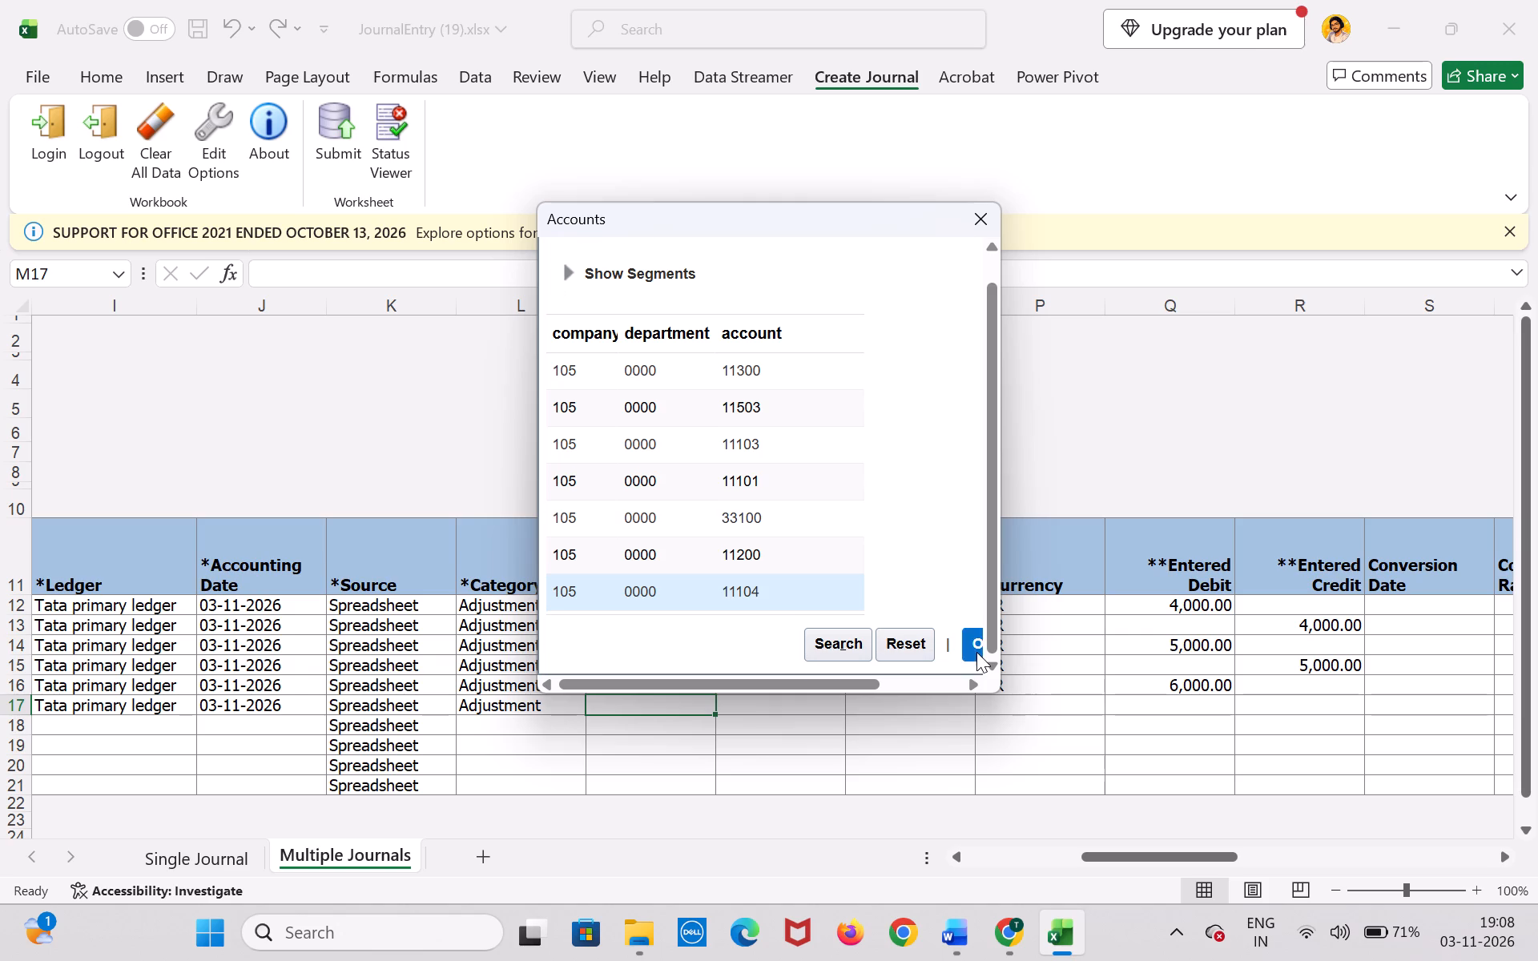
{"action": "left_click", "coordinate": [908, 292]}
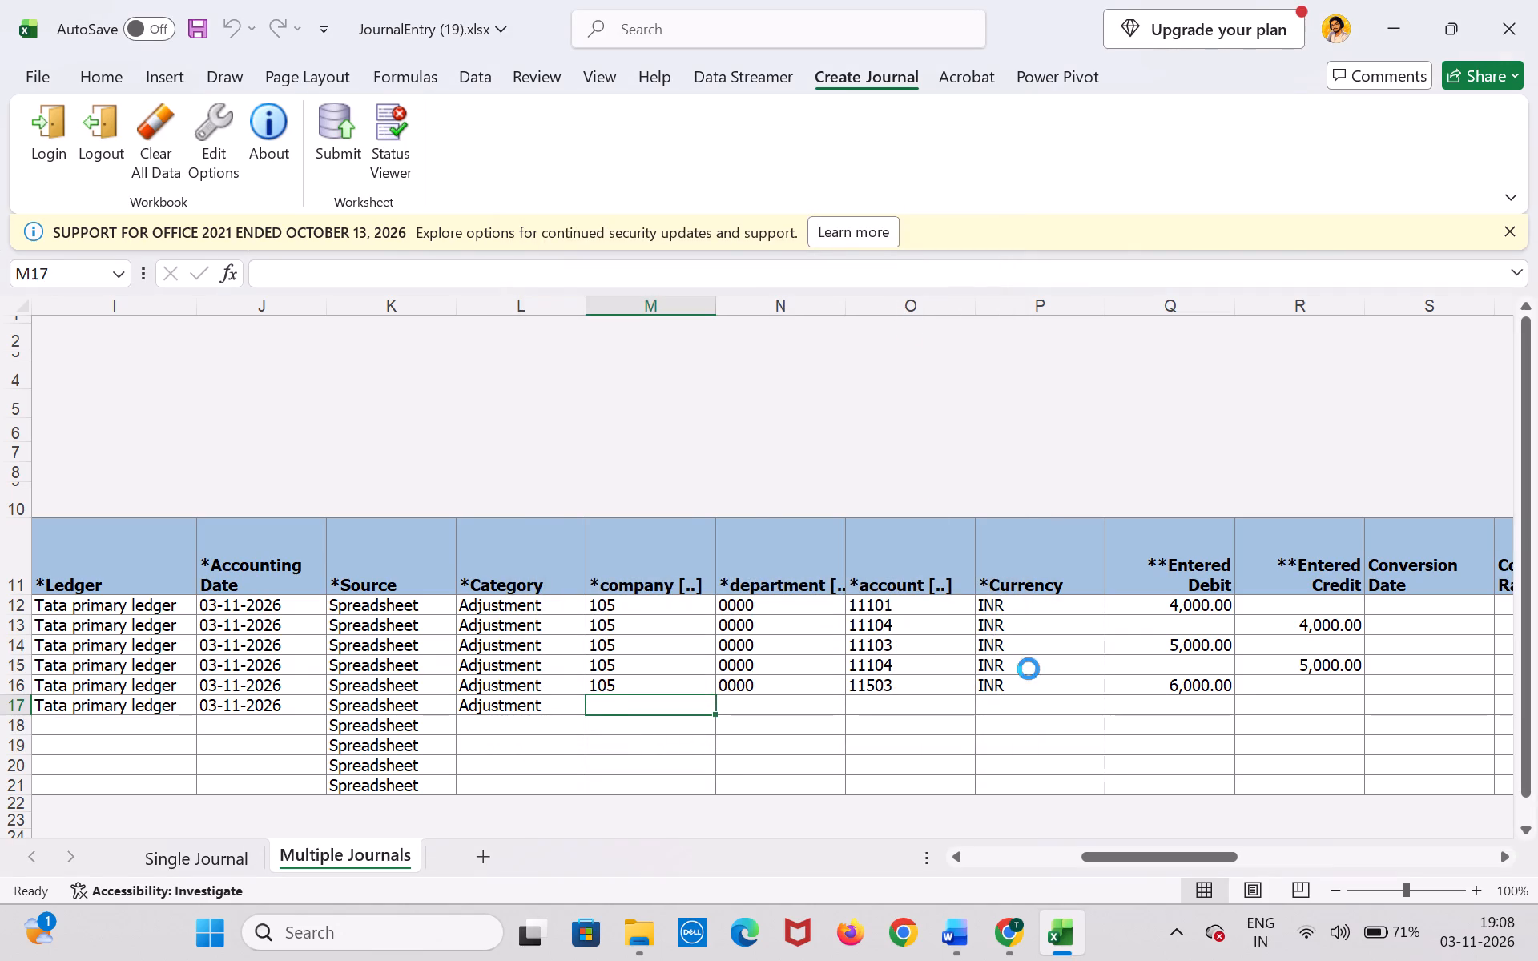
Set the currency of journal row 17 to INR and its entered credit to 6000.
{"action": "left_click", "coordinate": [1053, 699]}
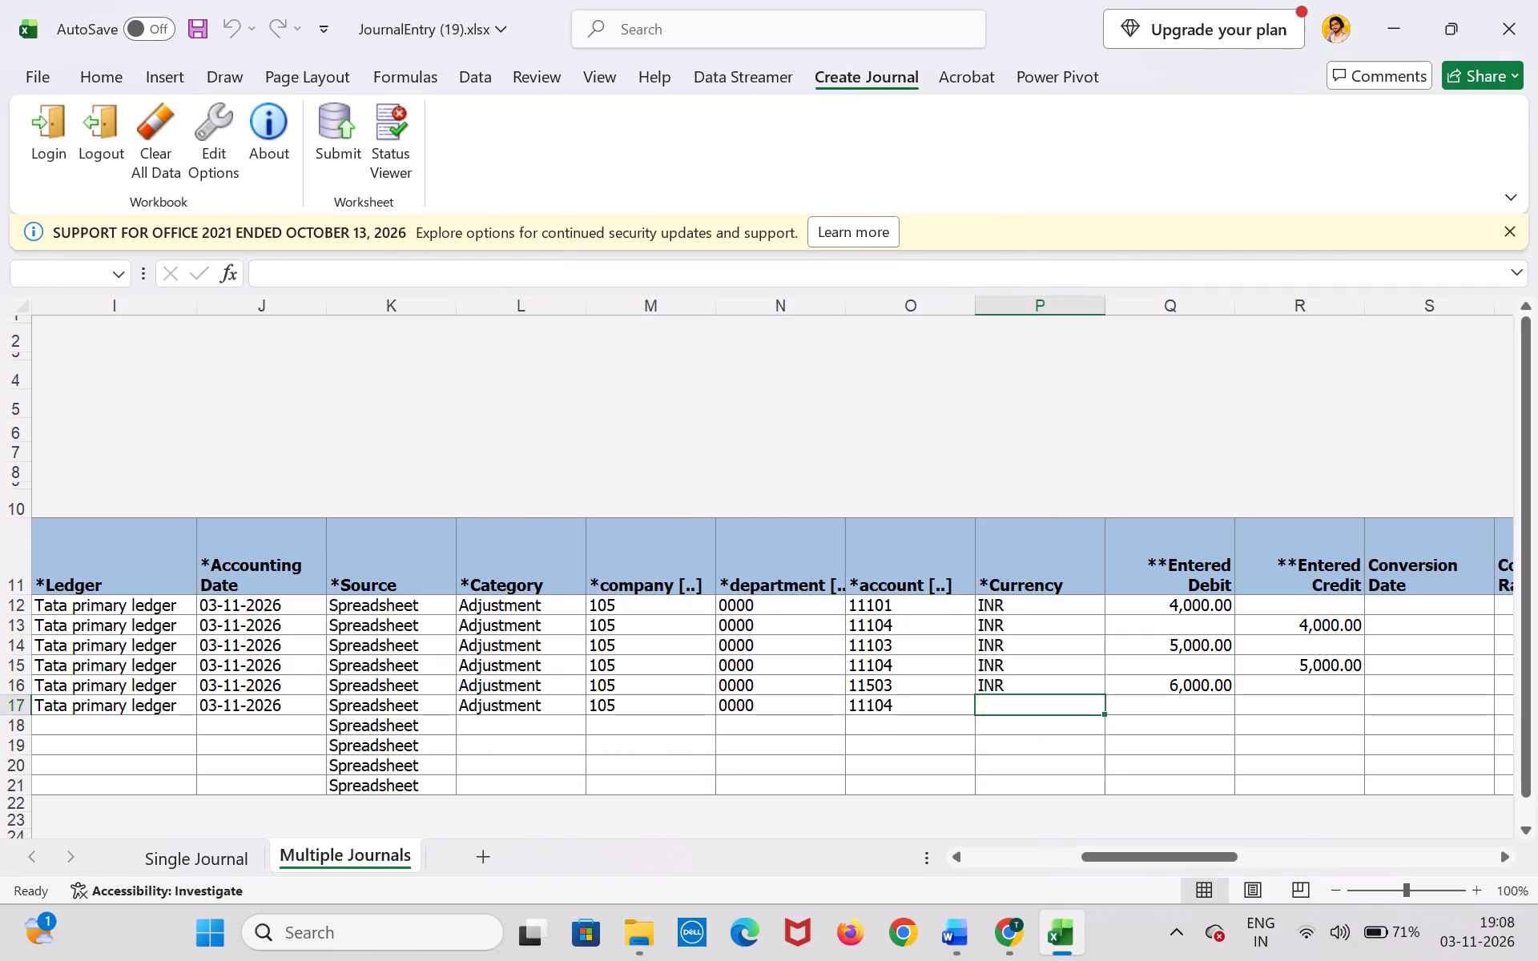
{"action": "type", "text": "INR"}
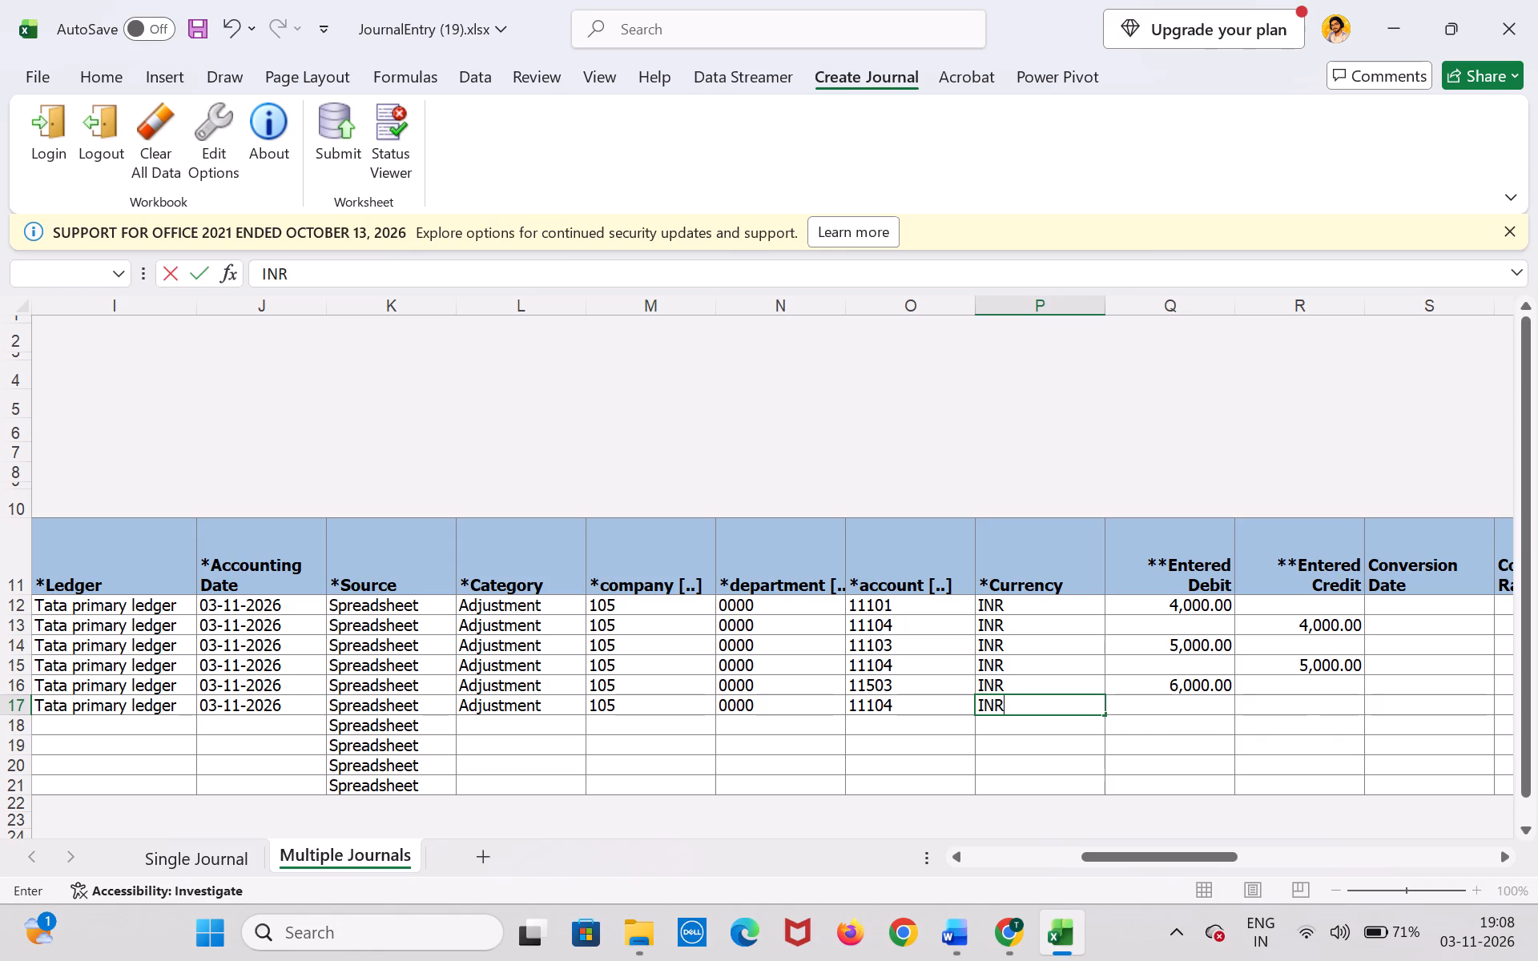
{"action": "key", "text": "Tab"}
{"action": "key", "text": "Tab"}
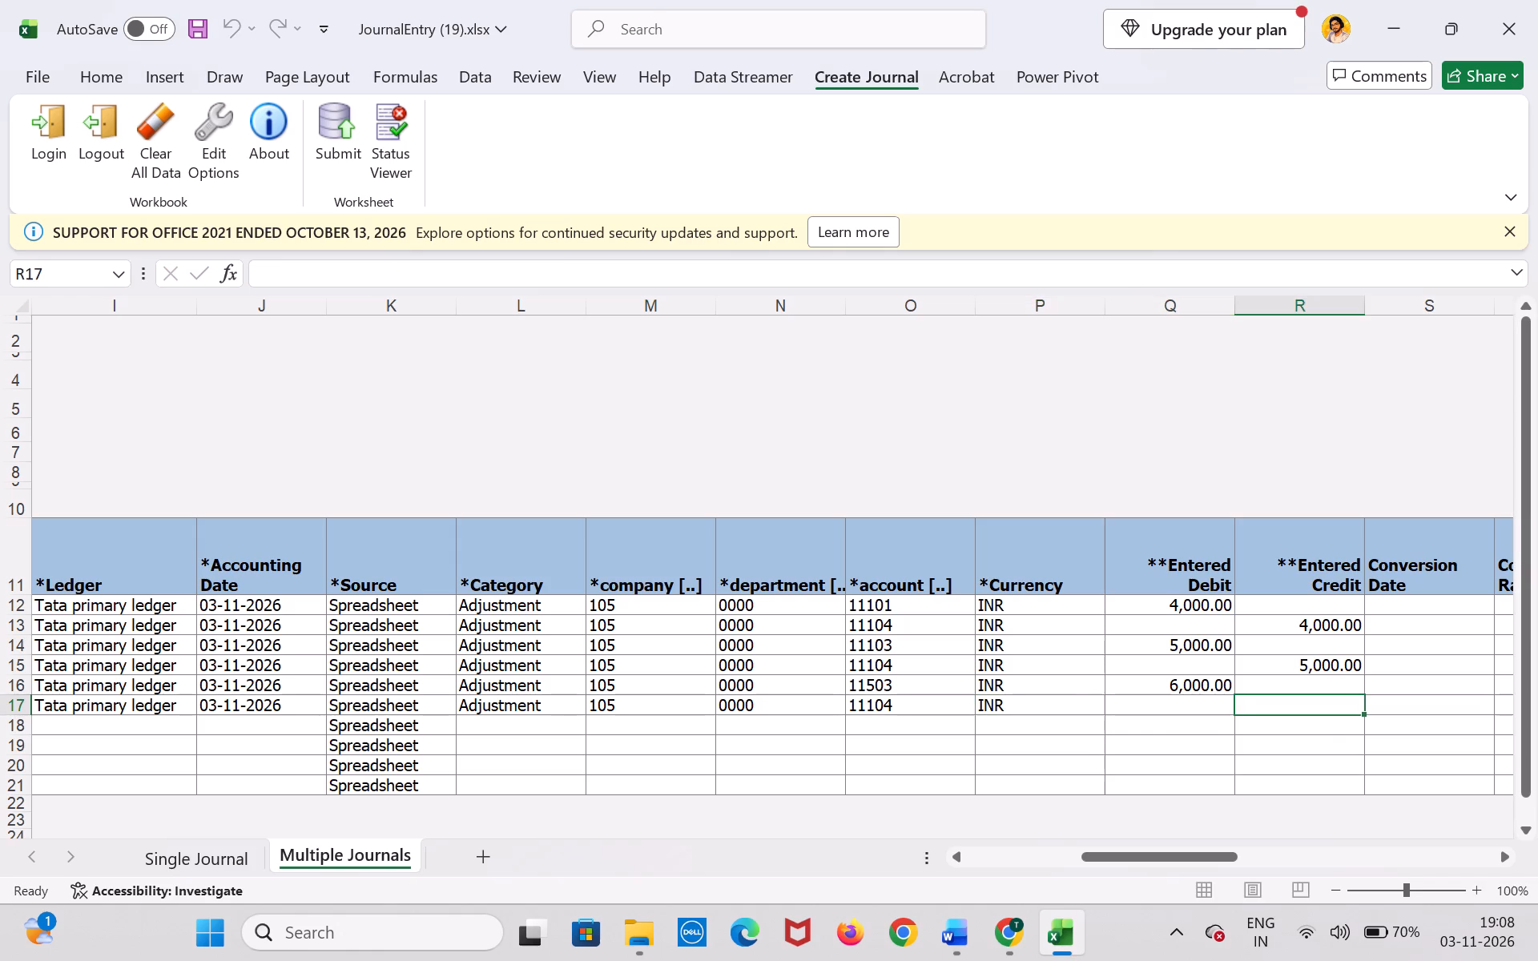
{"action": "type", "text": "6000"}
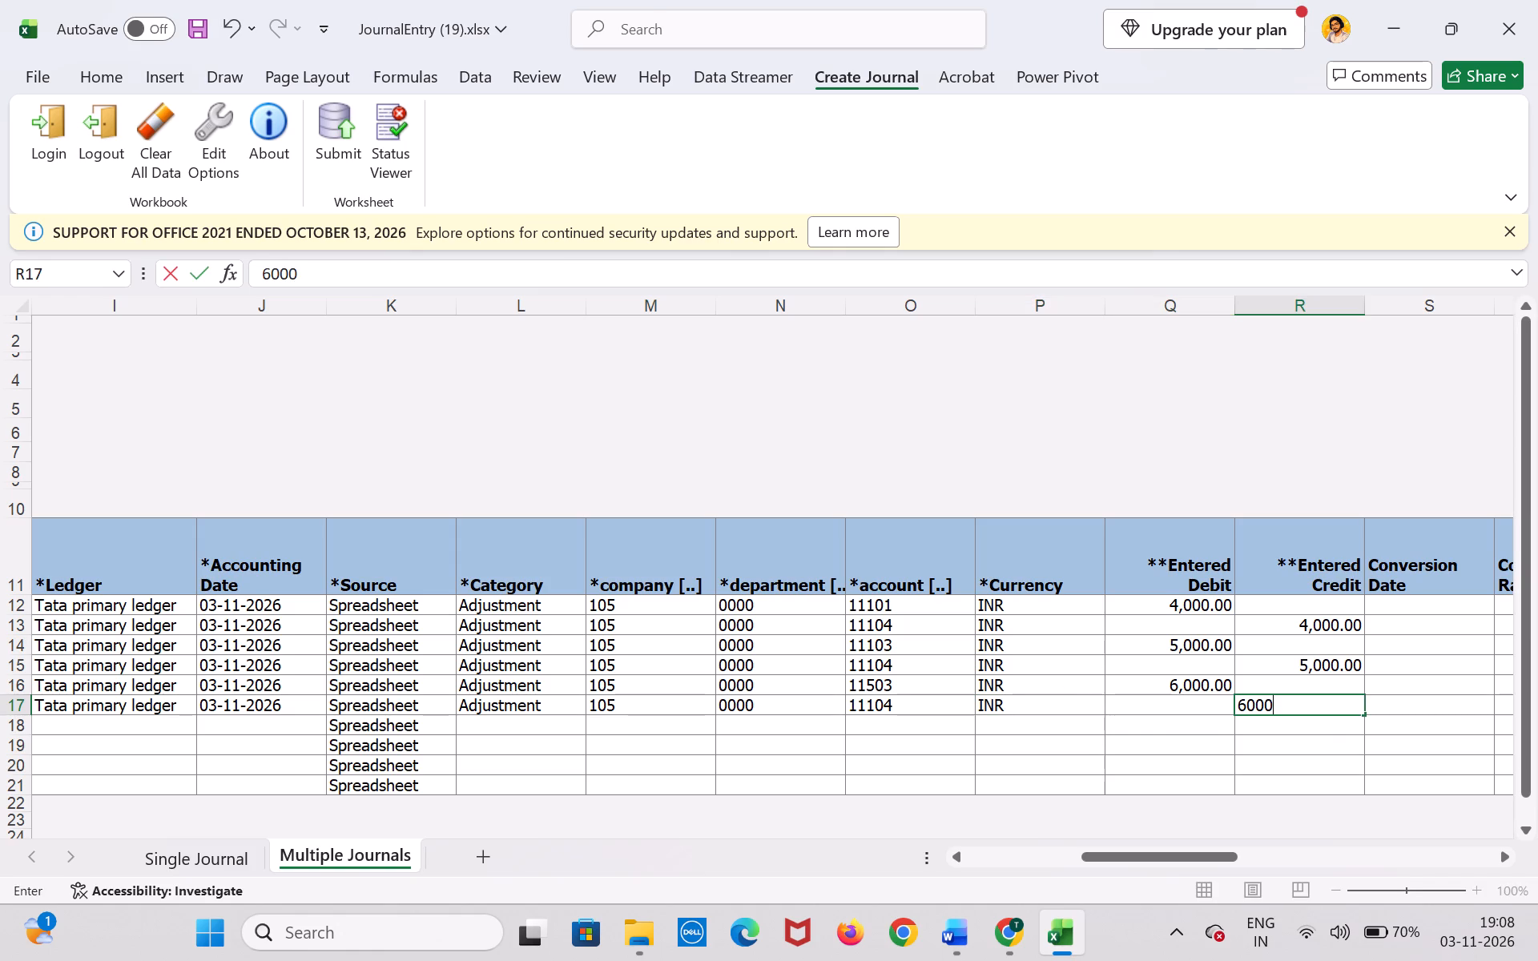
{"action": "key", "text": "Return"}
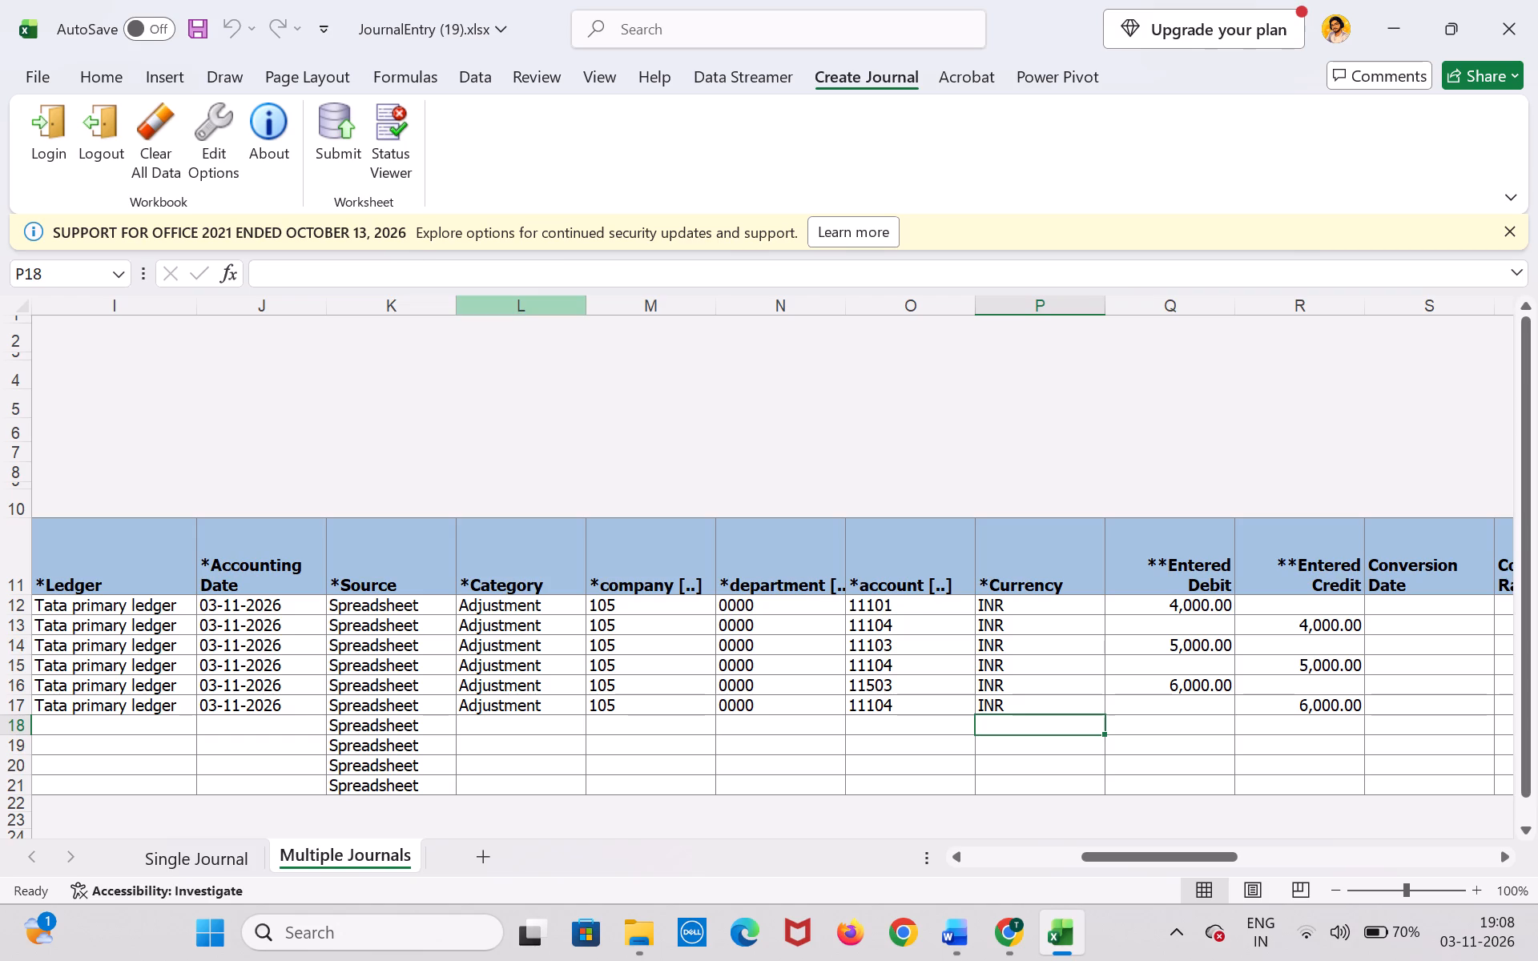
{"action": "left_click", "coordinate": [1340, 712]}
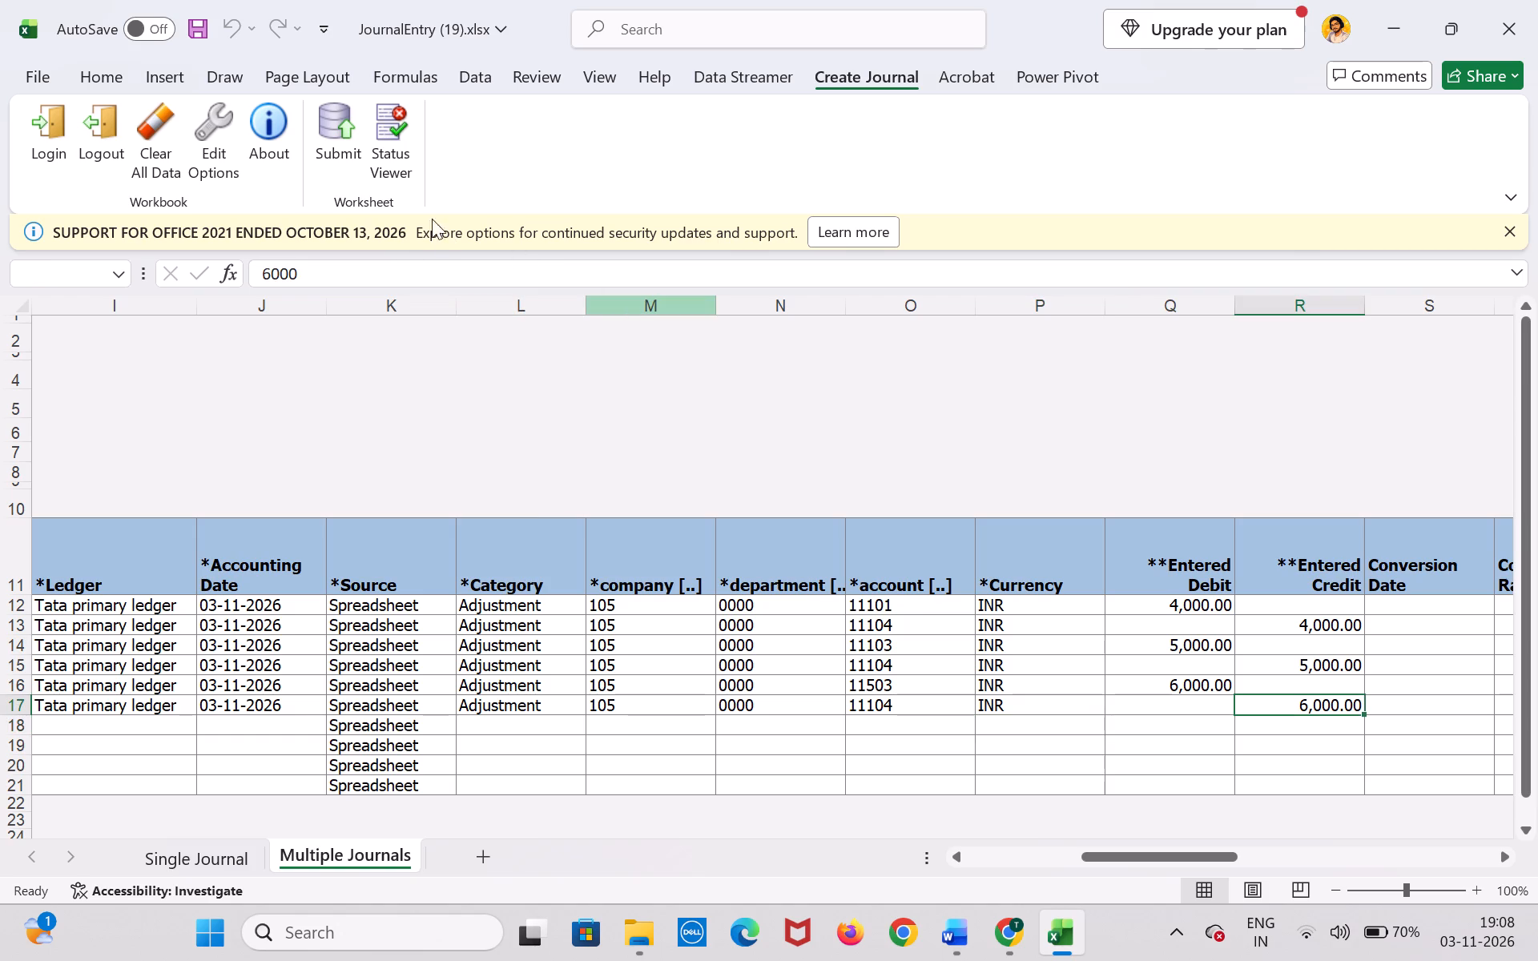
Submit the Multiple Journals sheet with Submit Journal Import and Posting, then check the row statuses.
{"action": "left_click", "coordinate": [338, 151]}
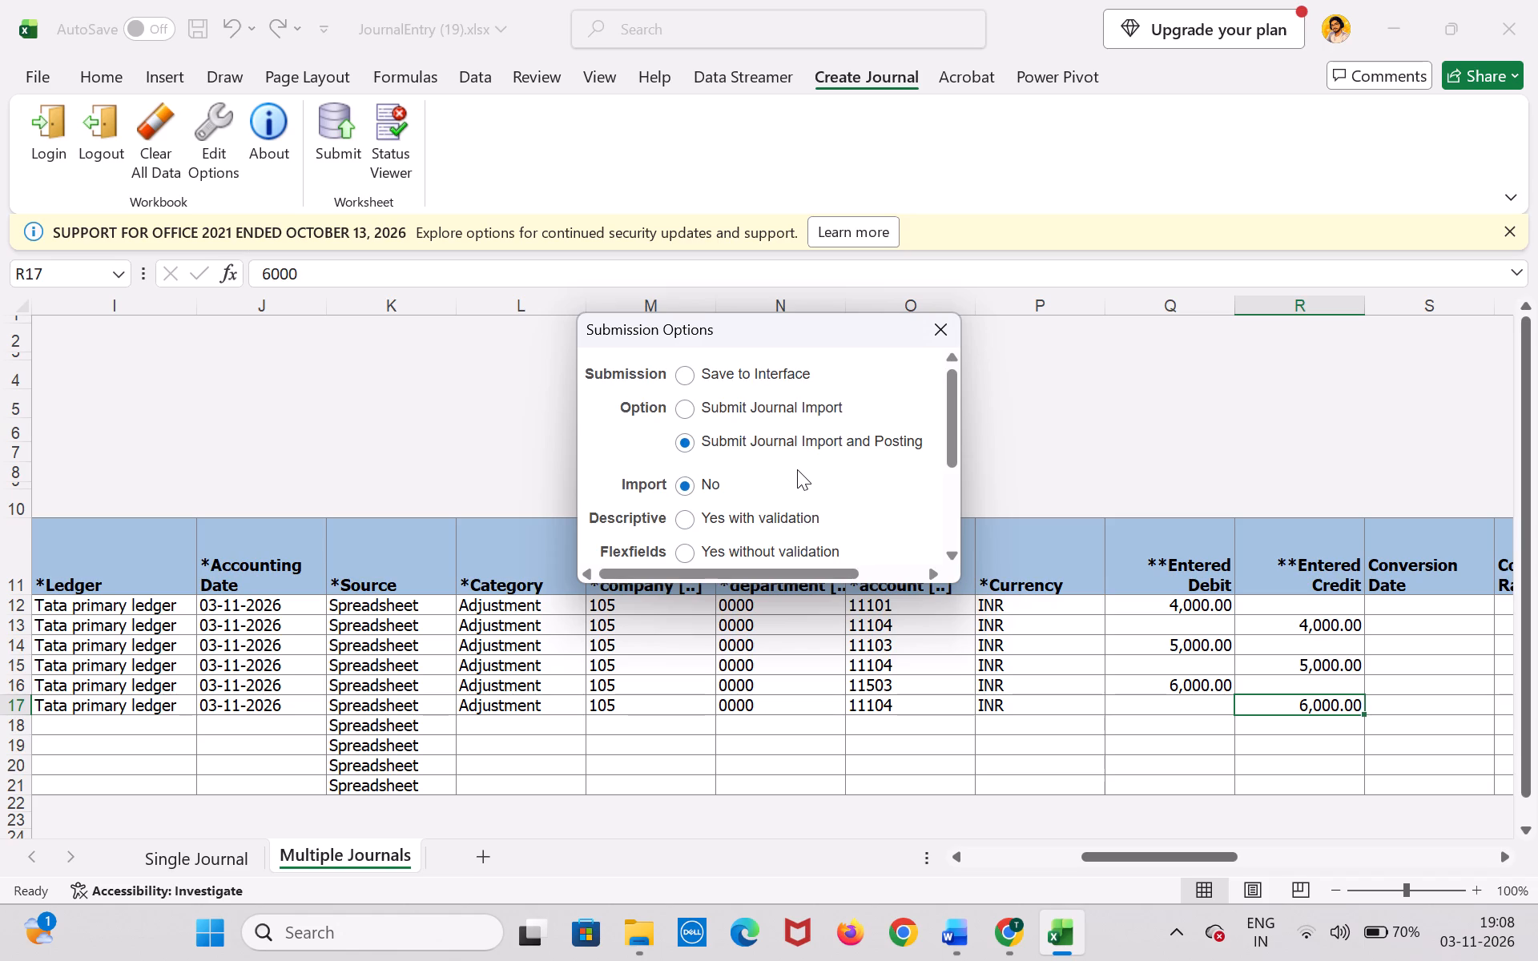
{"action": "scroll", "coordinate": [777, 534], "scroll_direction": "down", "scroll_amount": 5}
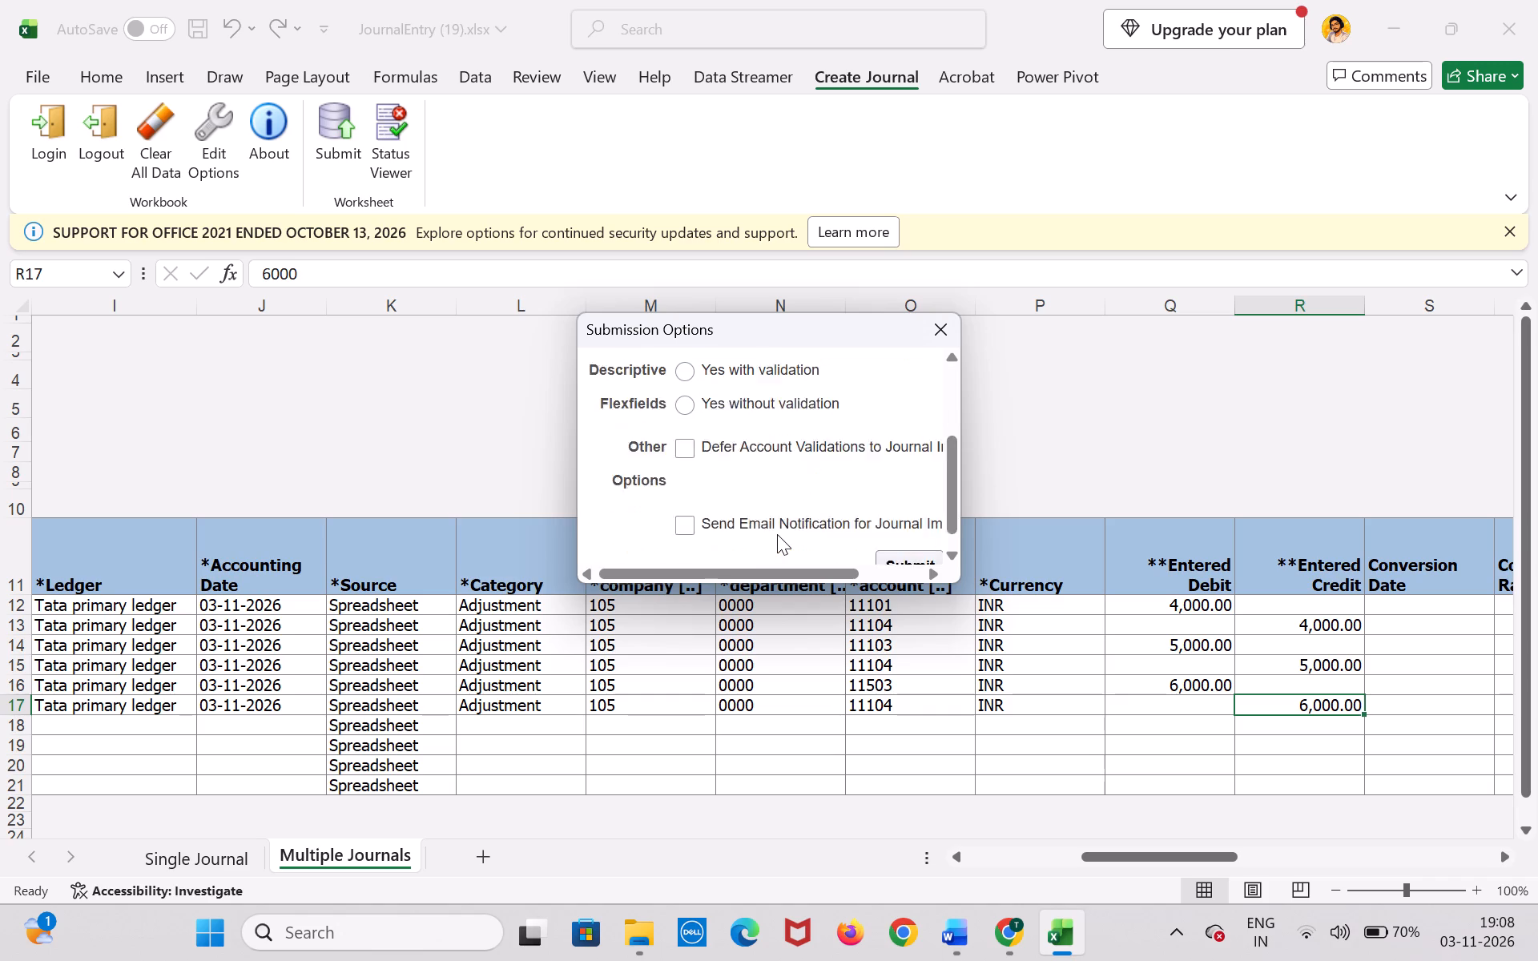
{"action": "scroll", "coordinate": [777, 534], "scroll_direction": "down", "scroll_amount": 4}
{"action": "left_click", "coordinate": [888, 540]}
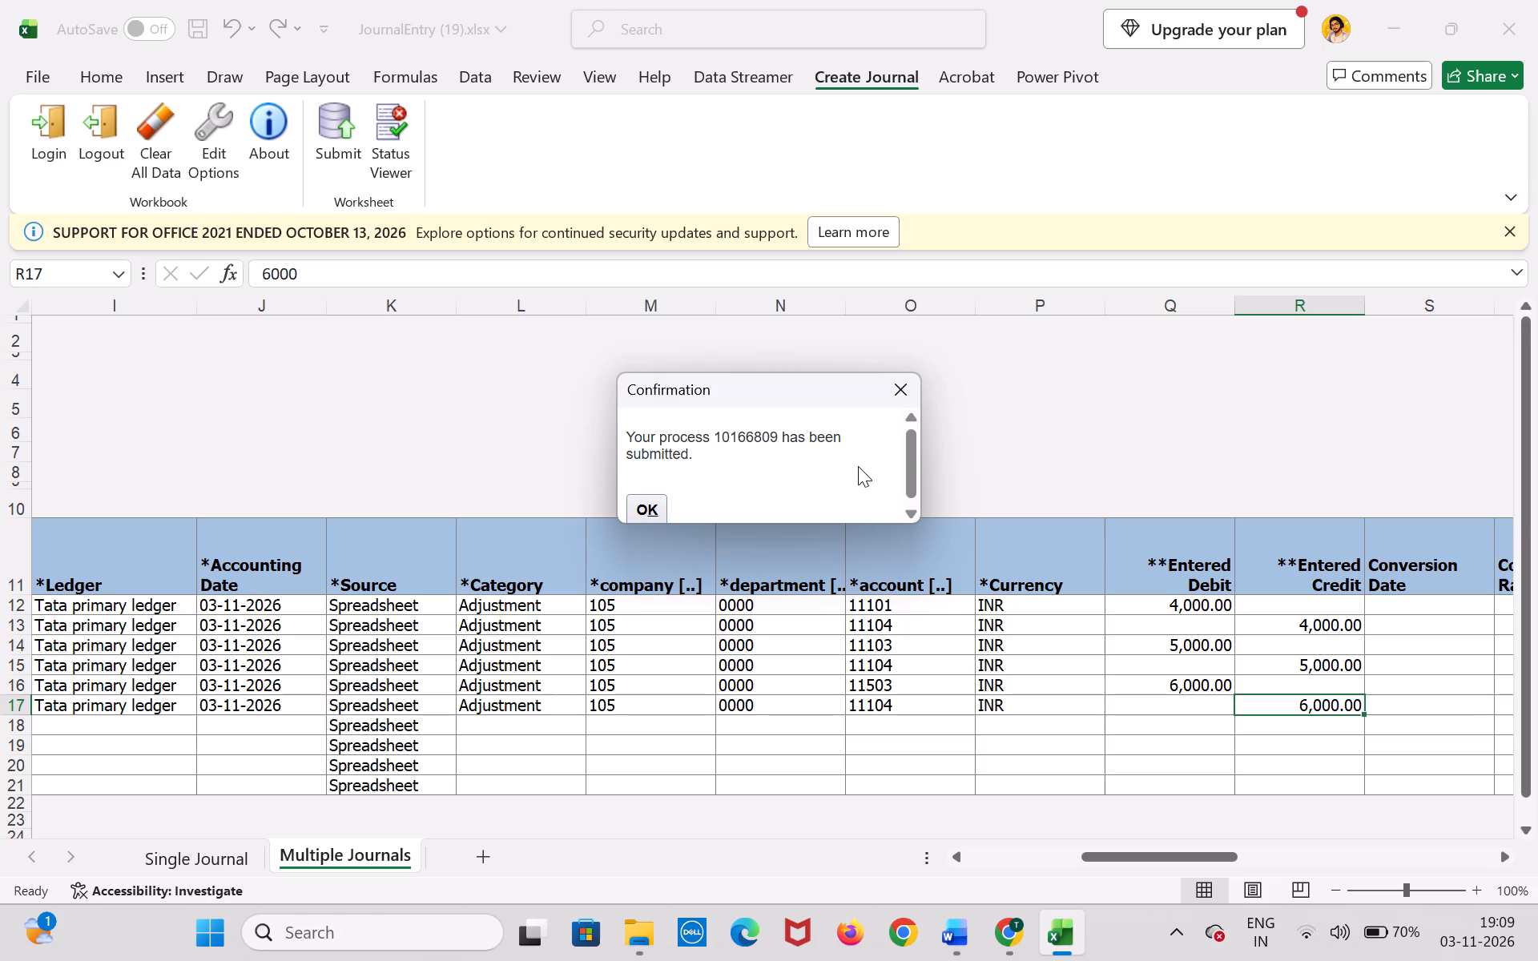
{"action": "left_click", "coordinate": [646, 508]}
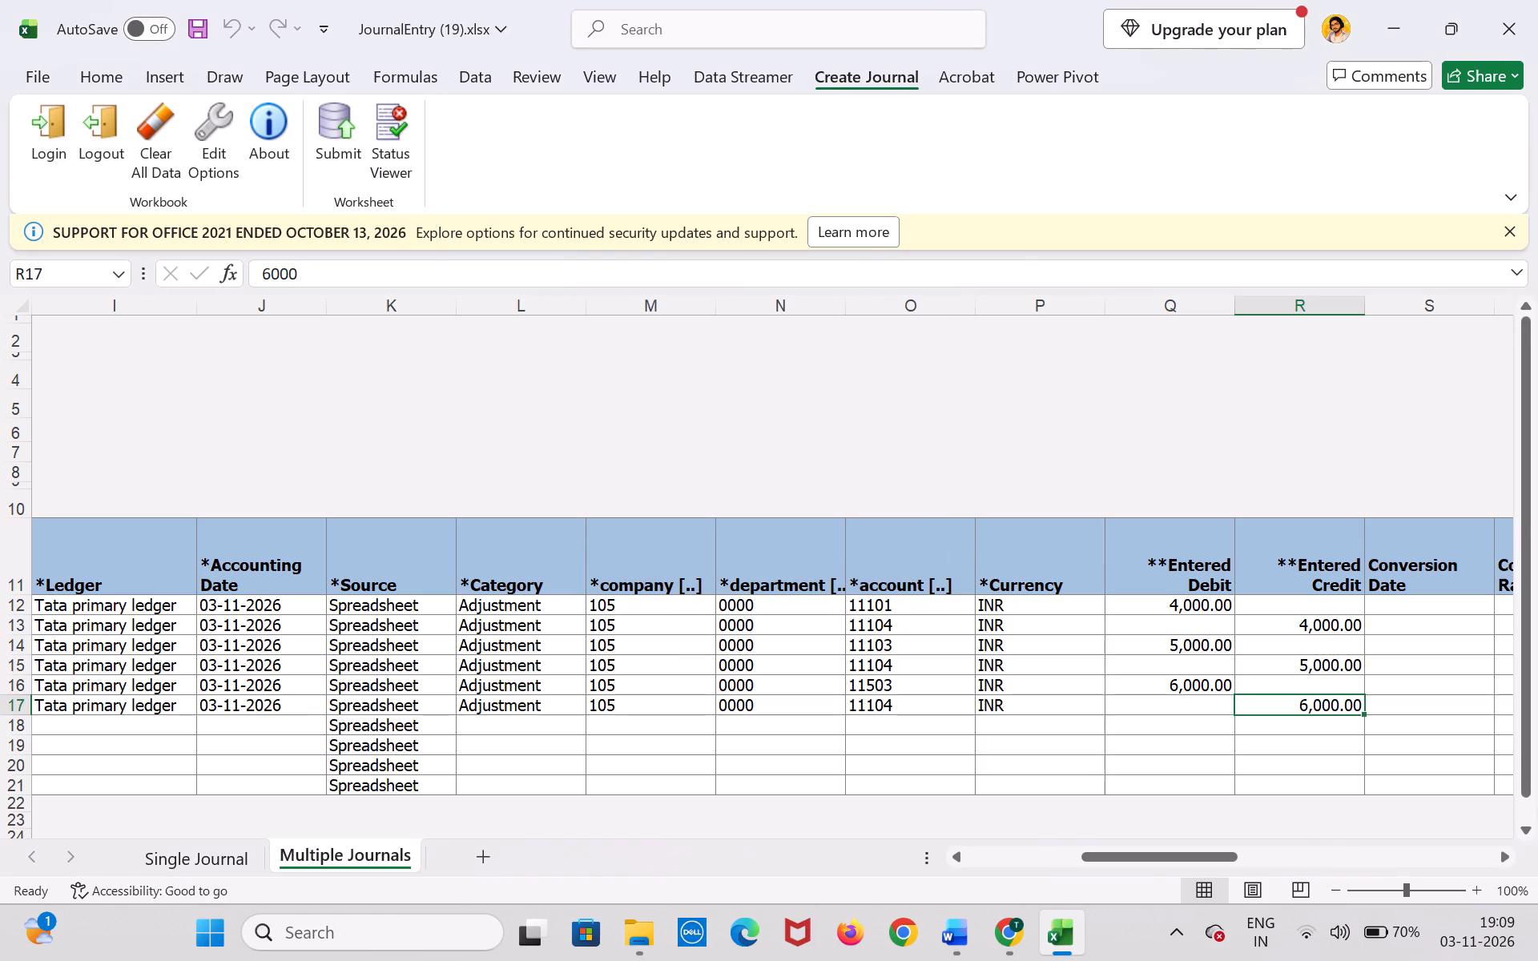
{"action": "scroll", "coordinate": [706, 665], "scroll_direction": "right", "scroll_amount": 7}
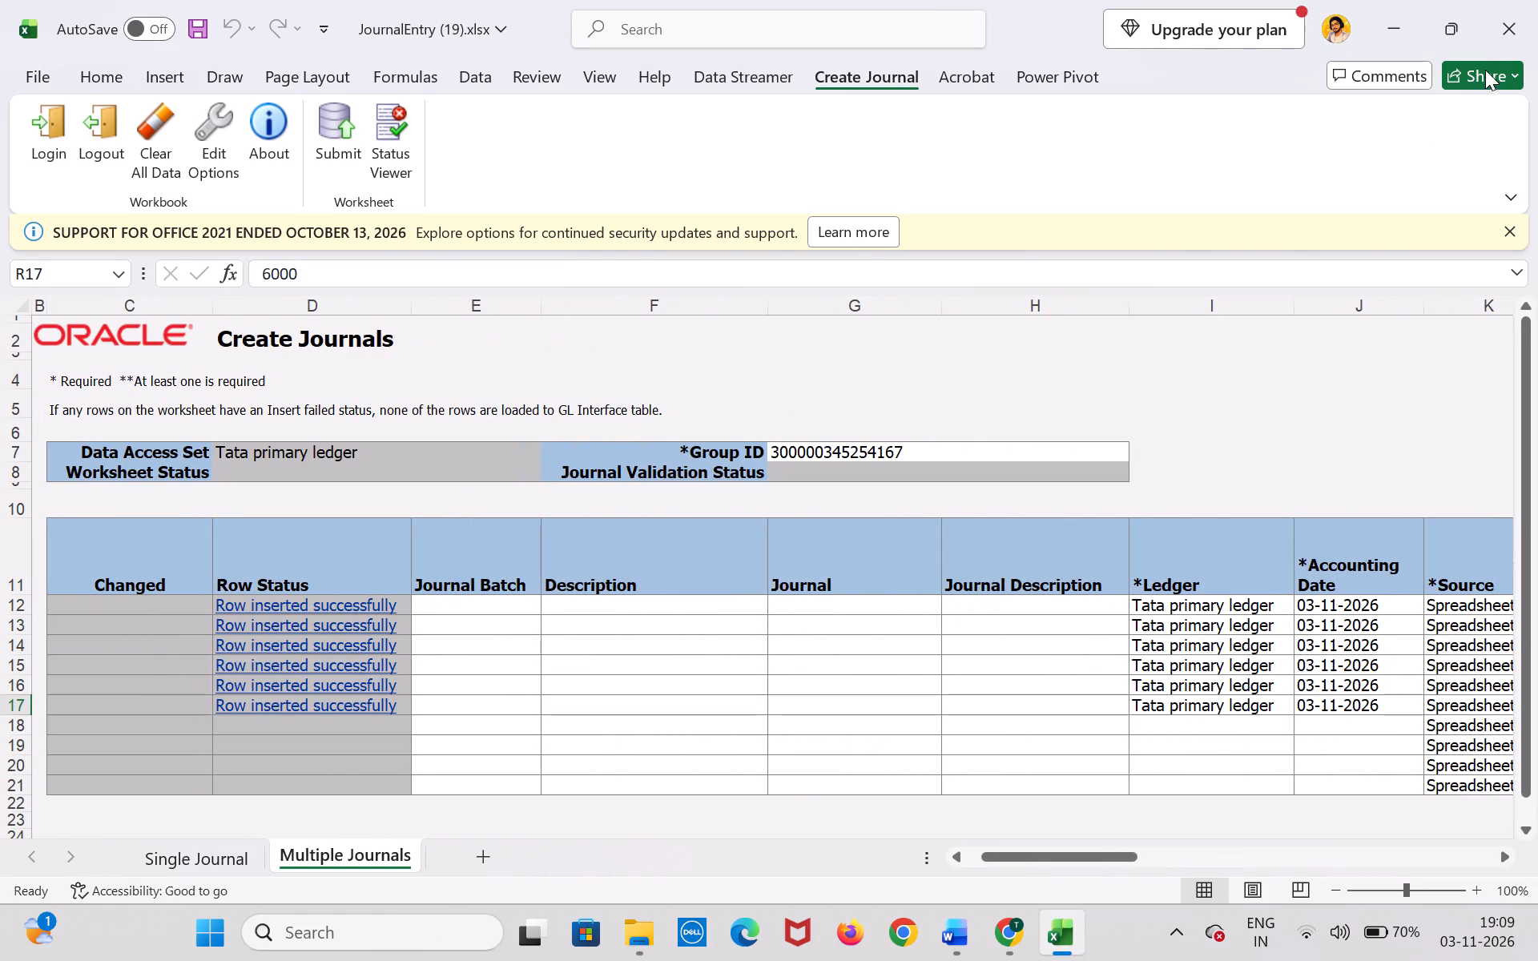
Close the JournalEntry (19) workbook, saving its changes in the Downloads folder.
{"action": "left_click", "coordinate": [1503, 31]}
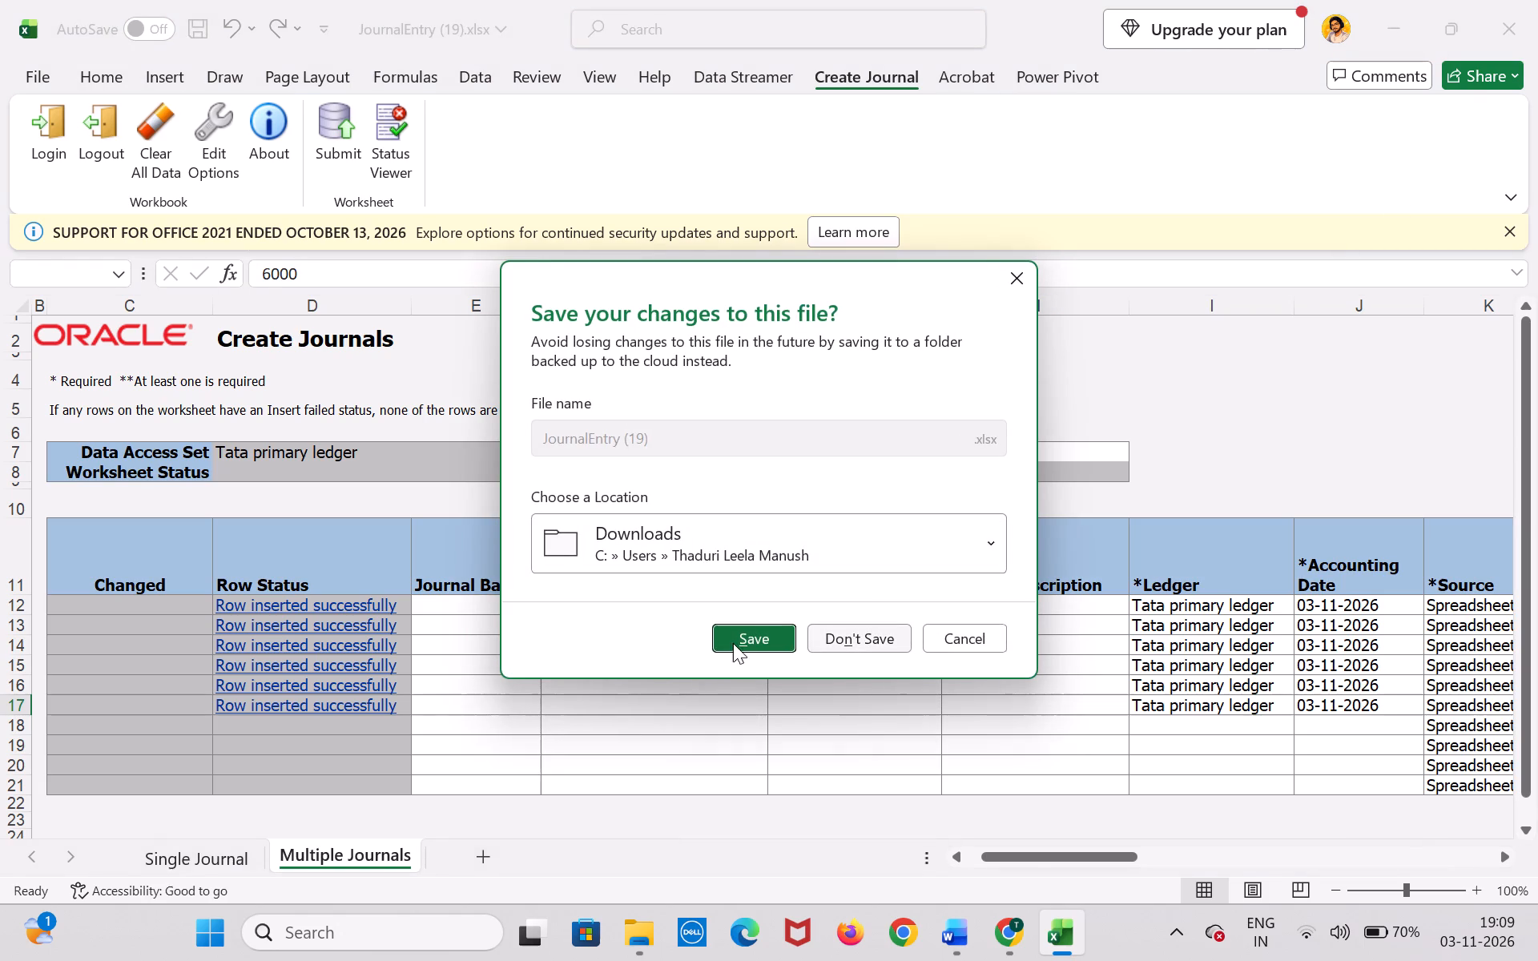
{"action": "left_click", "coordinate": [754, 617]}
{"action": "left_click", "coordinate": [759, 631]}
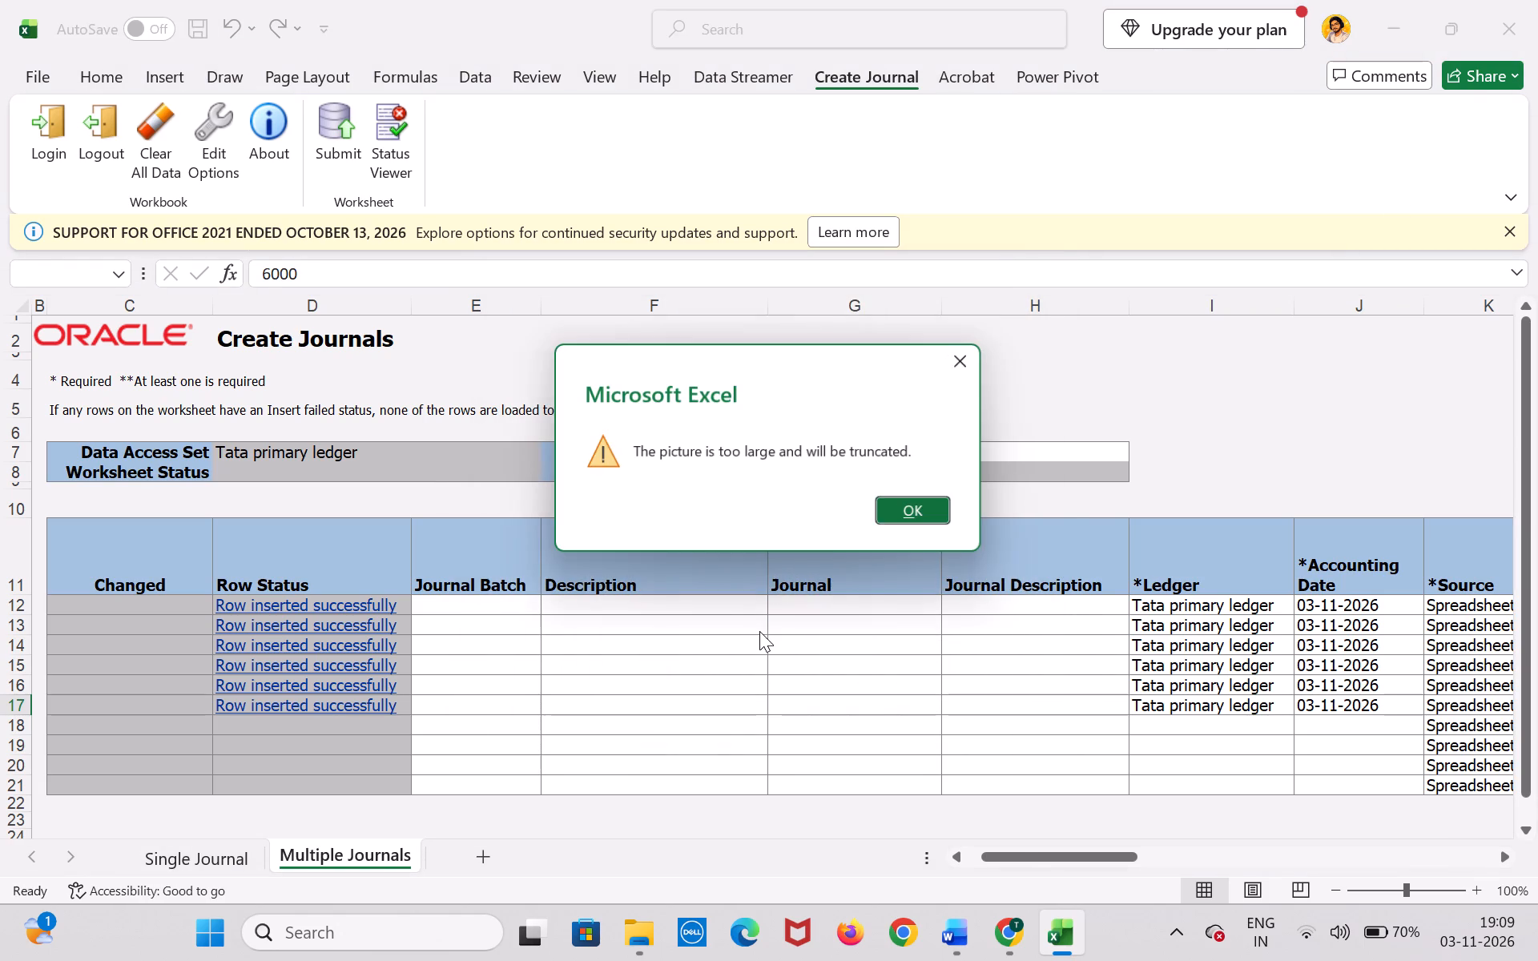
{"action": "left_click", "coordinate": [940, 509]}
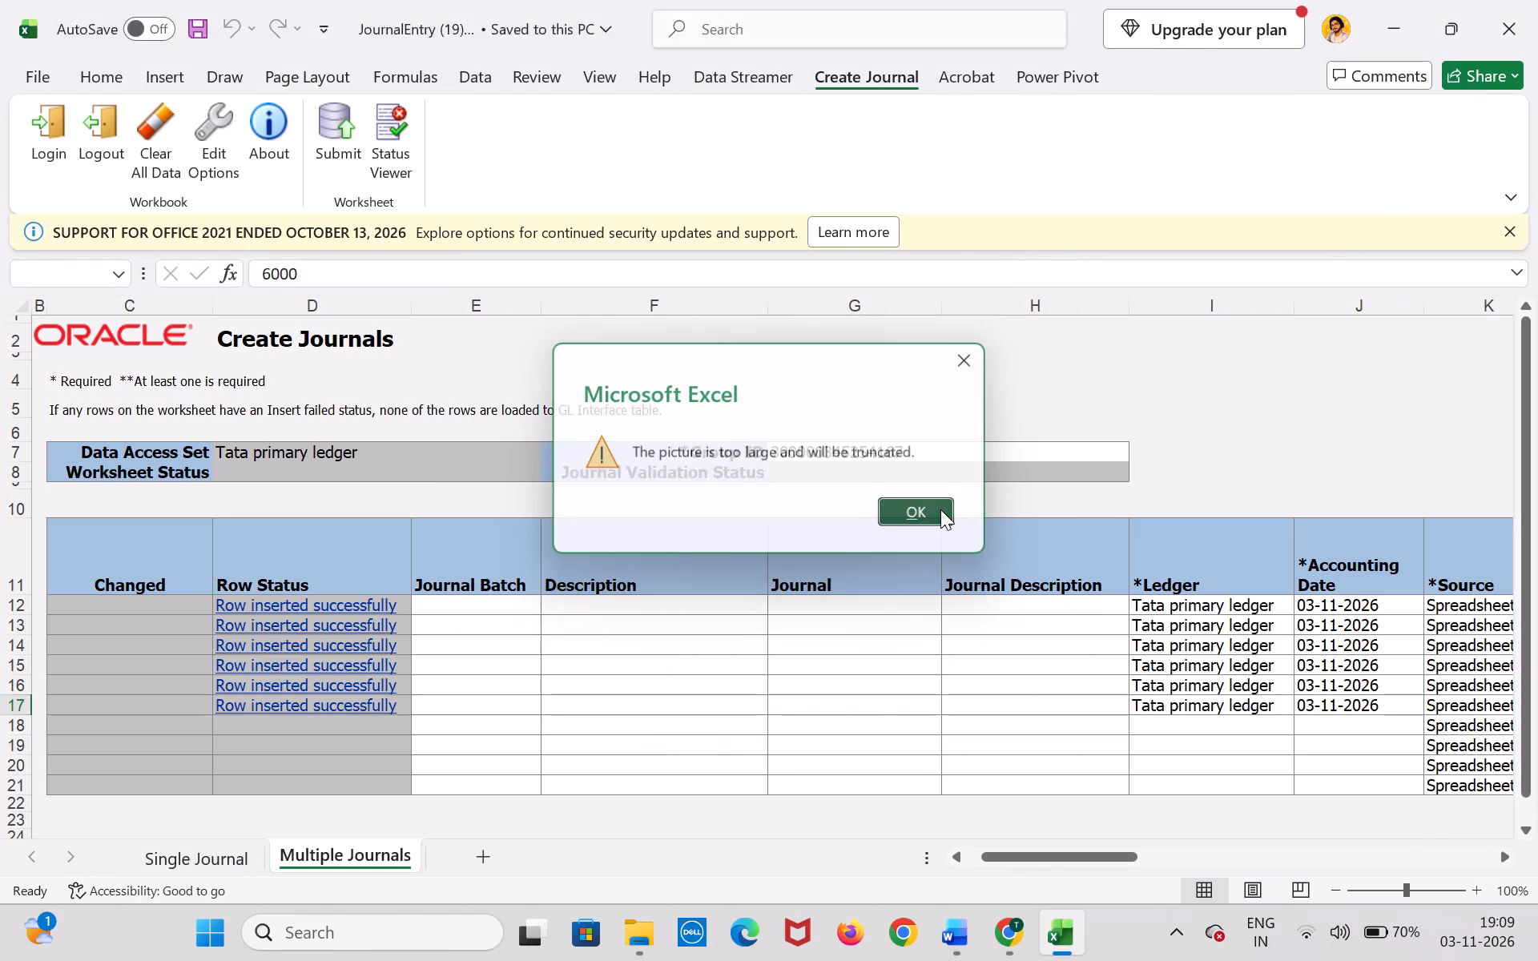
{"action": "left_click", "coordinate": [940, 509]}
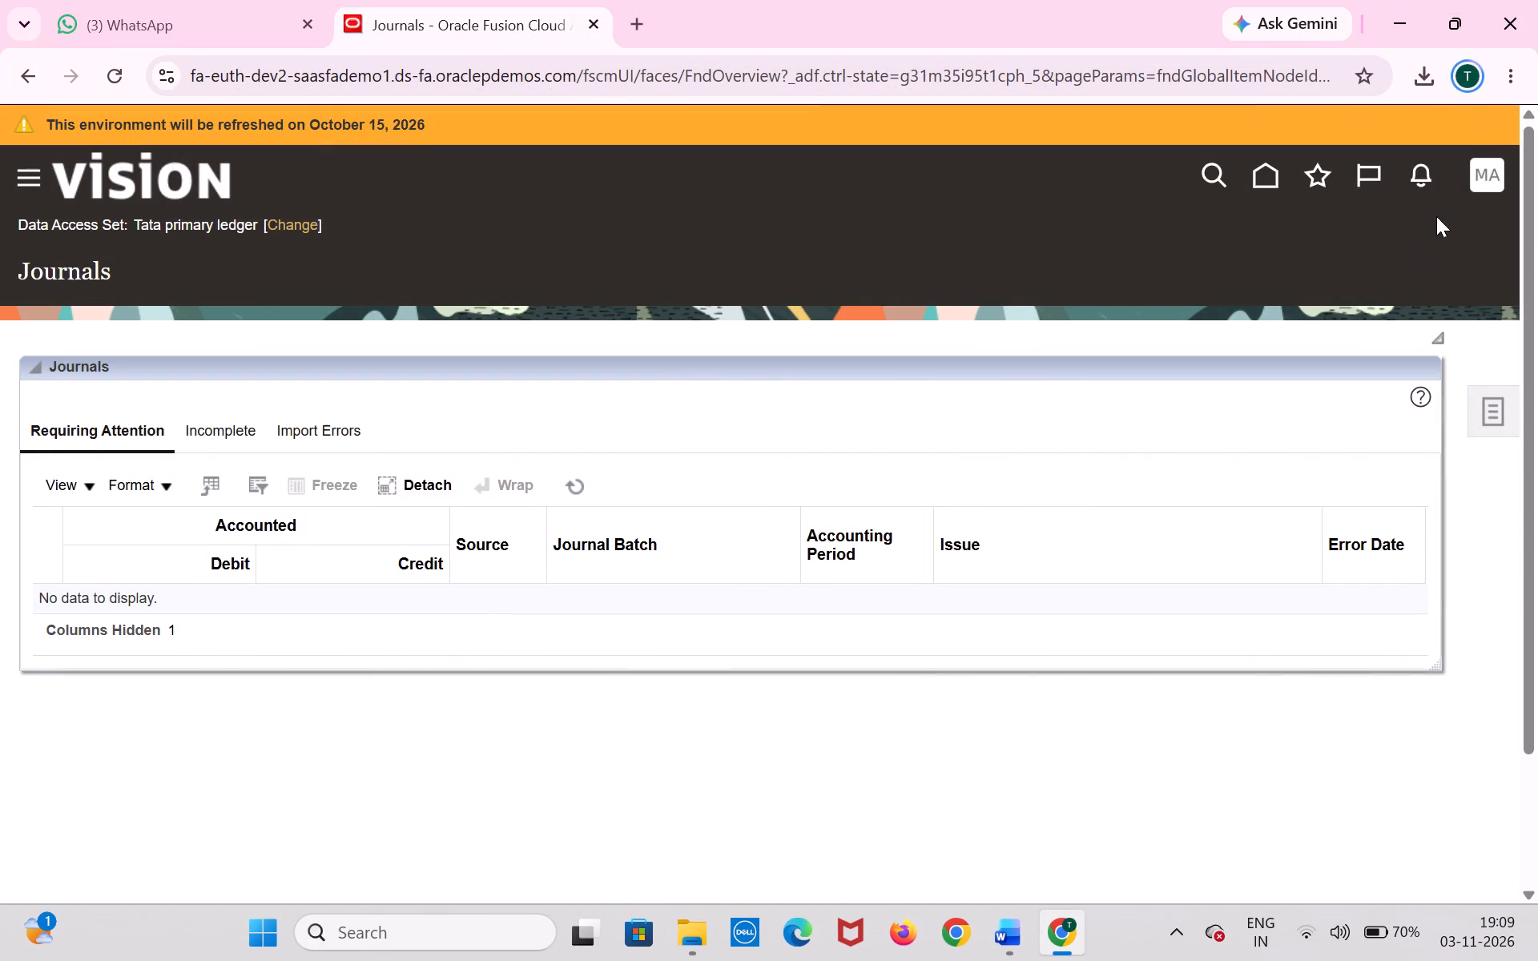
Switch to Oracle Fusion Cloud in Chrome and open the signed-in user's account options.
{"action": "left_click", "coordinate": [1469, 175]}
{"action": "left_click", "coordinate": [1476, 183]}
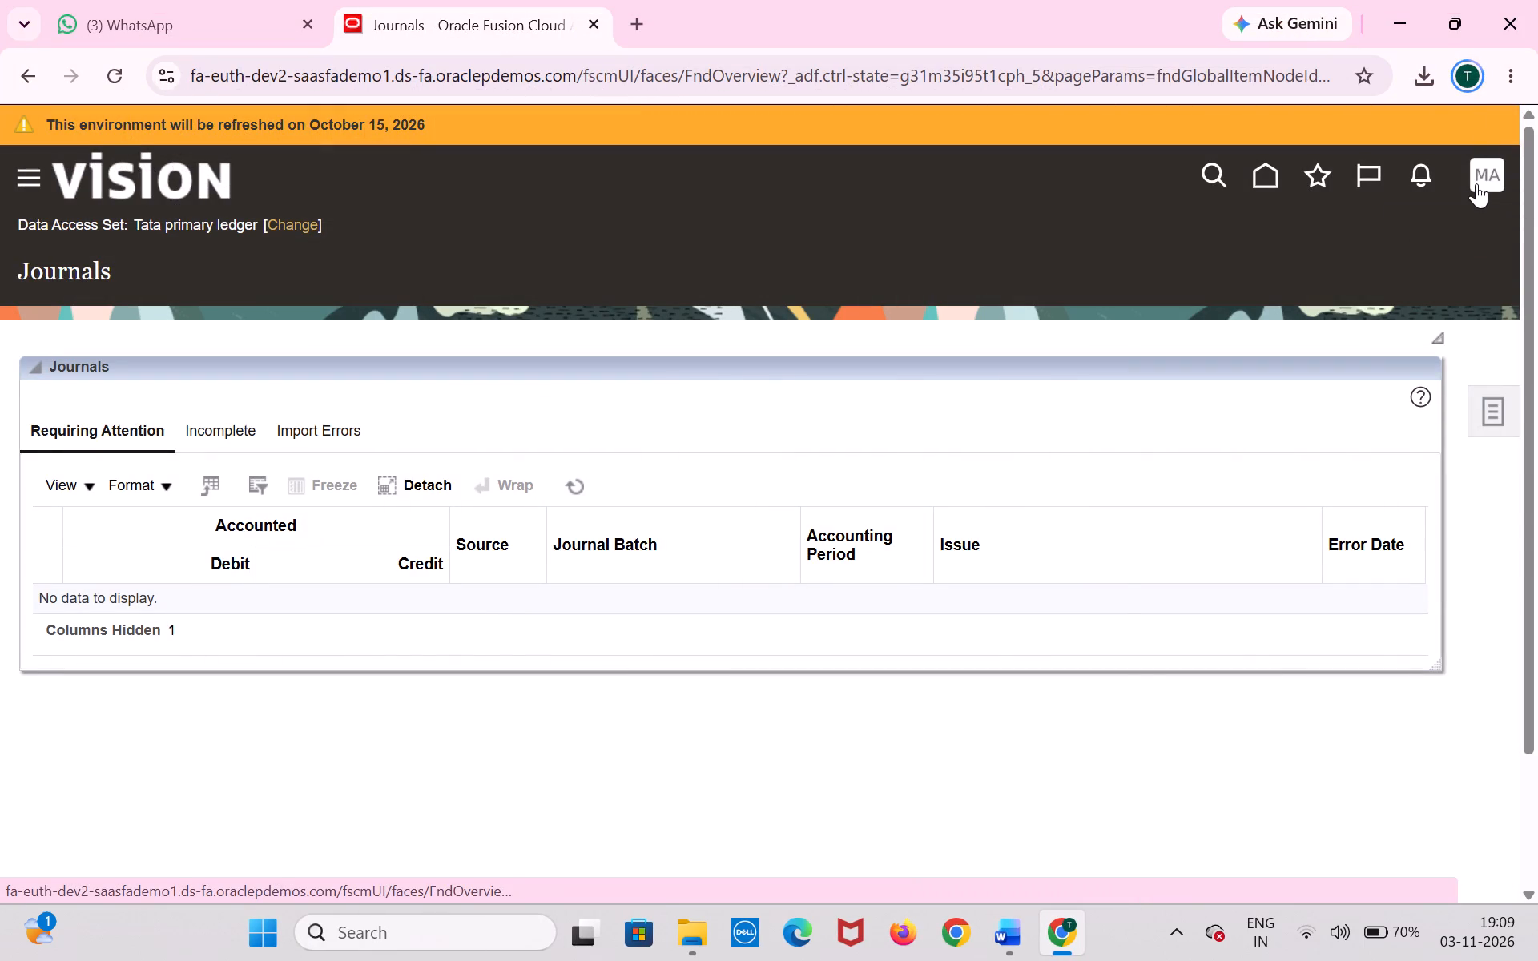
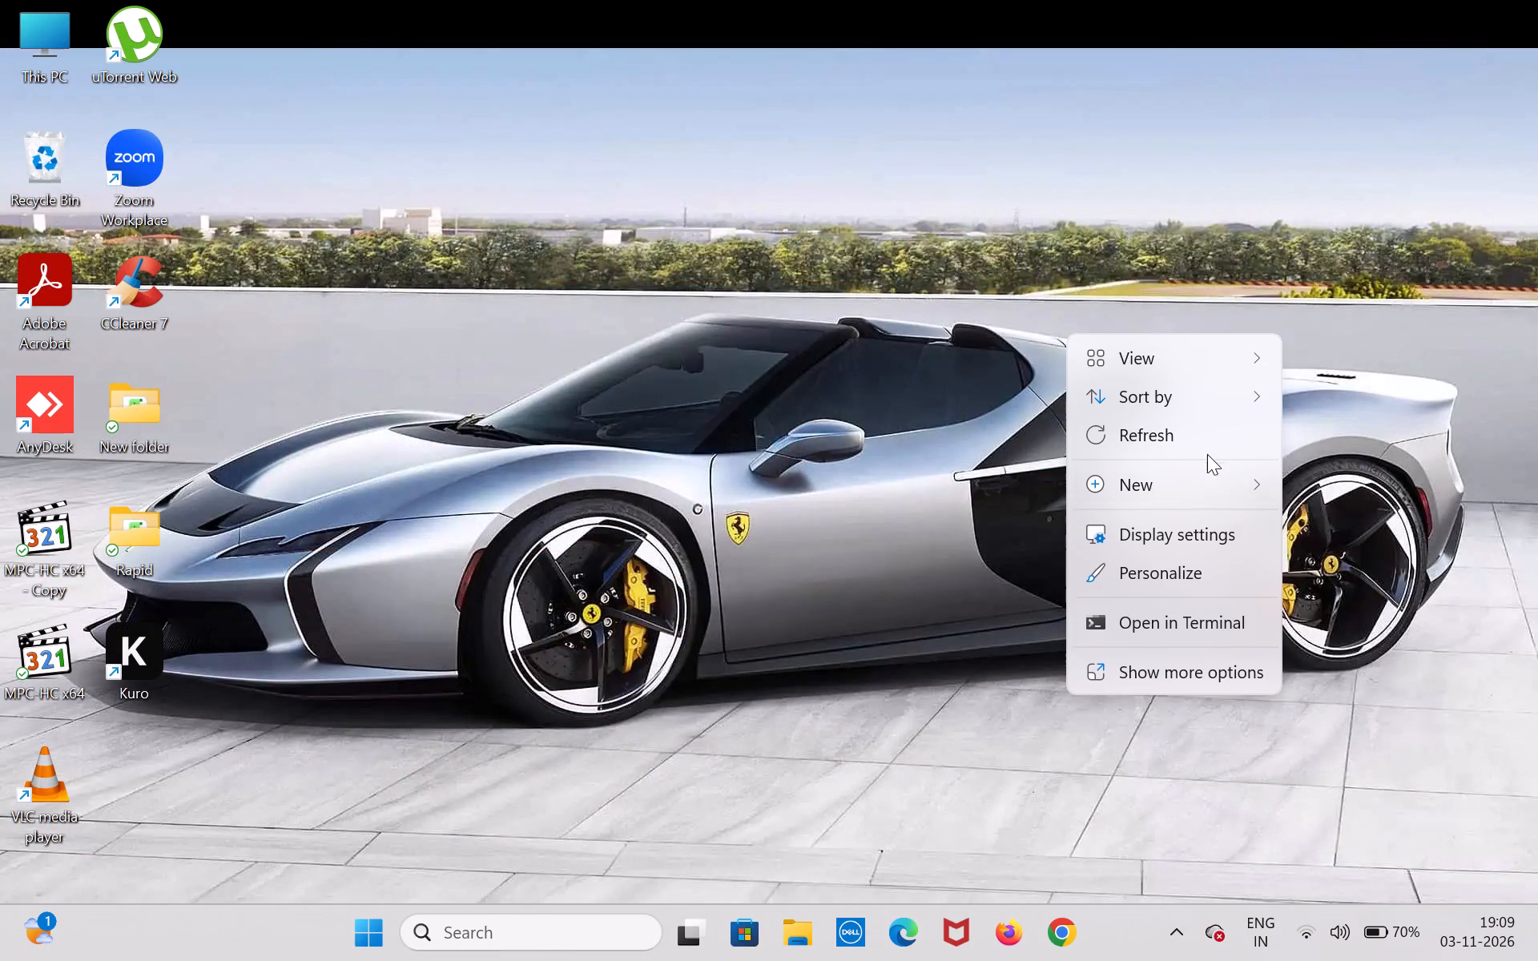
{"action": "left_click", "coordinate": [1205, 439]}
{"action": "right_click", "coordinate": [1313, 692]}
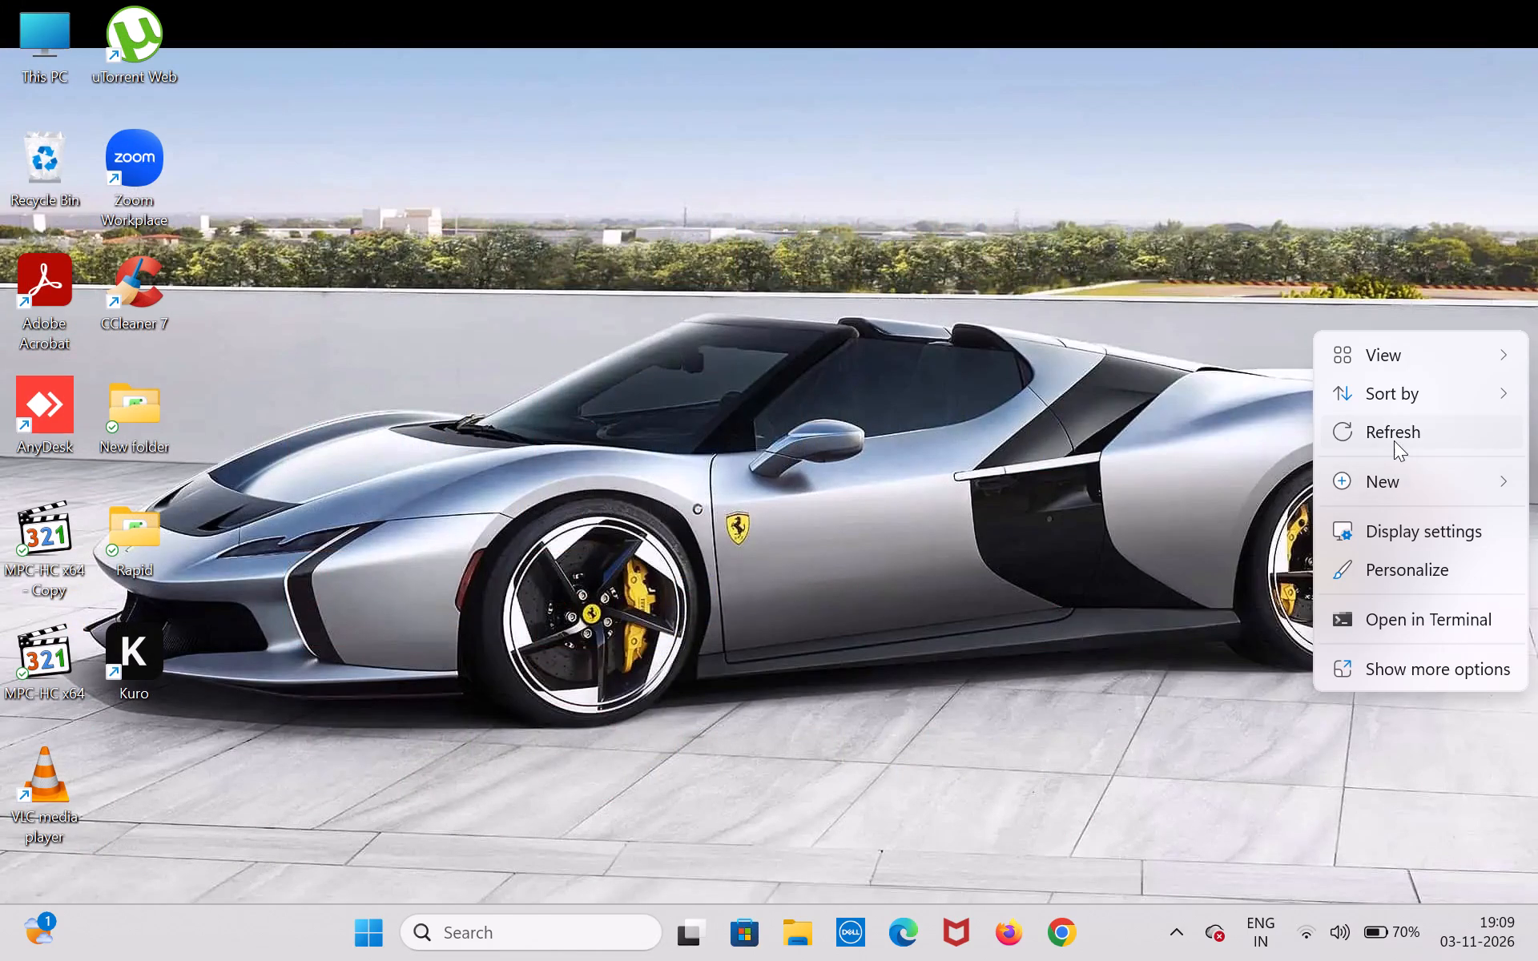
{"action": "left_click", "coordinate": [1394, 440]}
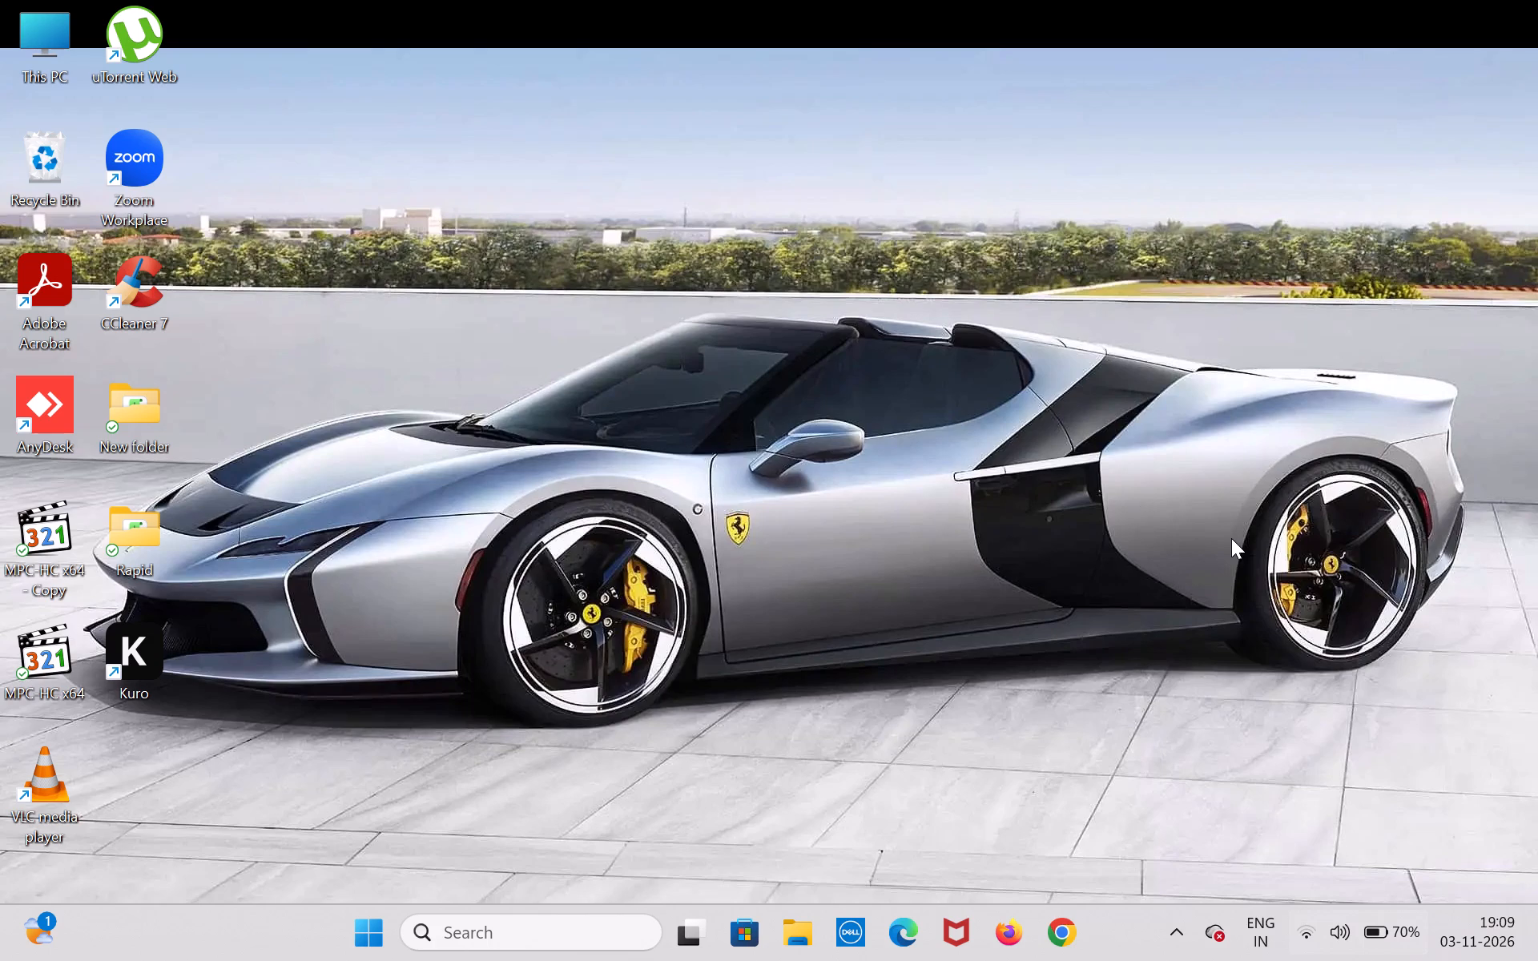
Open the Shut Down Windows dialog from the desktop.
{"action": "key", "text": "alt+F4"}
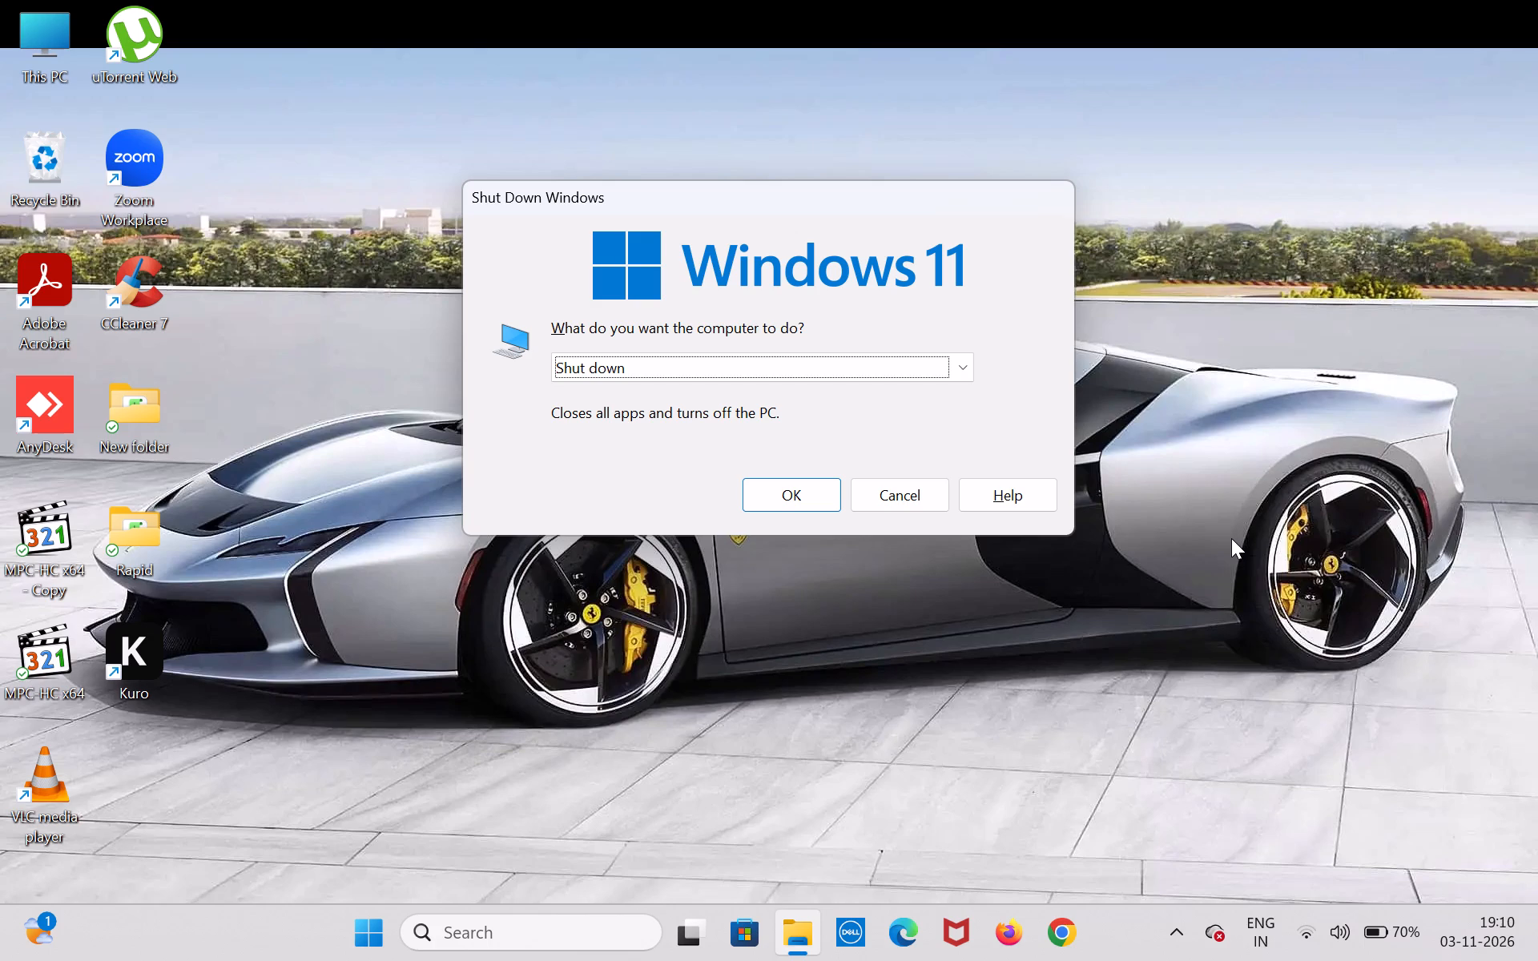